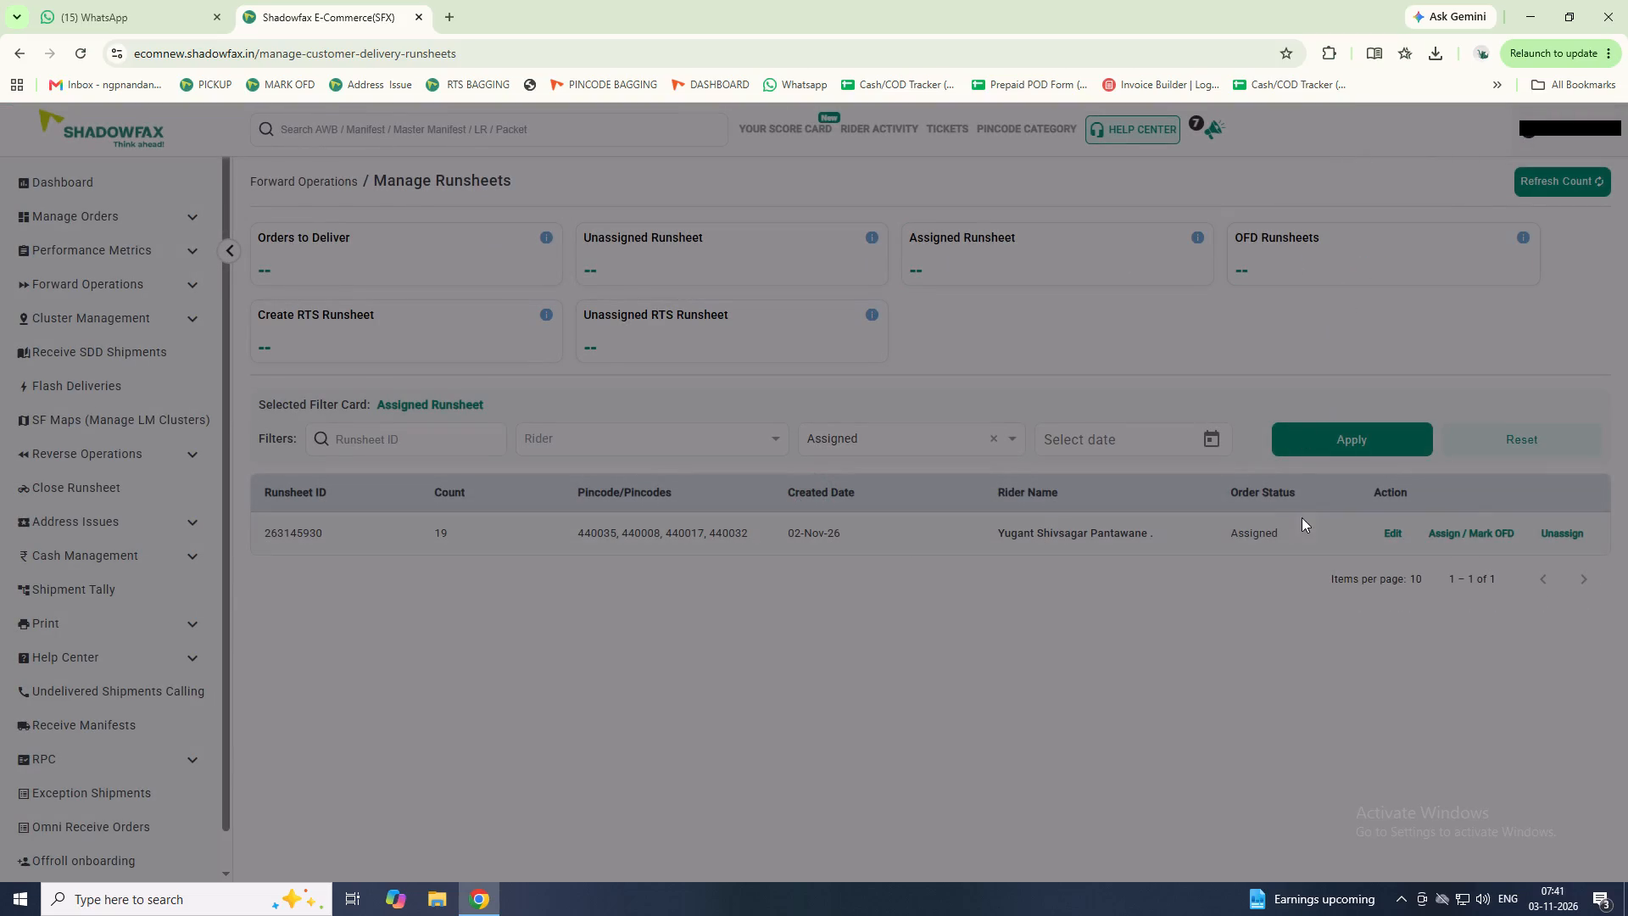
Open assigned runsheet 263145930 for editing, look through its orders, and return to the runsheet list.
left_click(1382, 528)
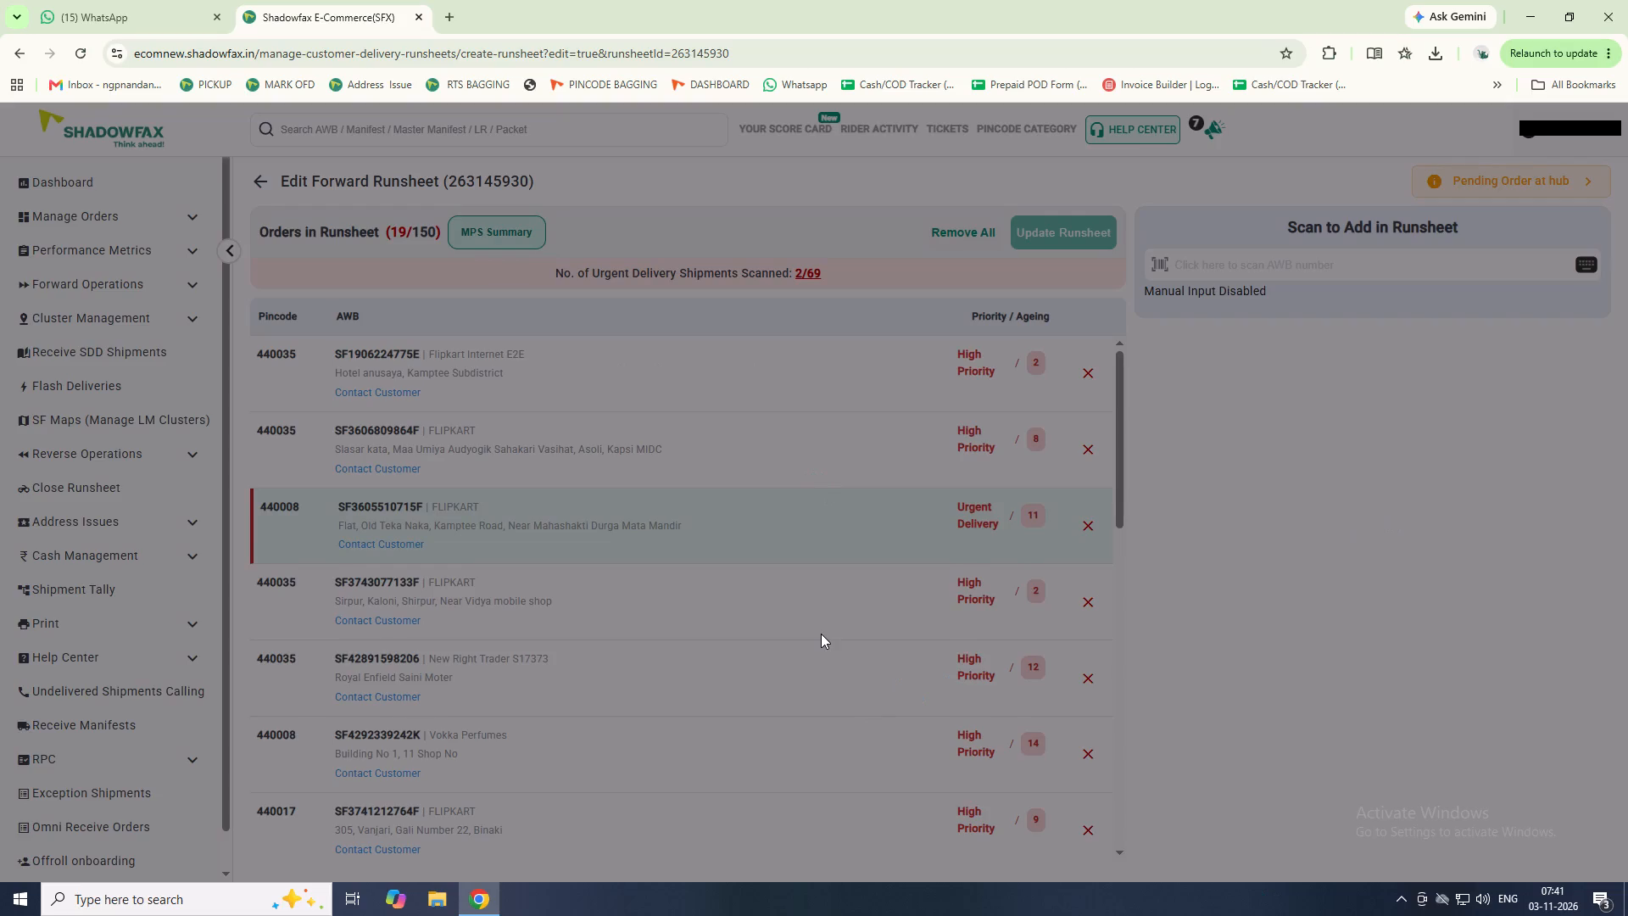
scroll(821, 635, "down", 4)
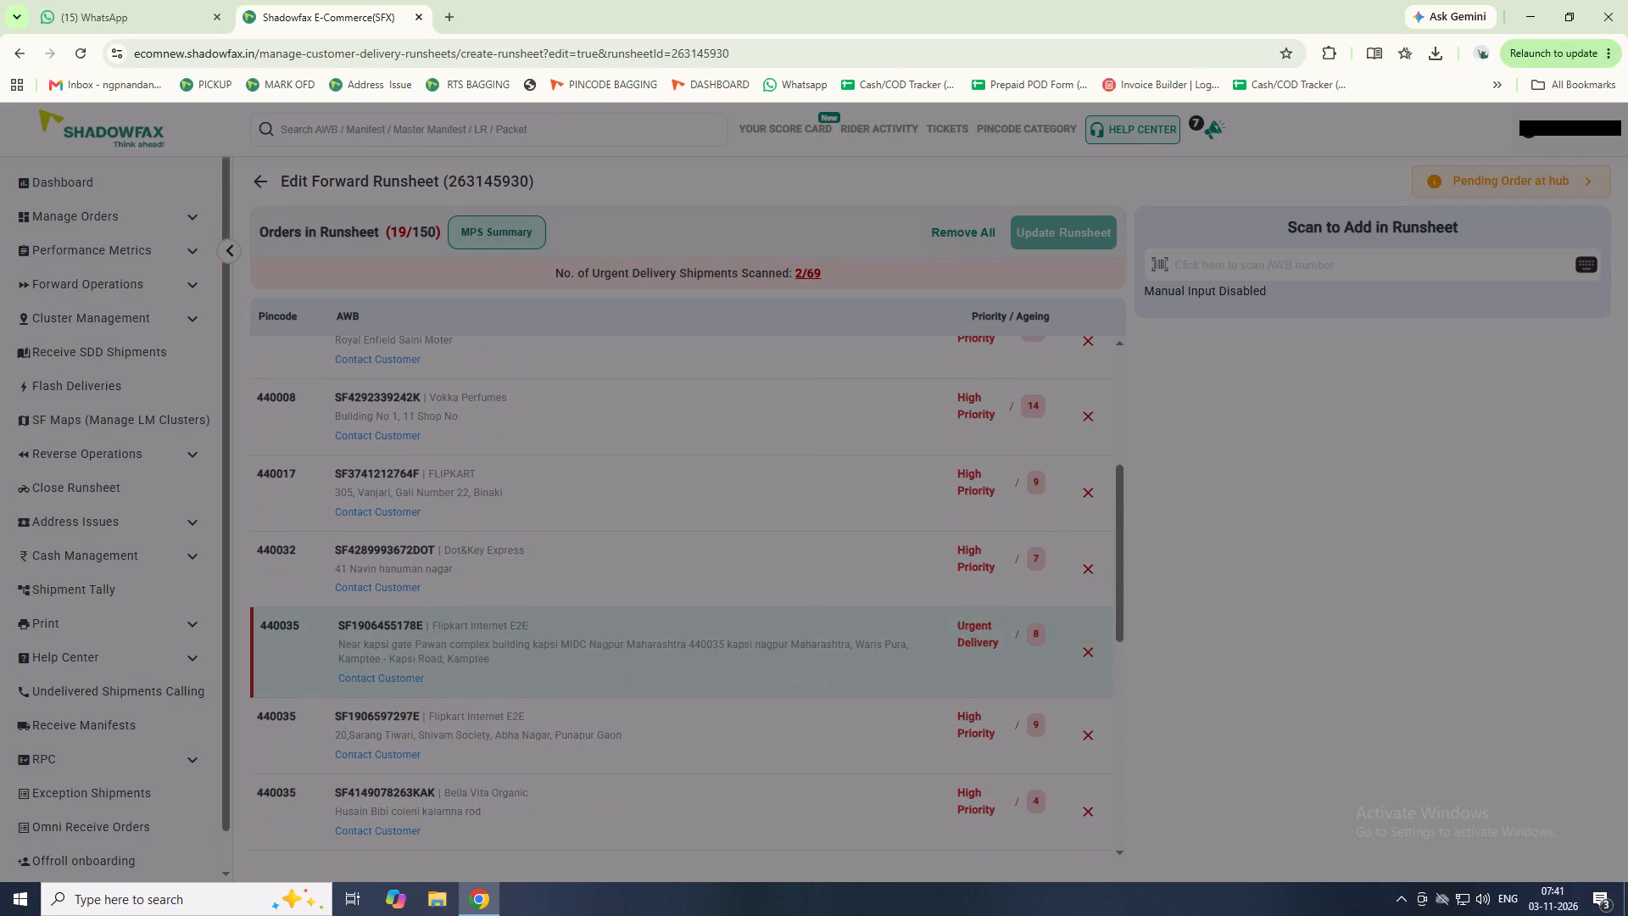
scroll(819, 640, "down", 7)
scroll(812, 634, "up", 5)
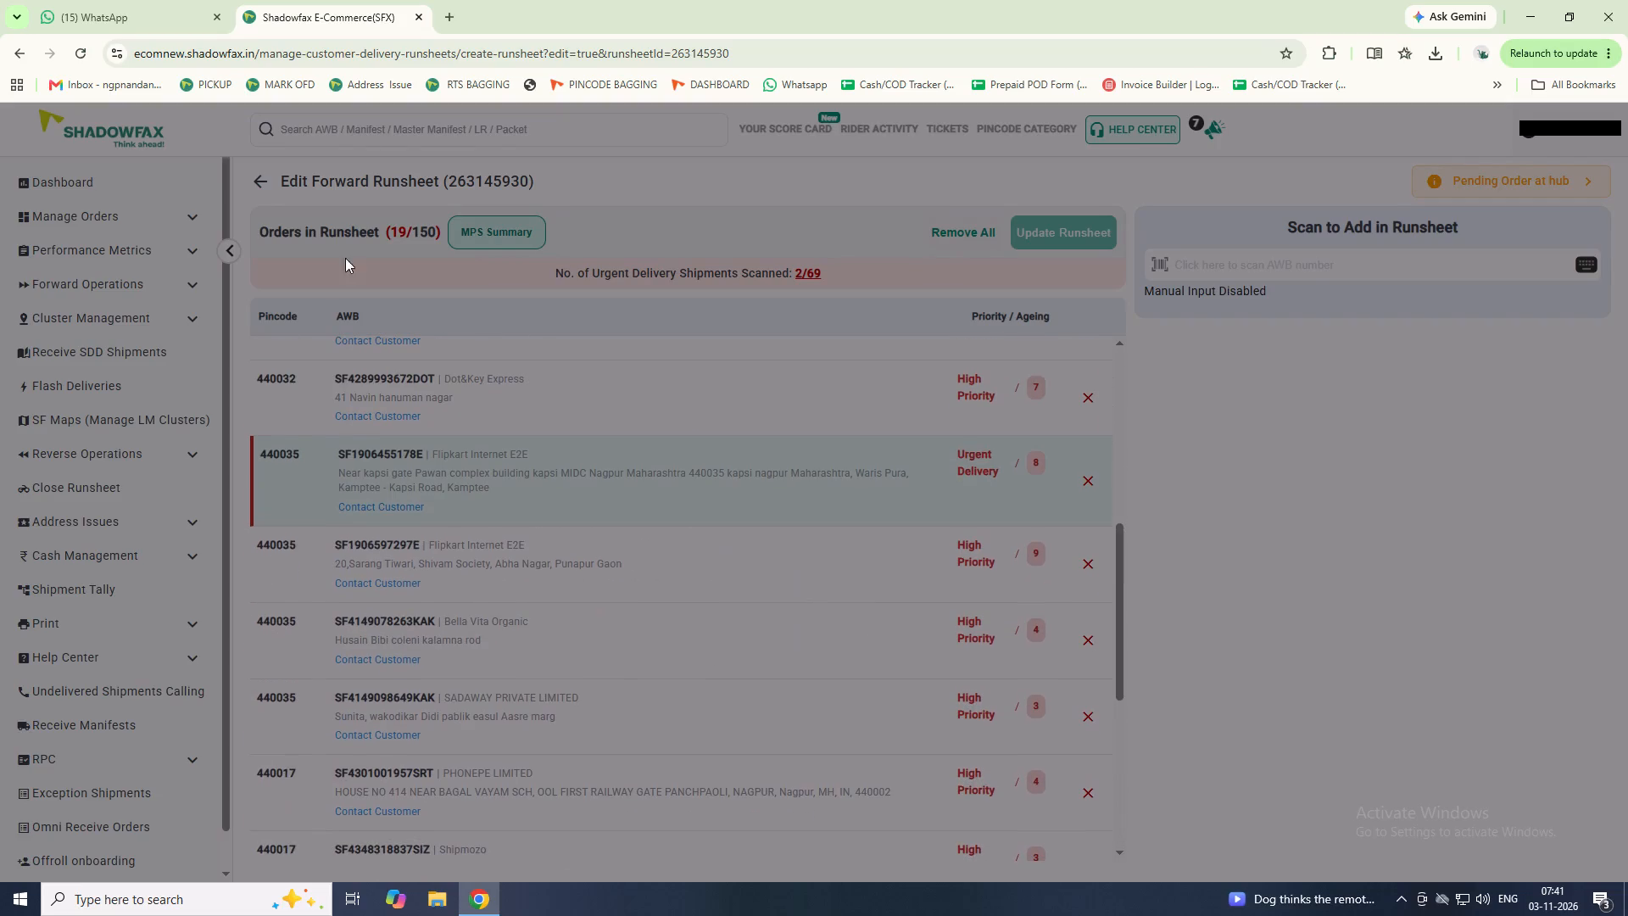
left_click(262, 187)
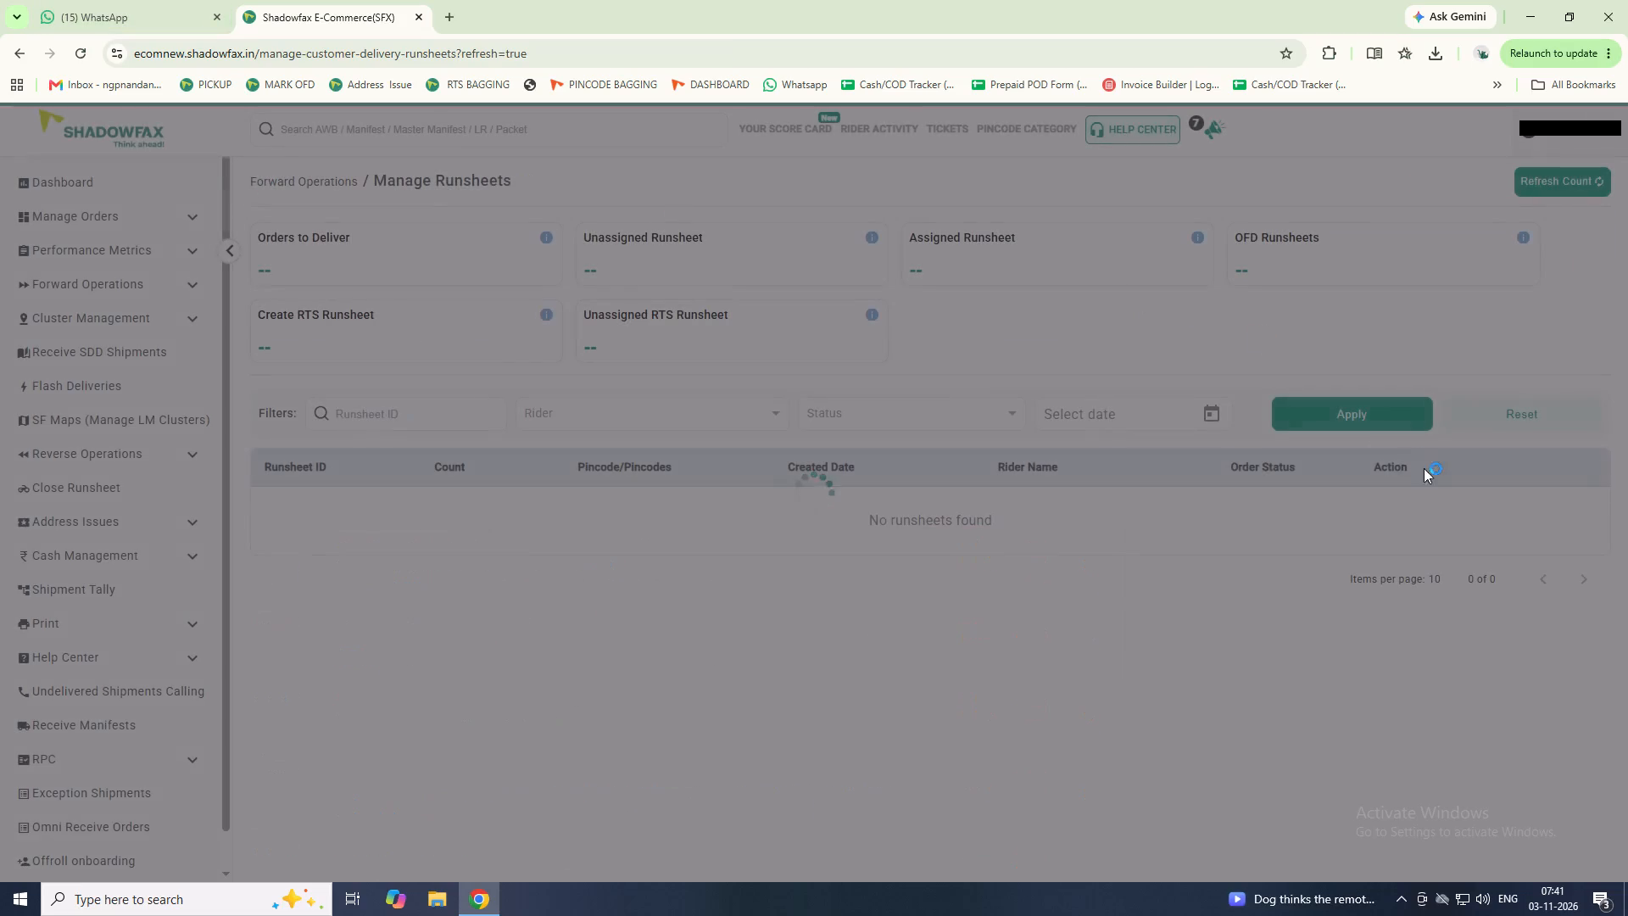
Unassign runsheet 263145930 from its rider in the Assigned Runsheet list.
left_click(1010, 249)
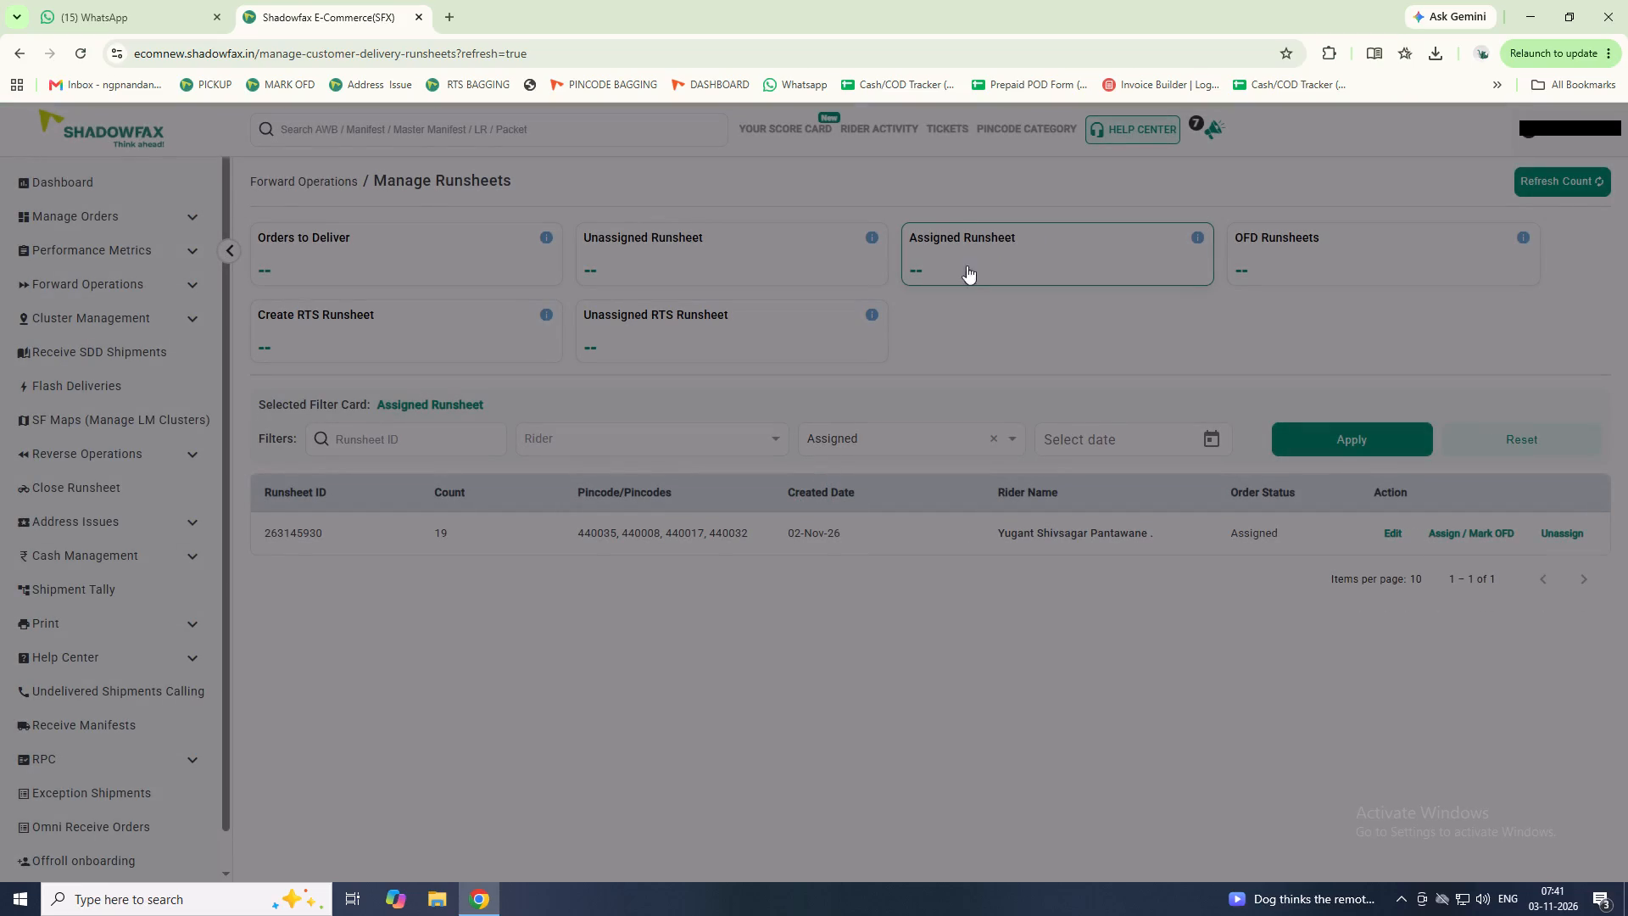
left_click(1549, 532)
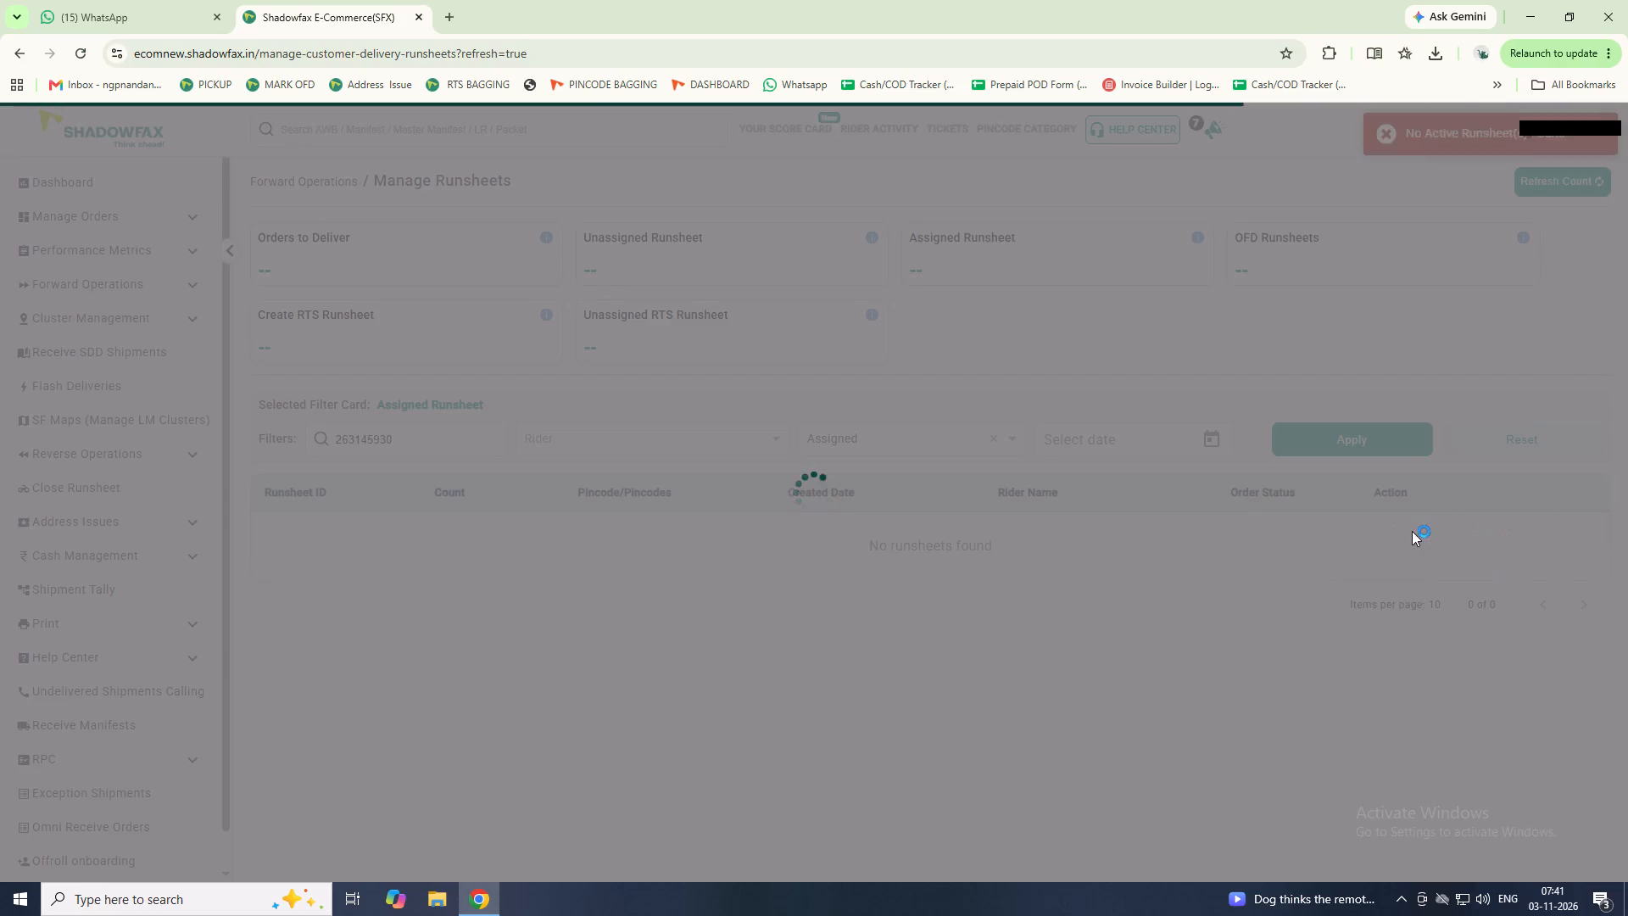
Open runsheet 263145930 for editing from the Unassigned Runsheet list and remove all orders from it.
left_click(836, 261)
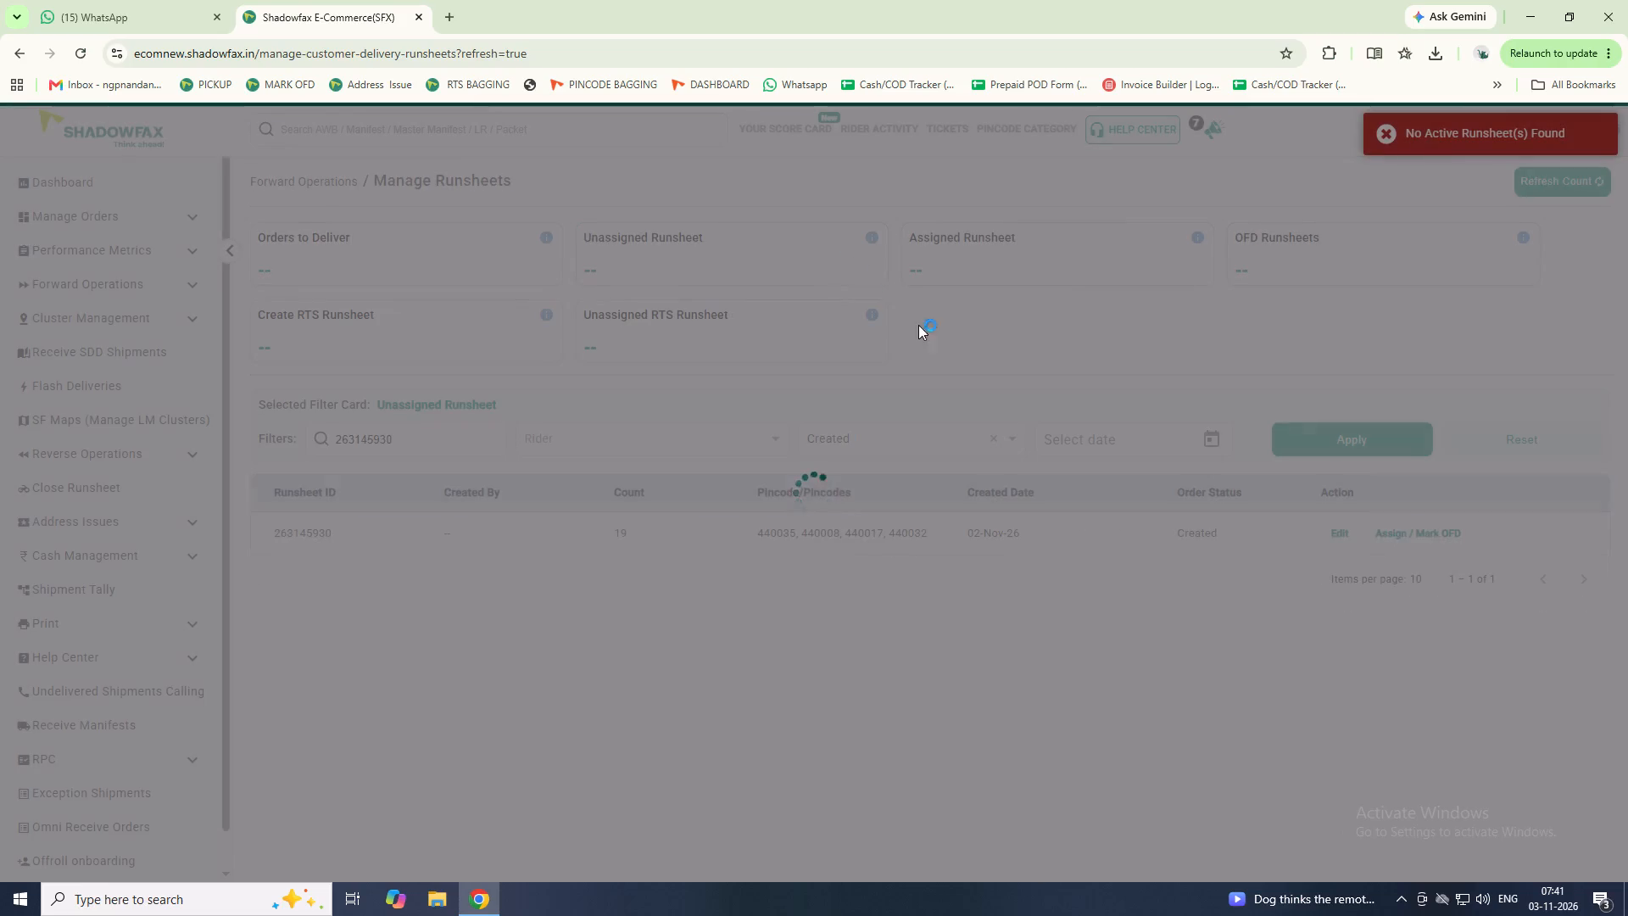
left_click(1330, 538)
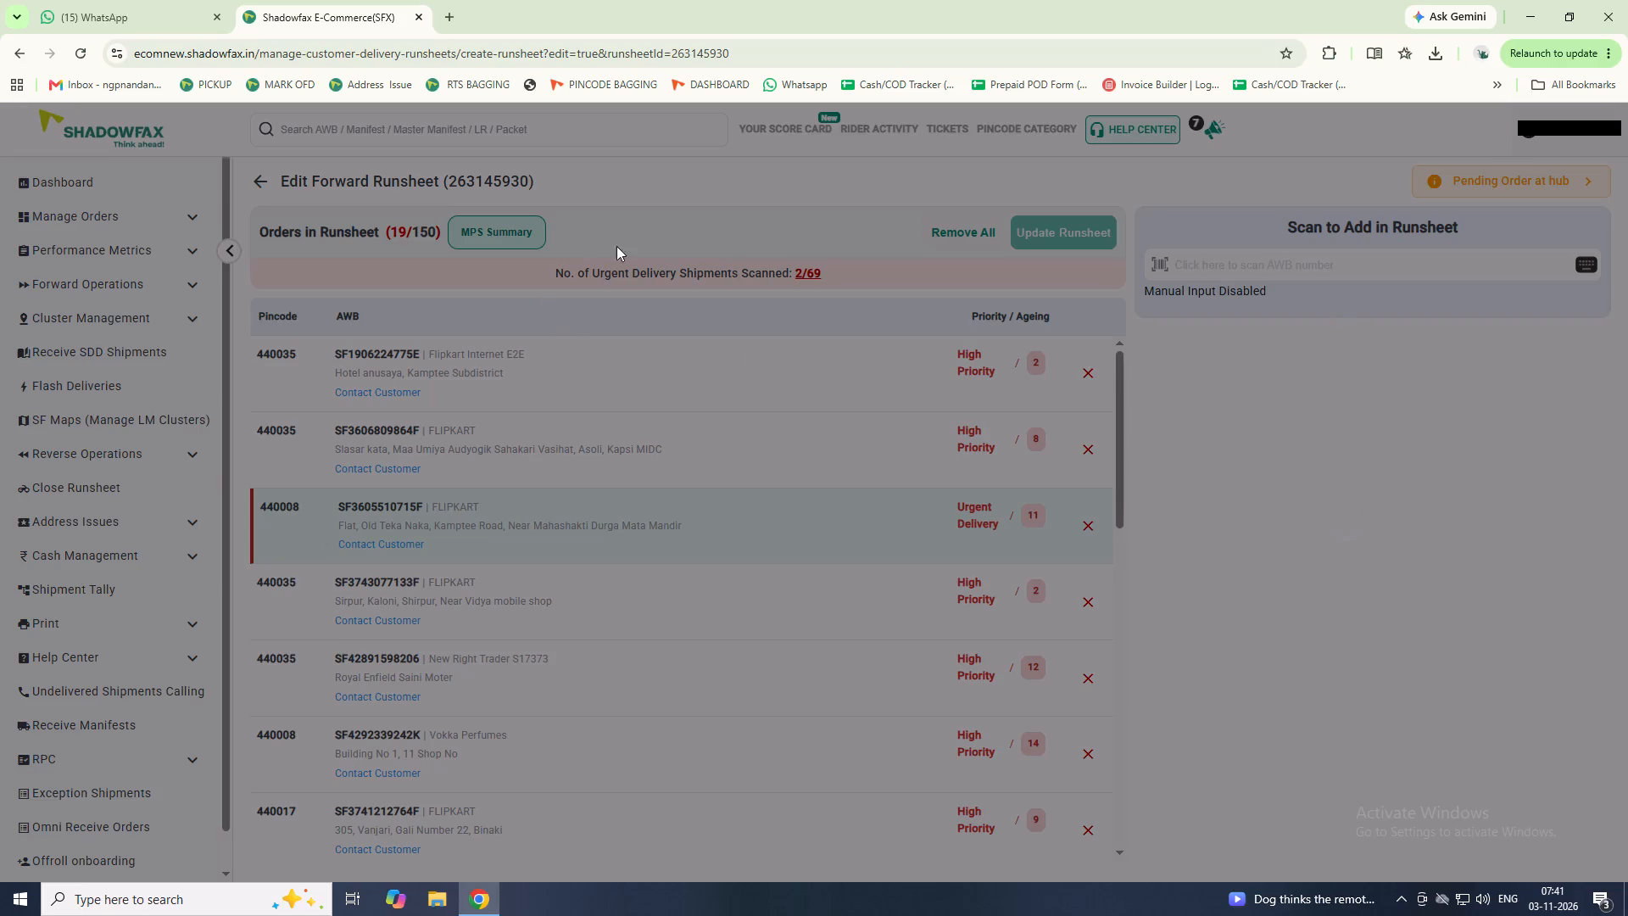
left_click(930, 232)
left_click(883, 567)
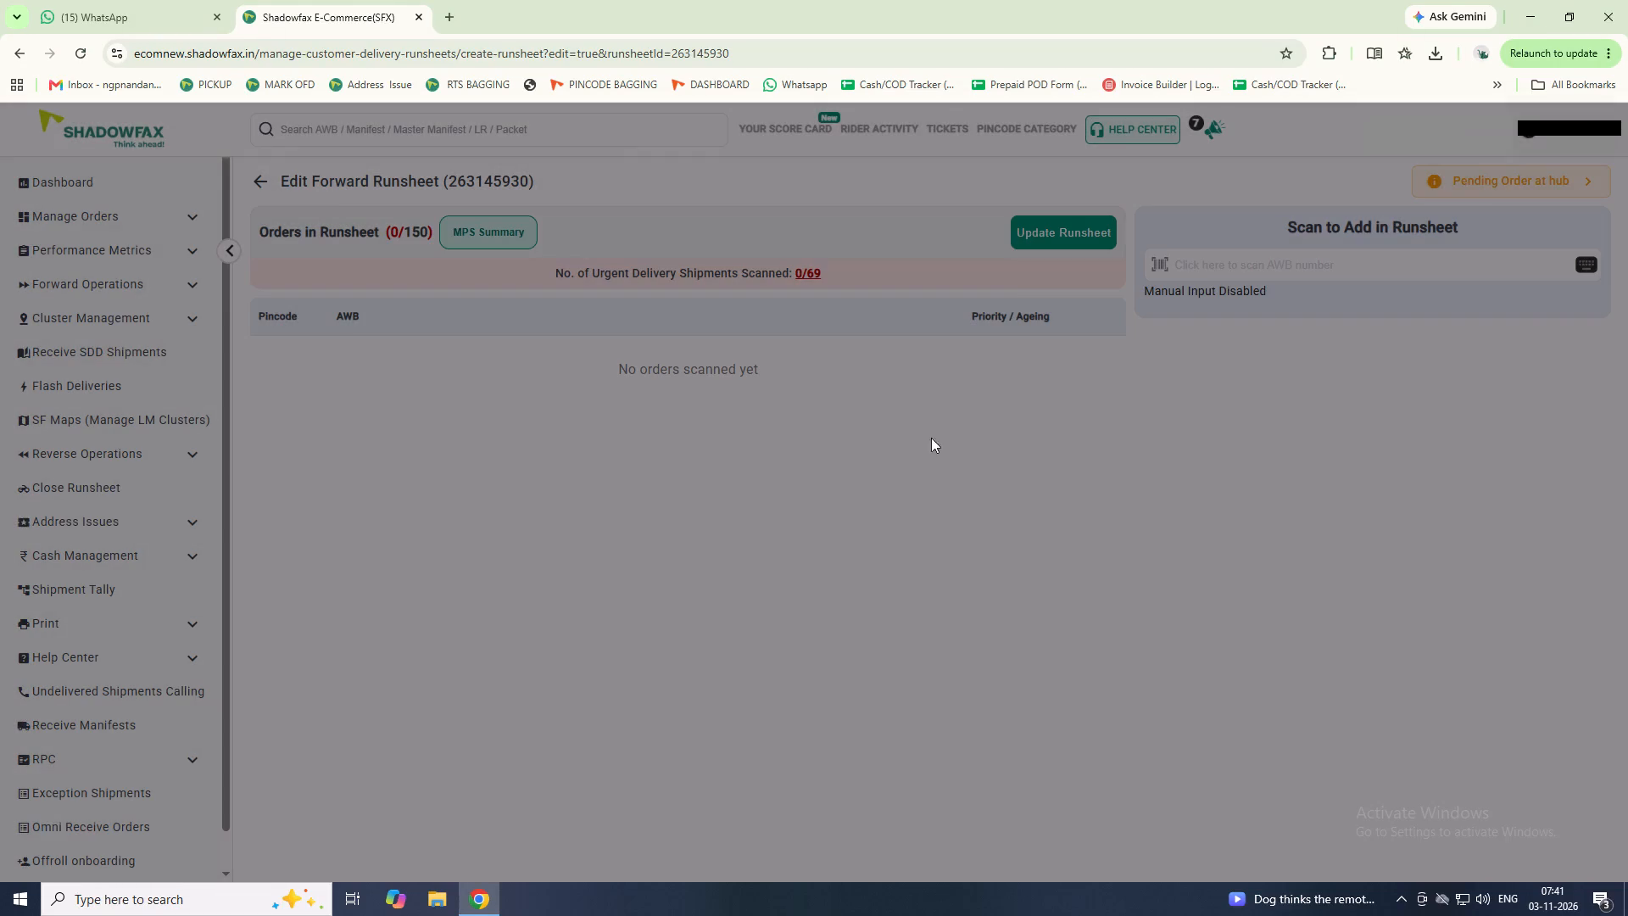
Update the emptied runsheet and save it without adding the listed urgent delivery shipments.
left_click(1043, 215)
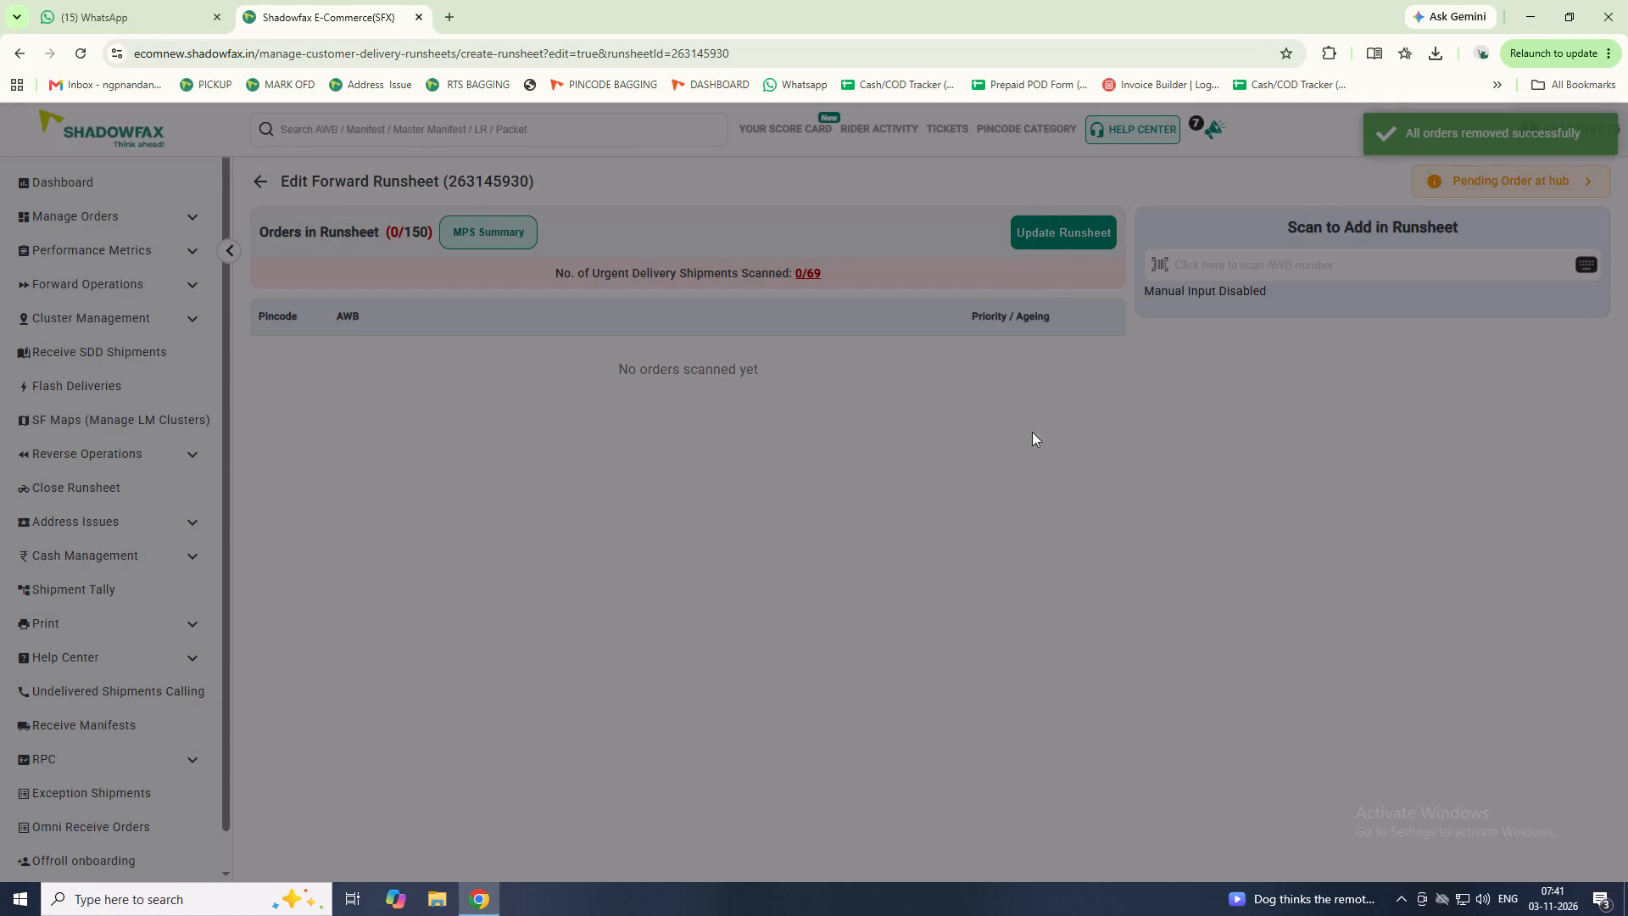
double_click(1038, 239)
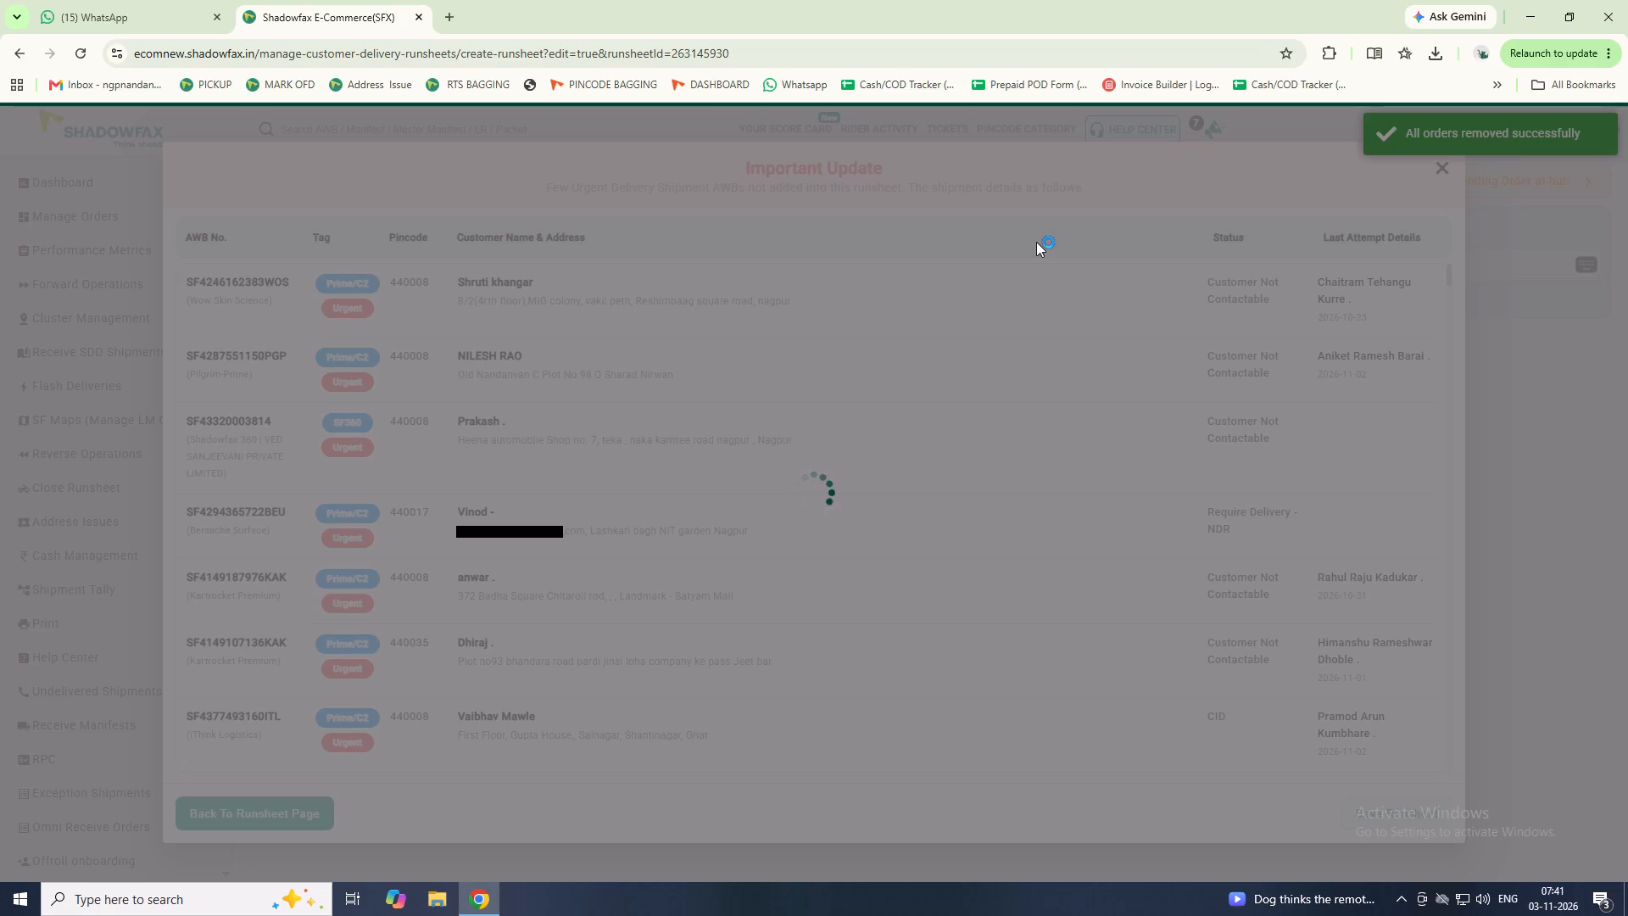
left_click(1360, 809)
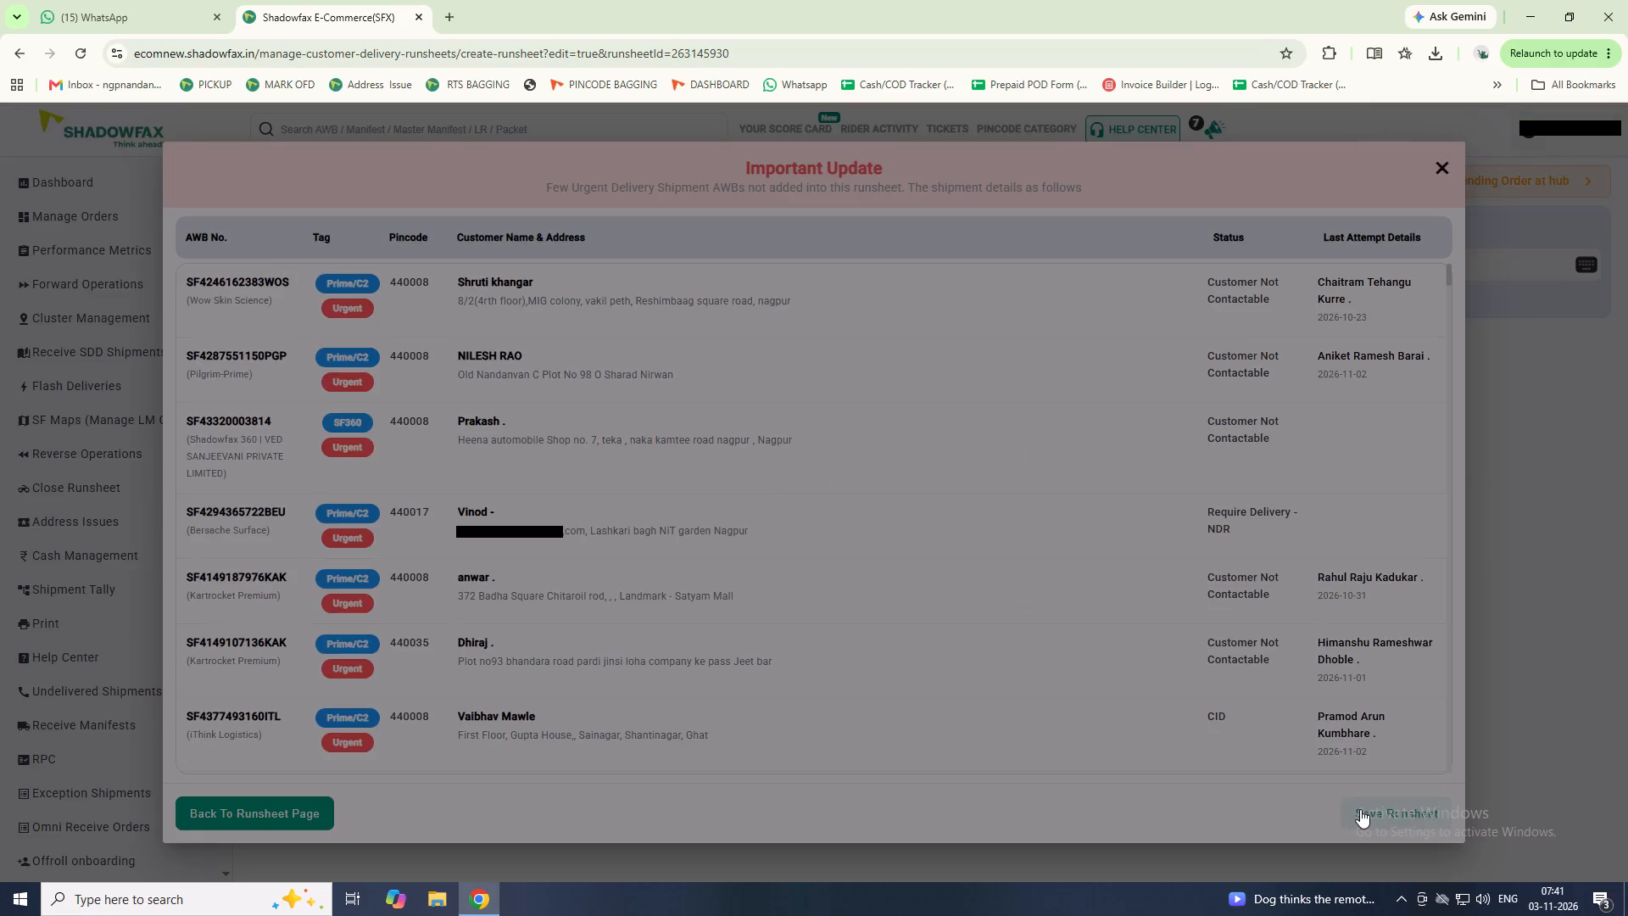
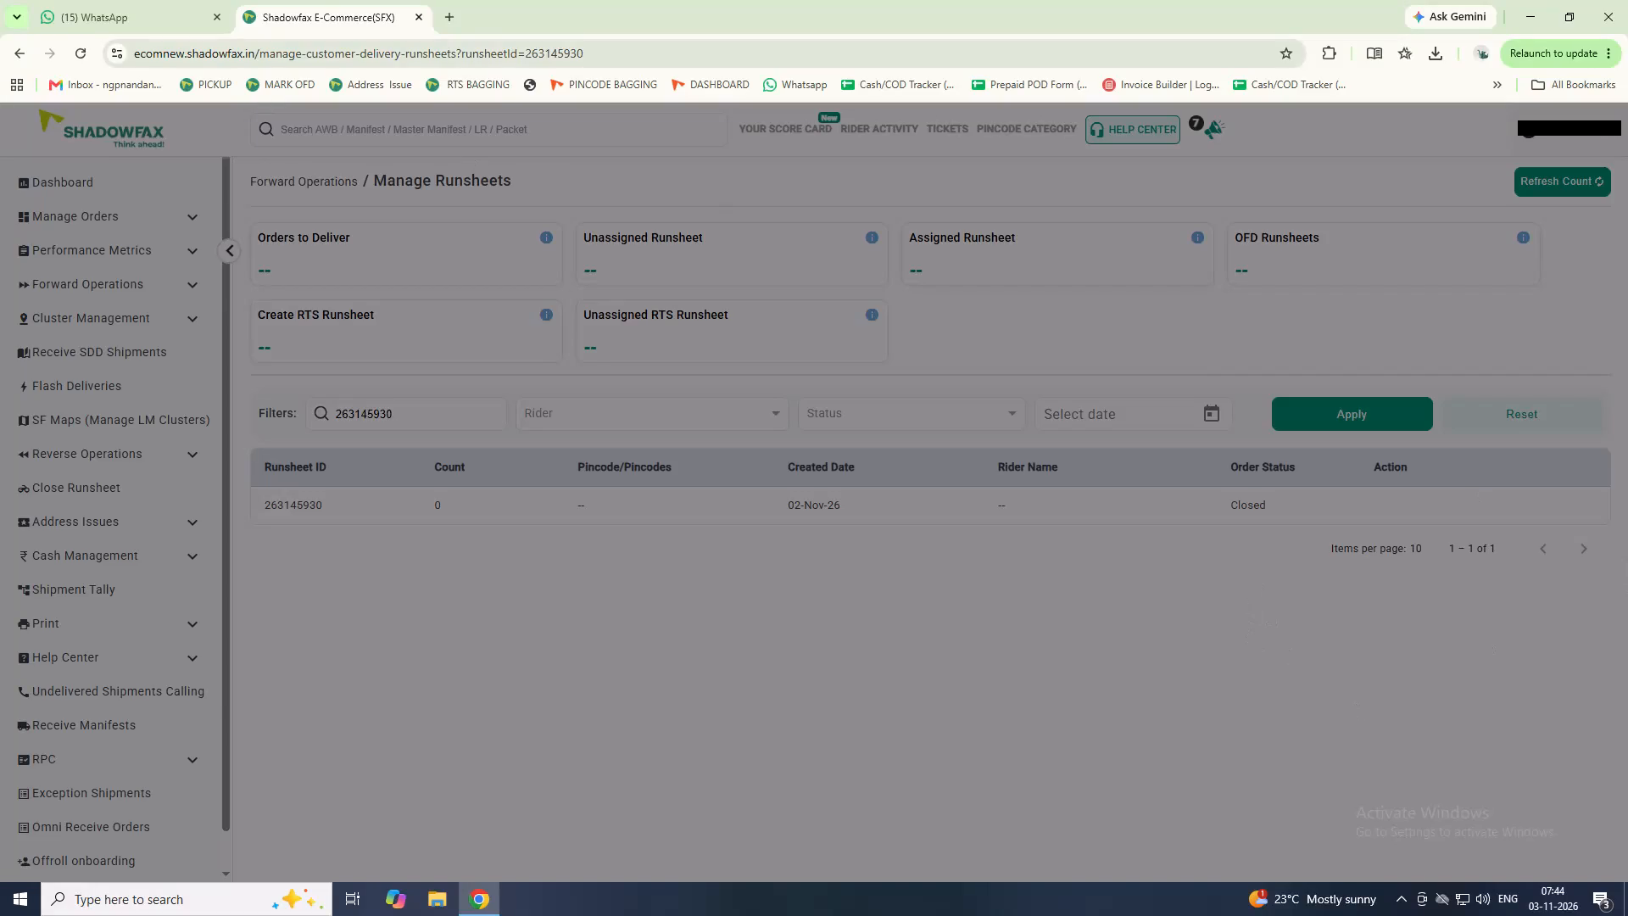
left_click(287, 130)
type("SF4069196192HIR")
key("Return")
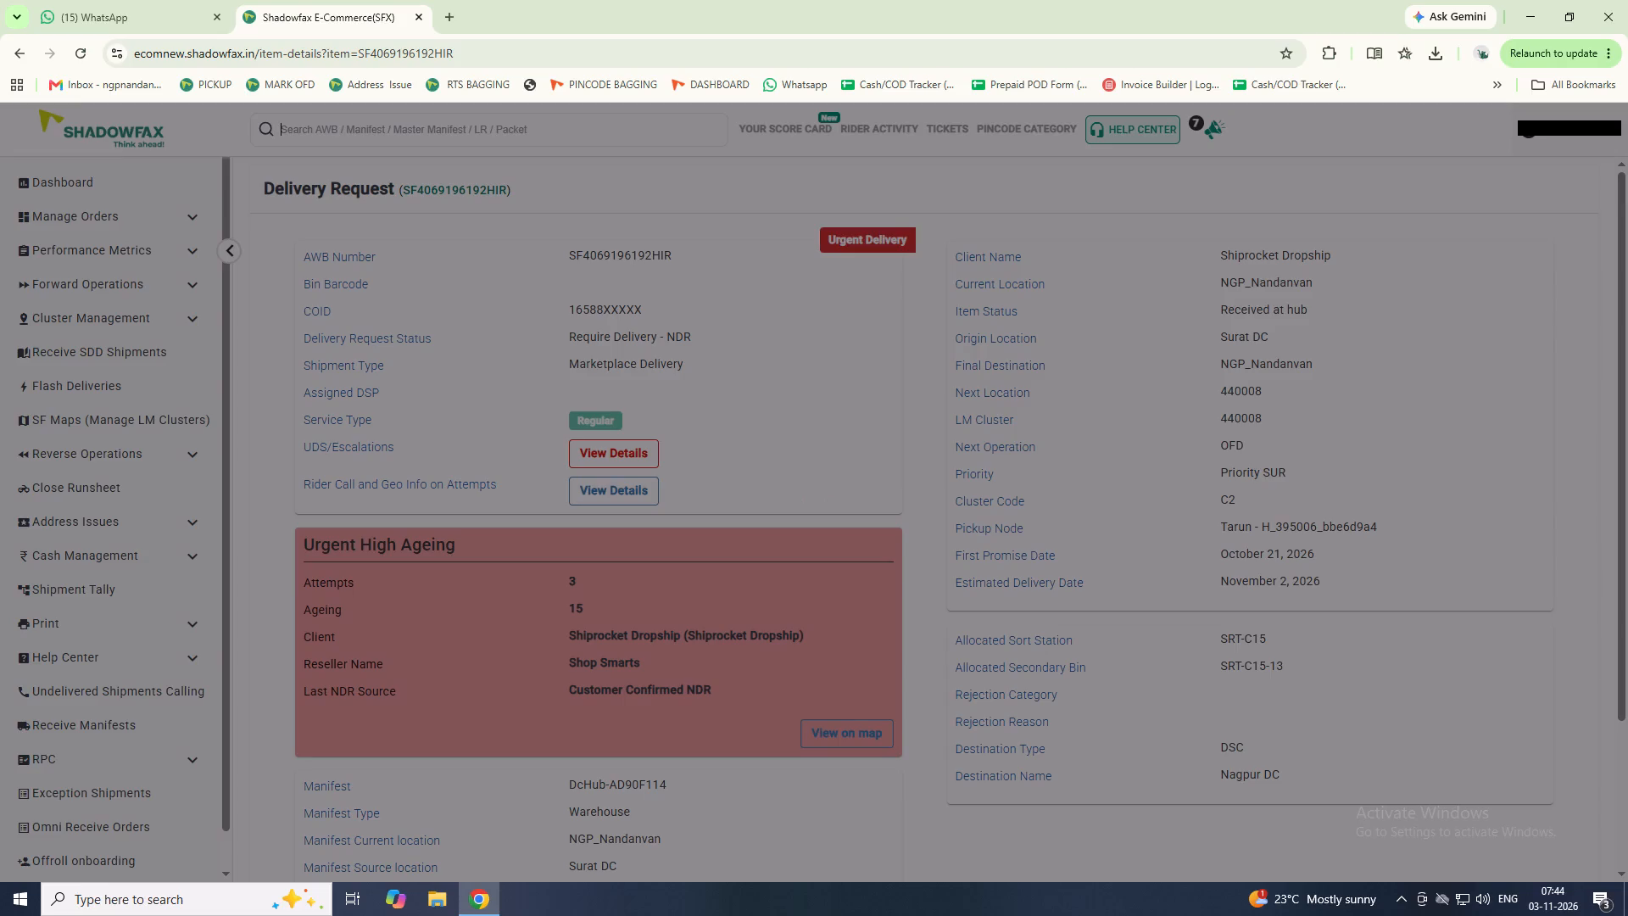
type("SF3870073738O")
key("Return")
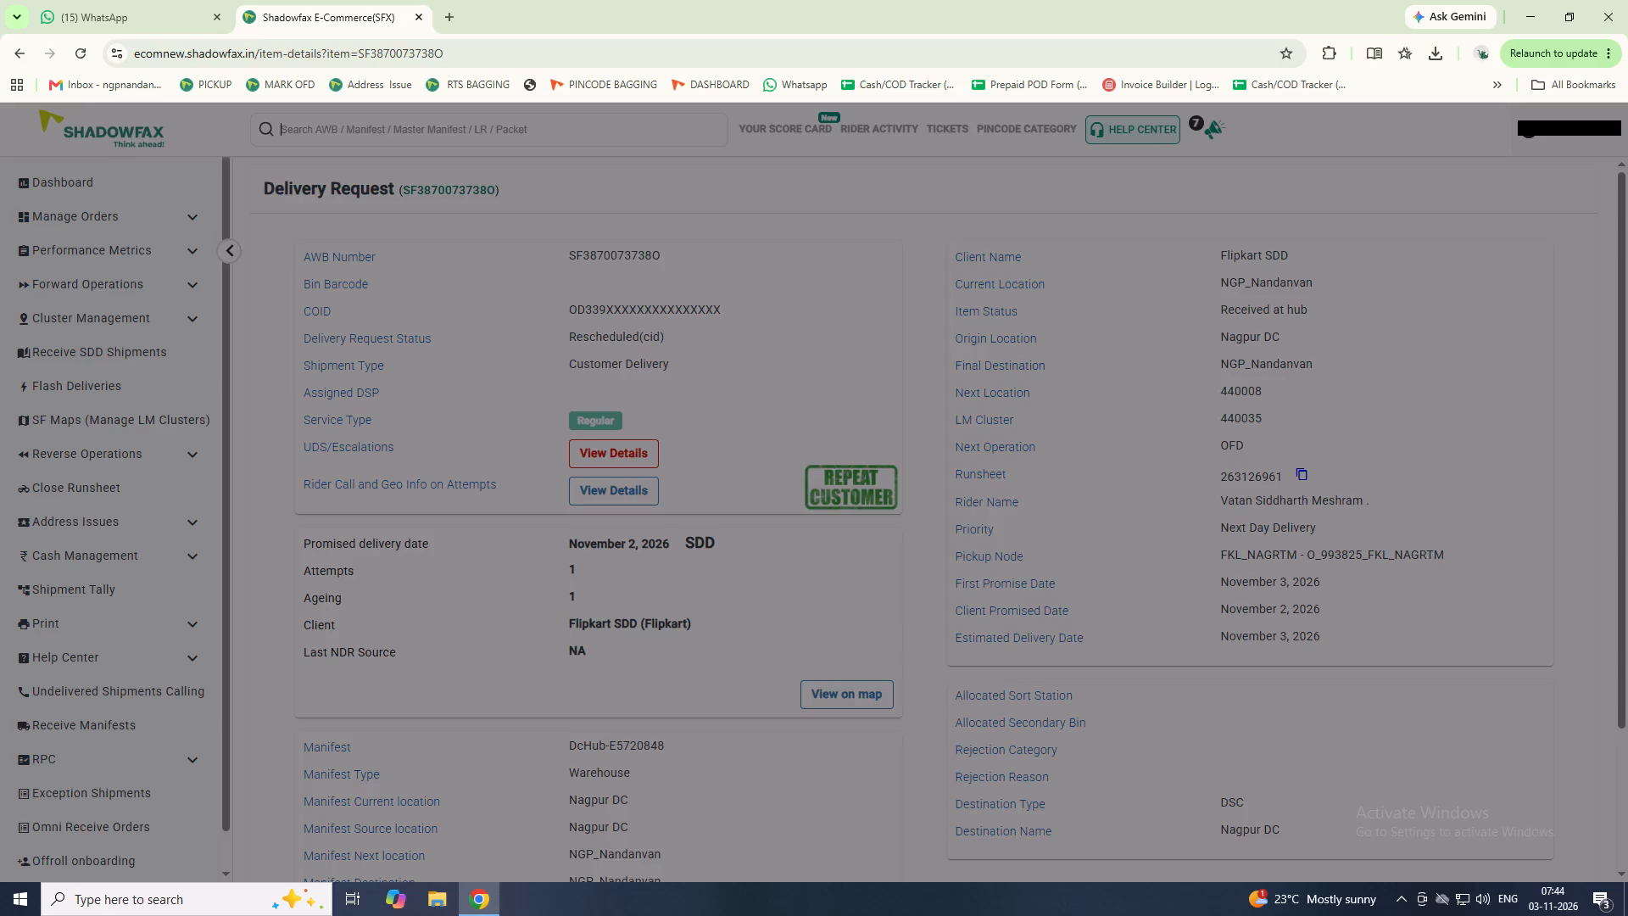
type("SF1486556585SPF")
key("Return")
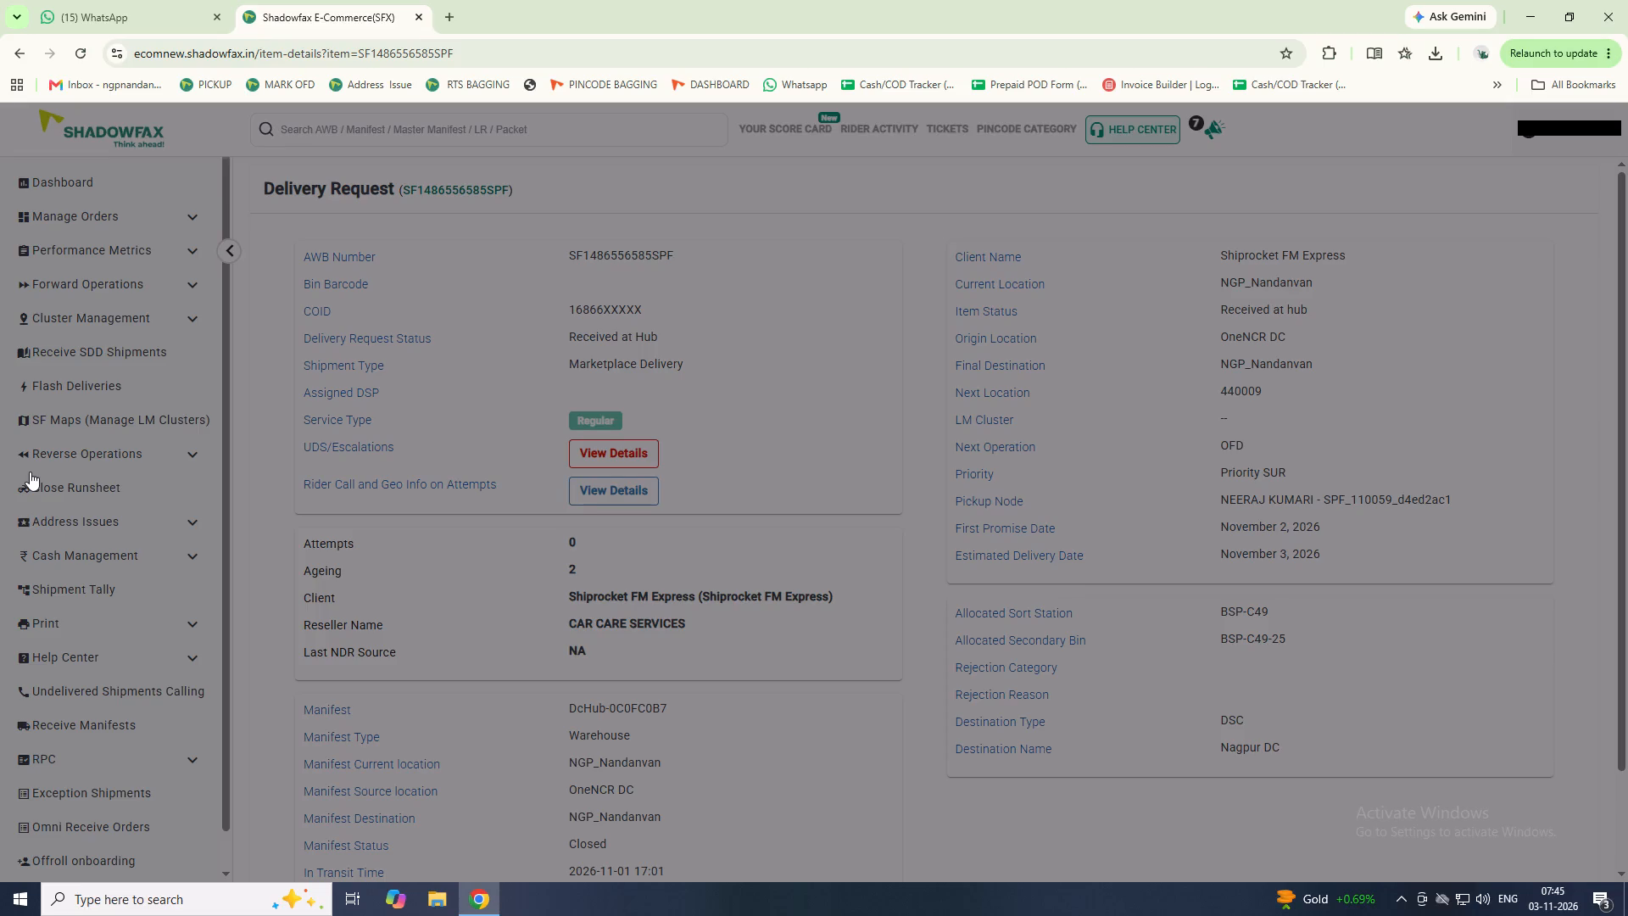
Open the customer pickup runsheets dashboard and look through the list of runsheets in OFP.
scroll(33, 469, "up", 1)
left_click(222, 82)
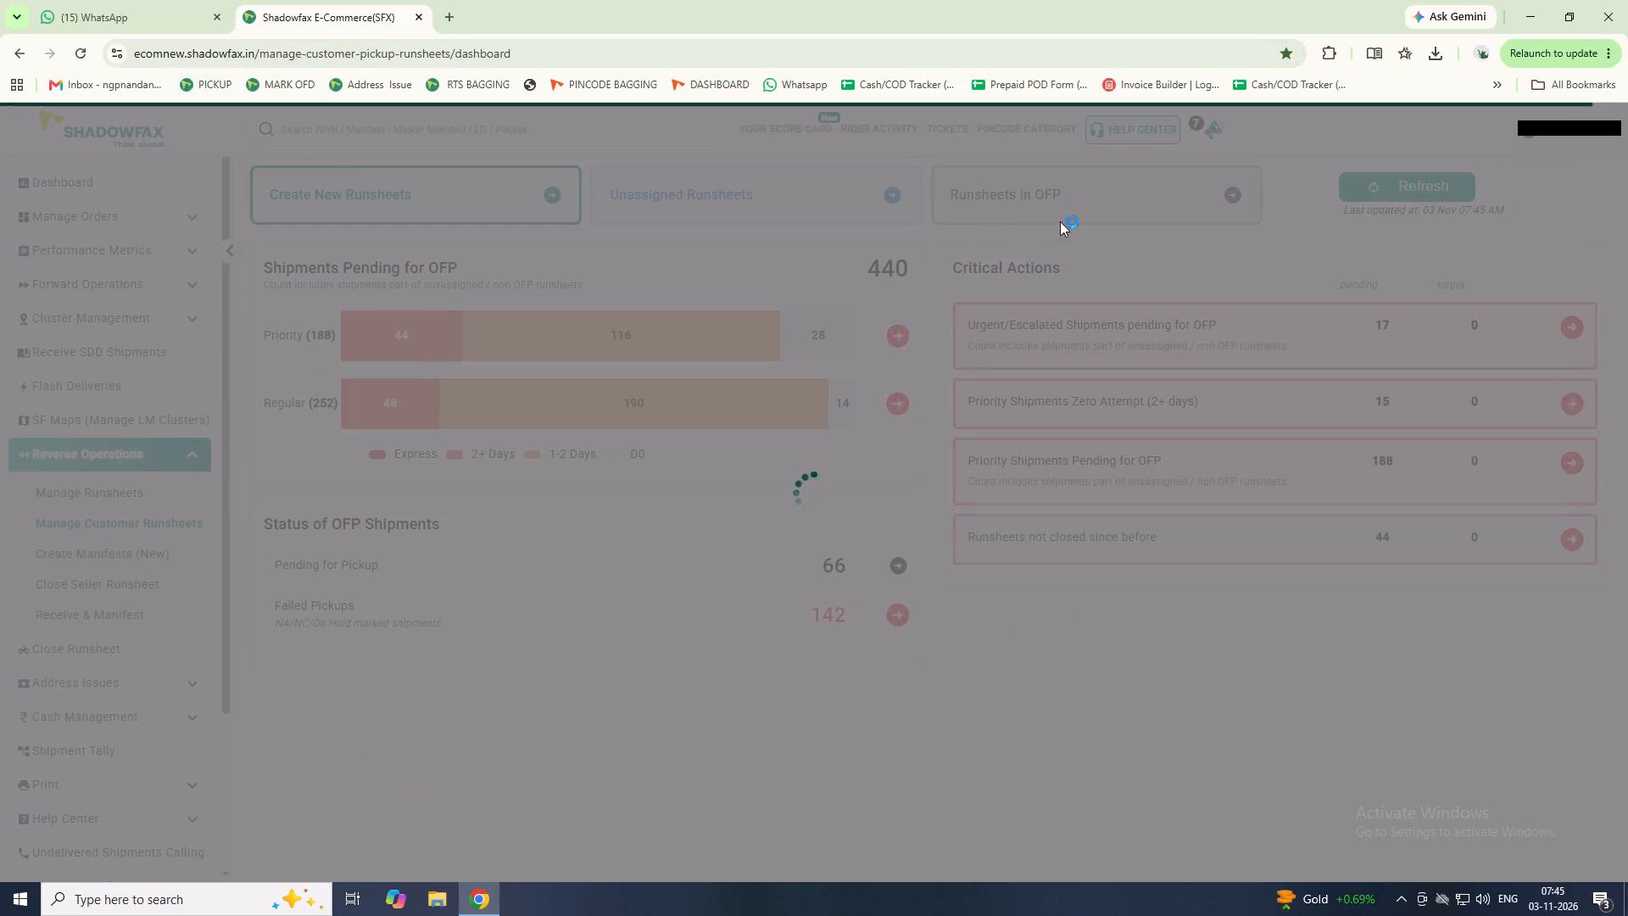
left_click(1066, 210)
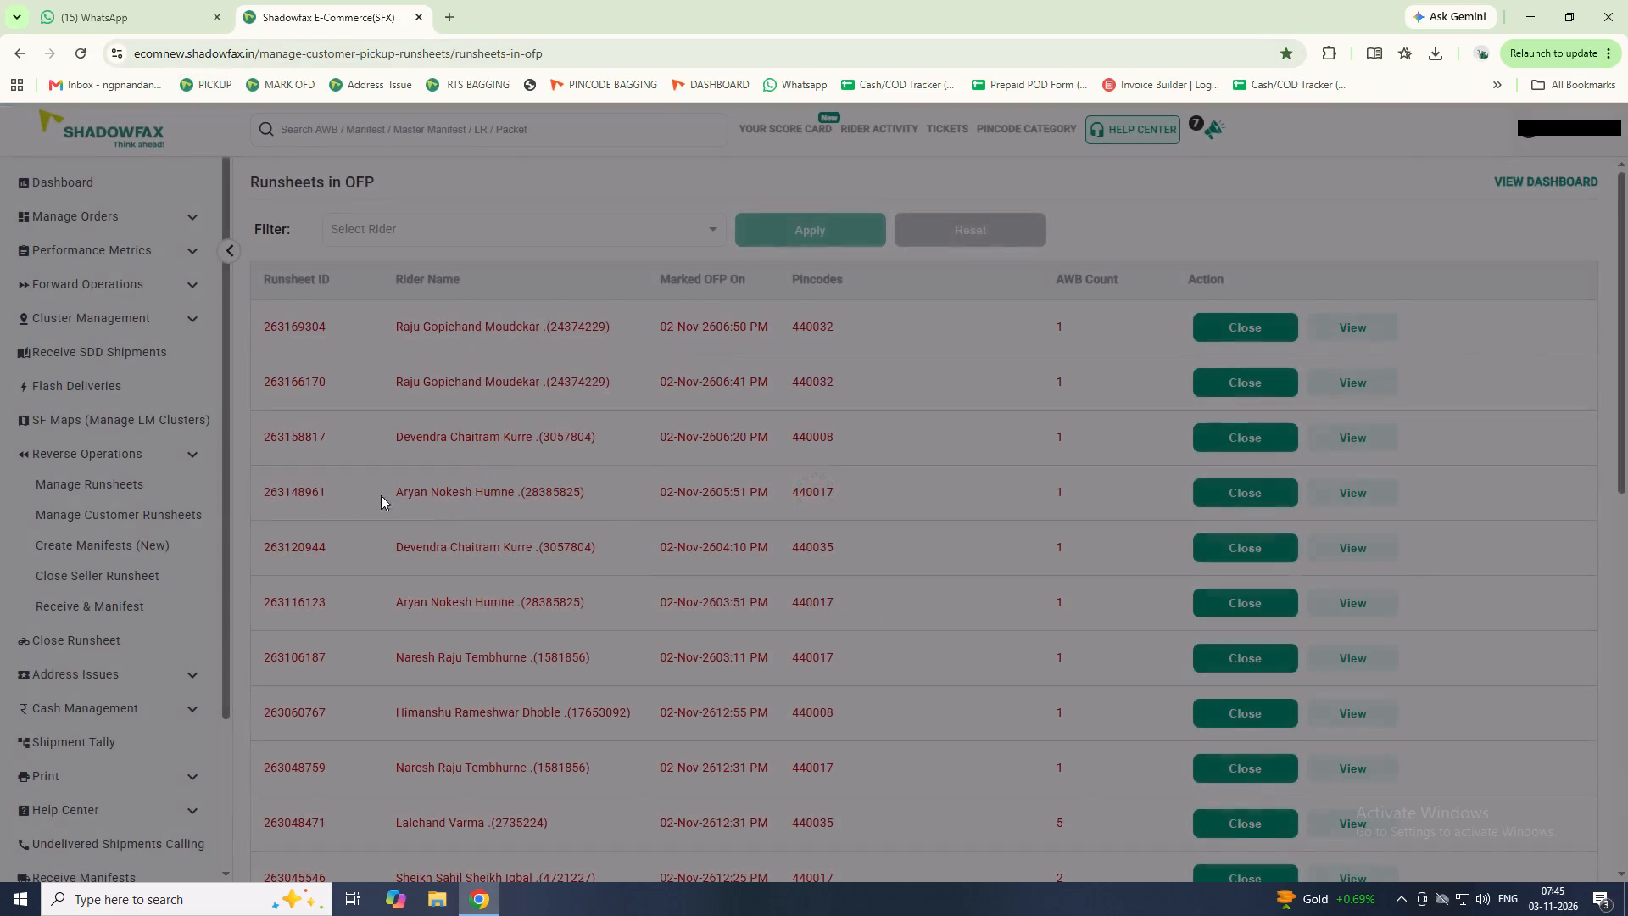
scroll(540, 488, "down", 14)
scroll(557, 483, "up", 8)
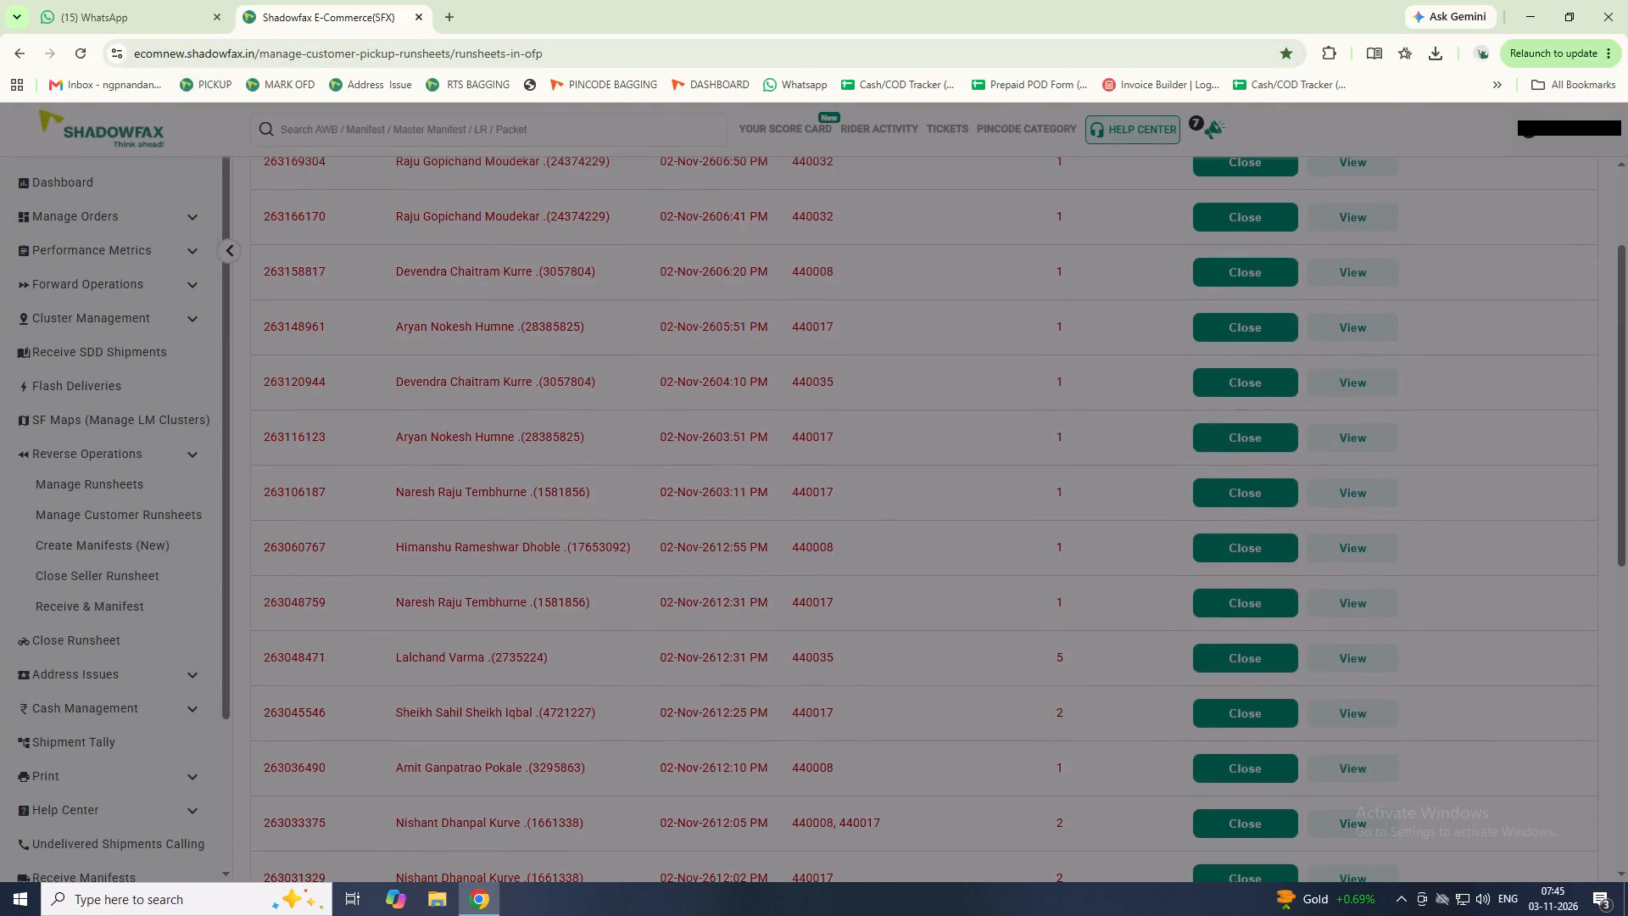
scroll(435, 288, "up", 11)
Return to the pickup runsheets dashboard and open the creation page for a new pickup runsheet.
left_click(1503, 176)
left_click(443, 204)
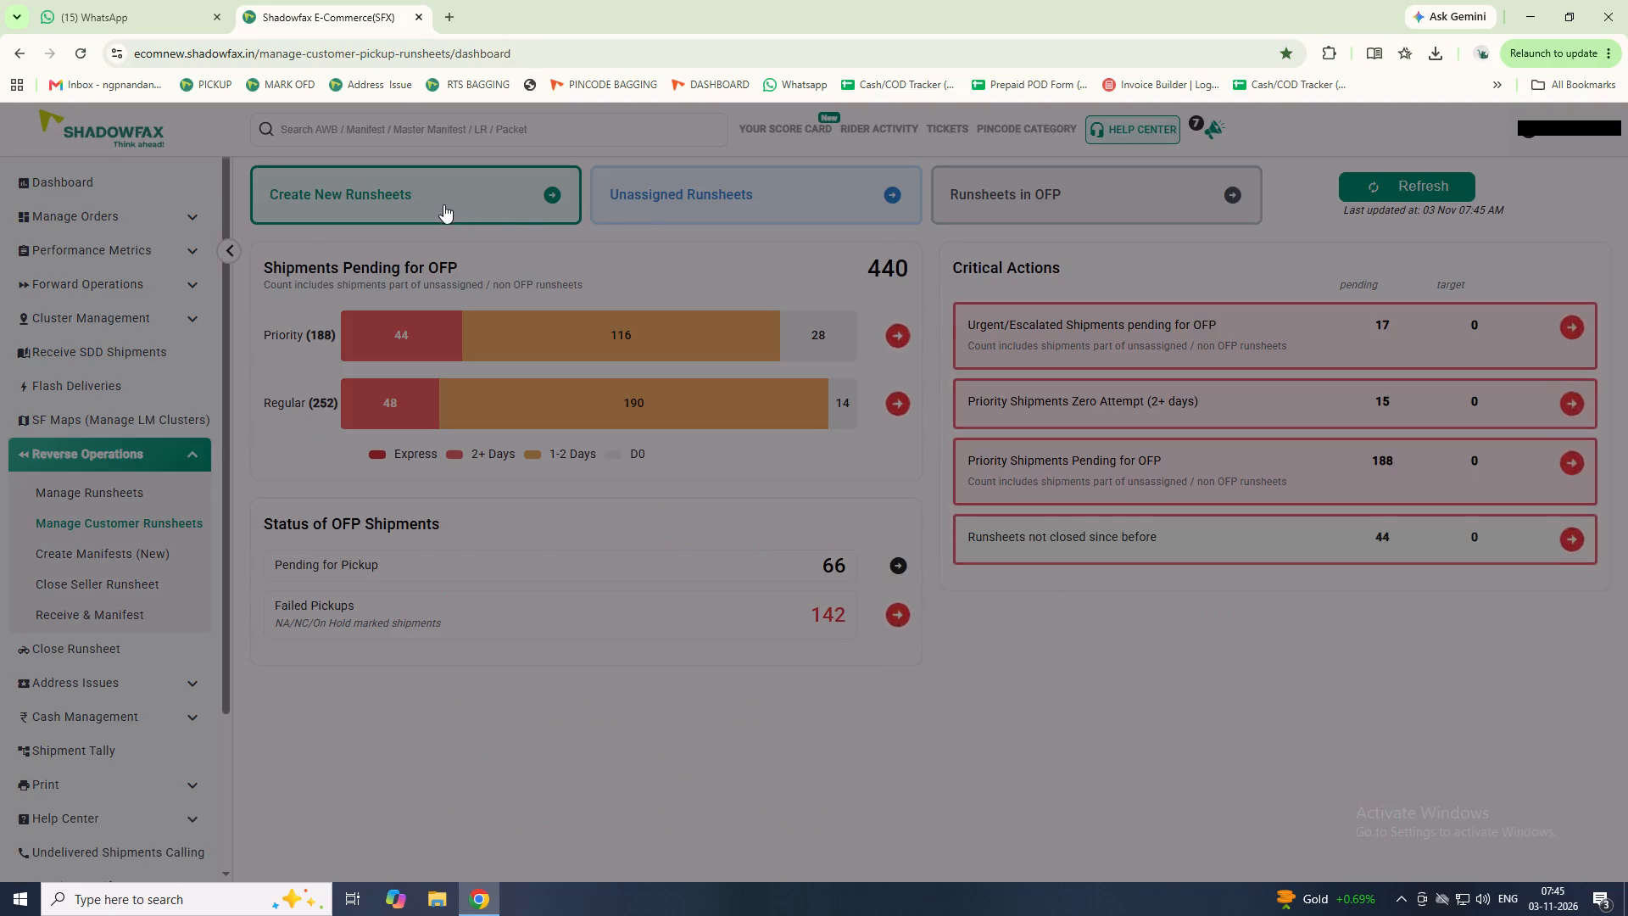
left_click(442, 200)
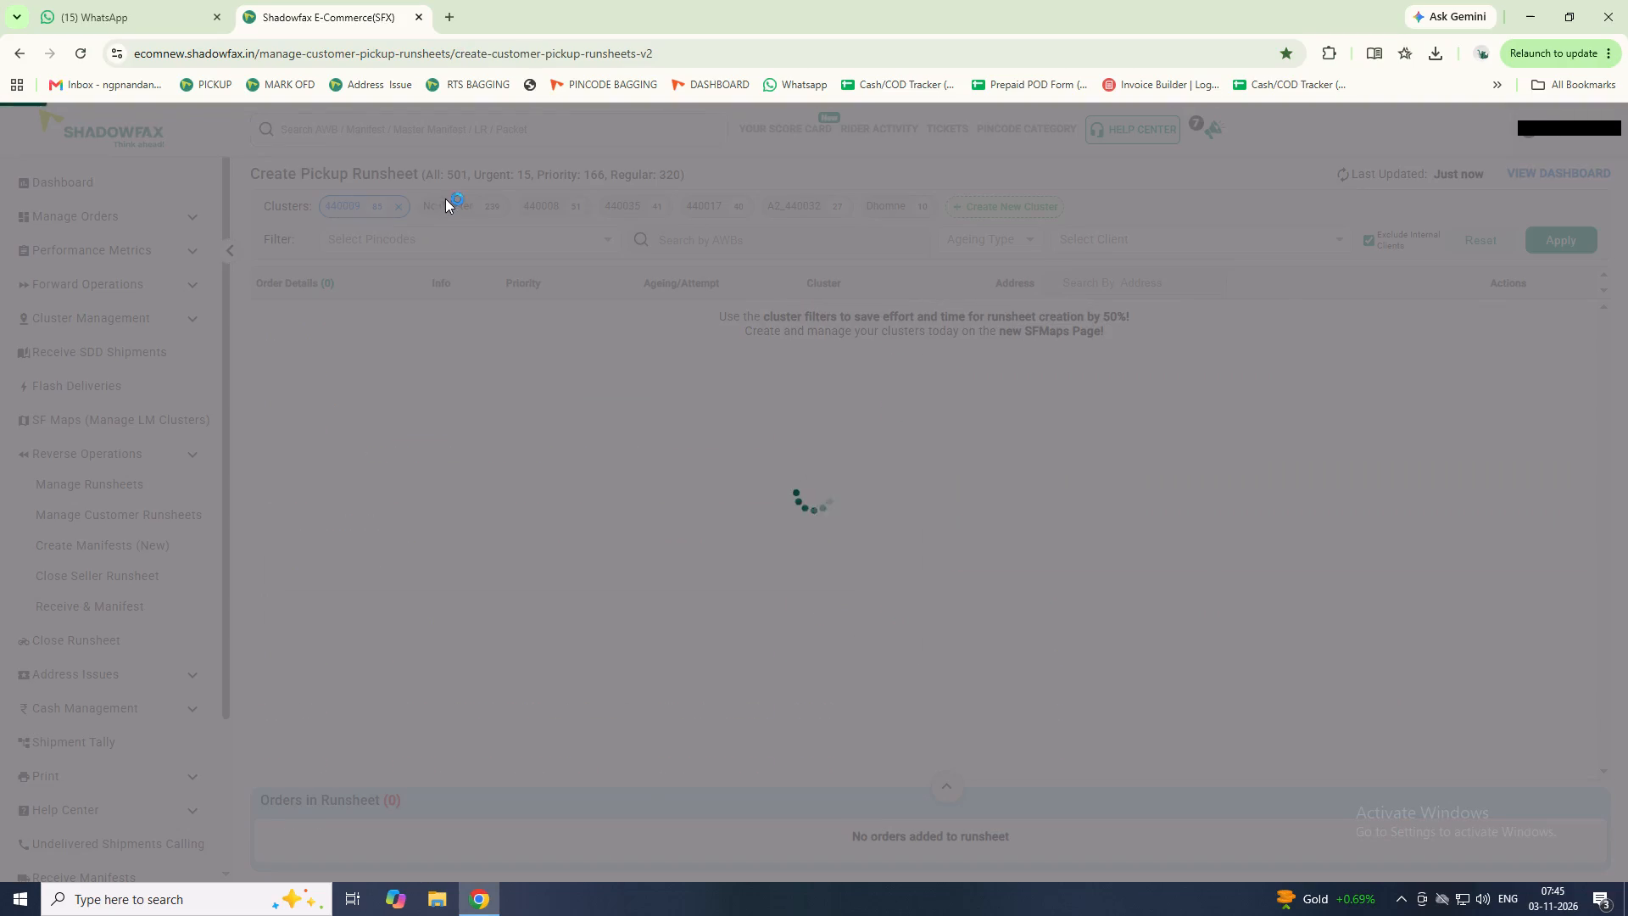
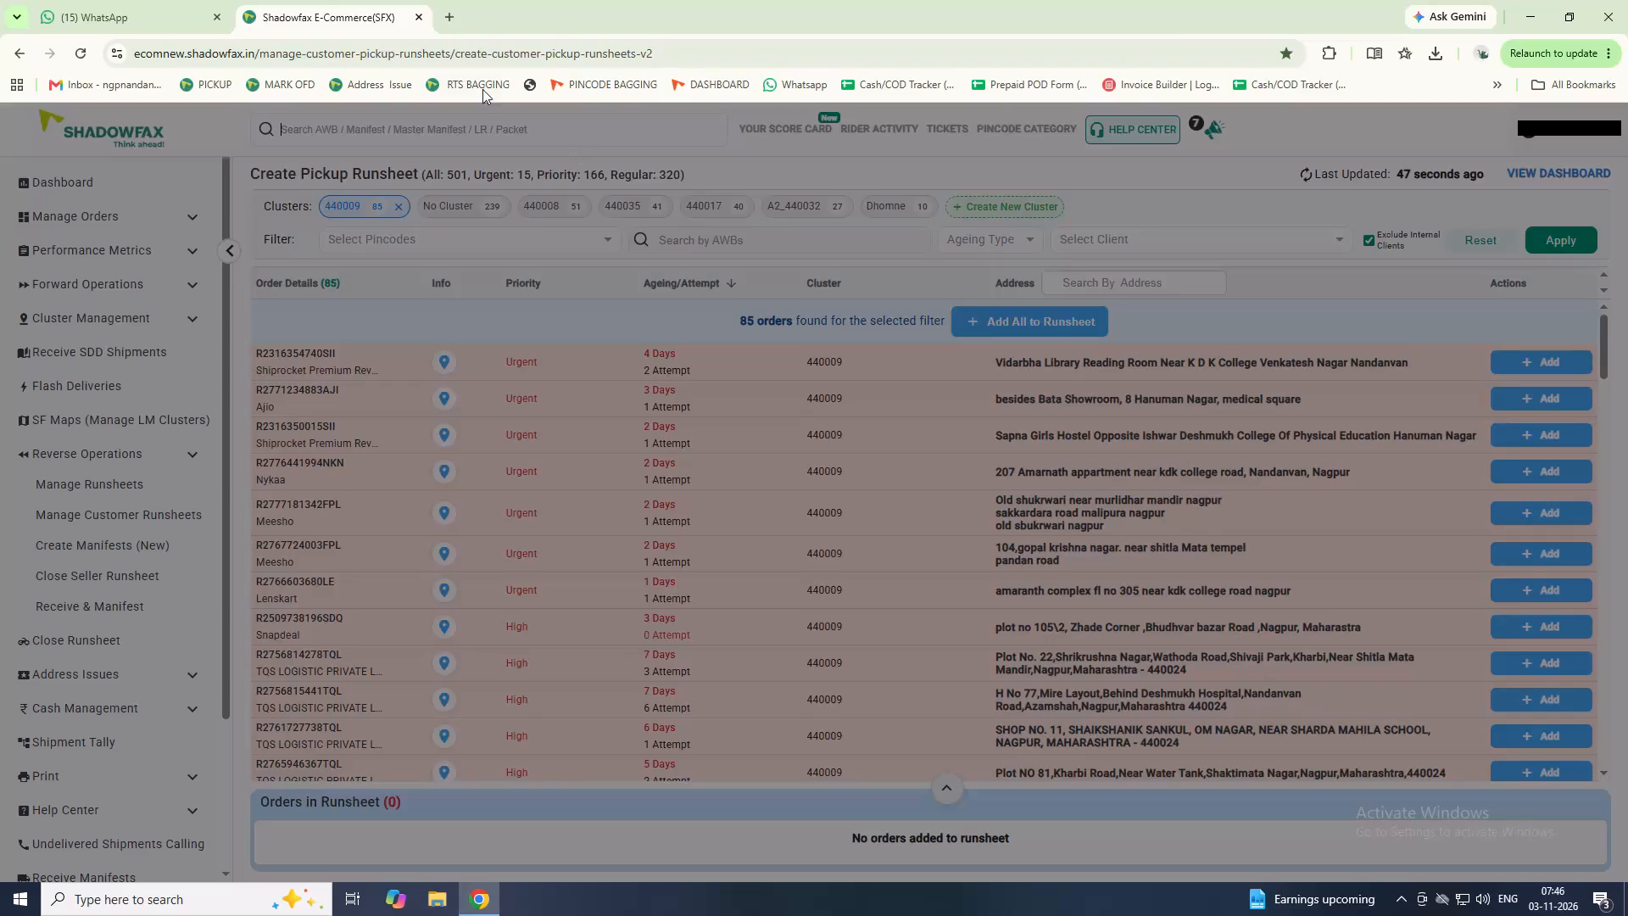
Open the bookmarked RTS Bagging page for creating a reverse hub manifest.
left_click(445, 88)
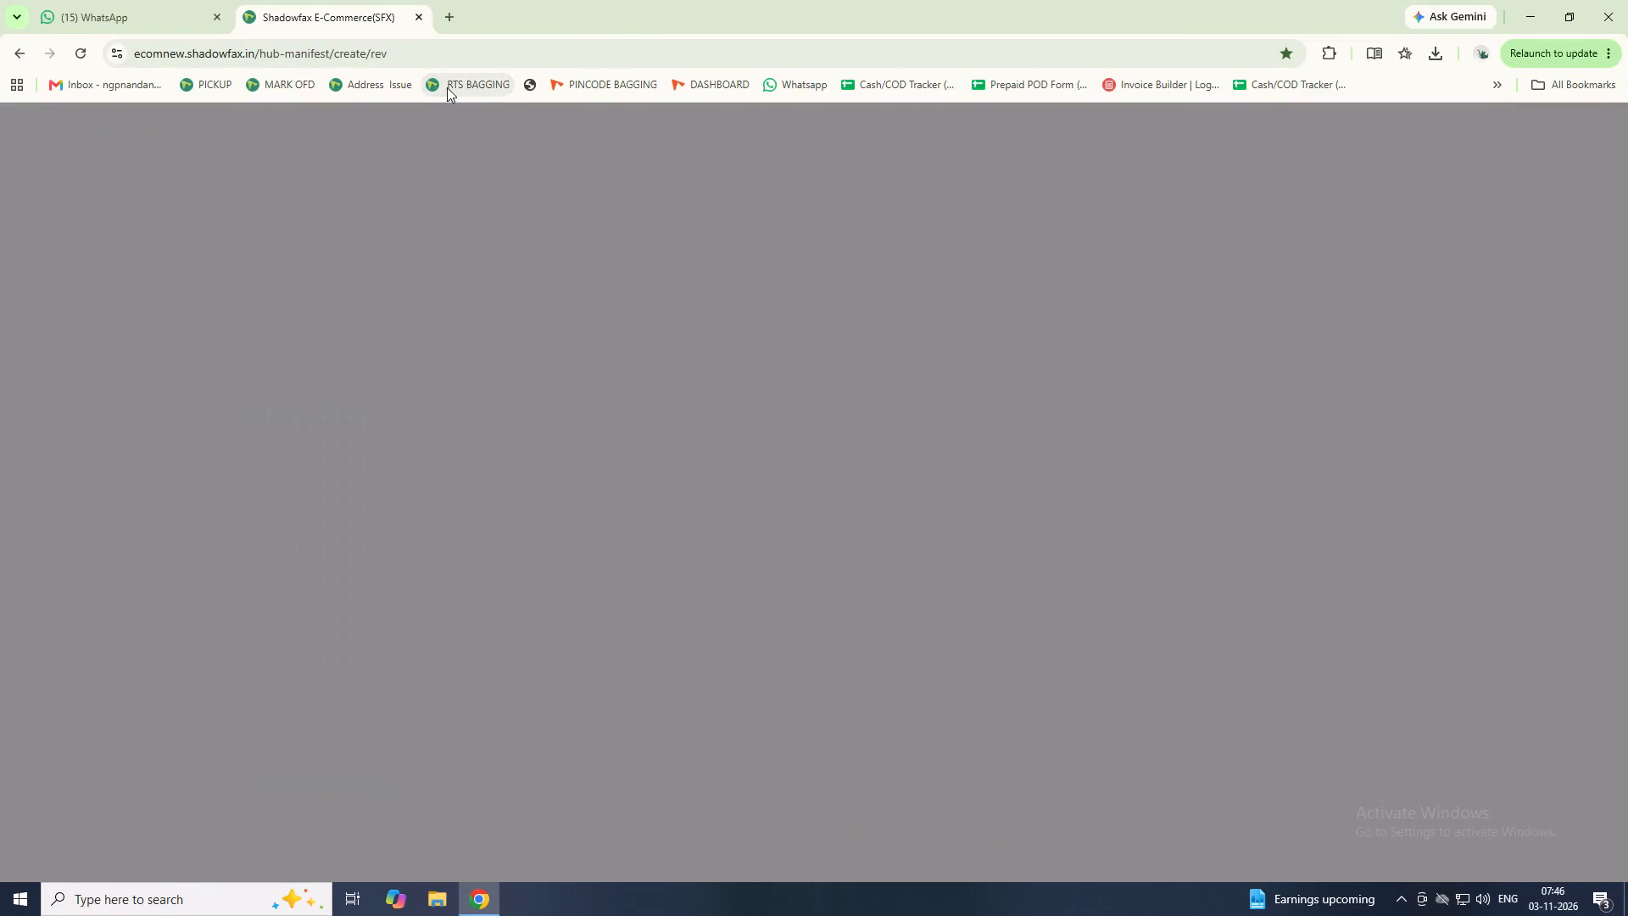
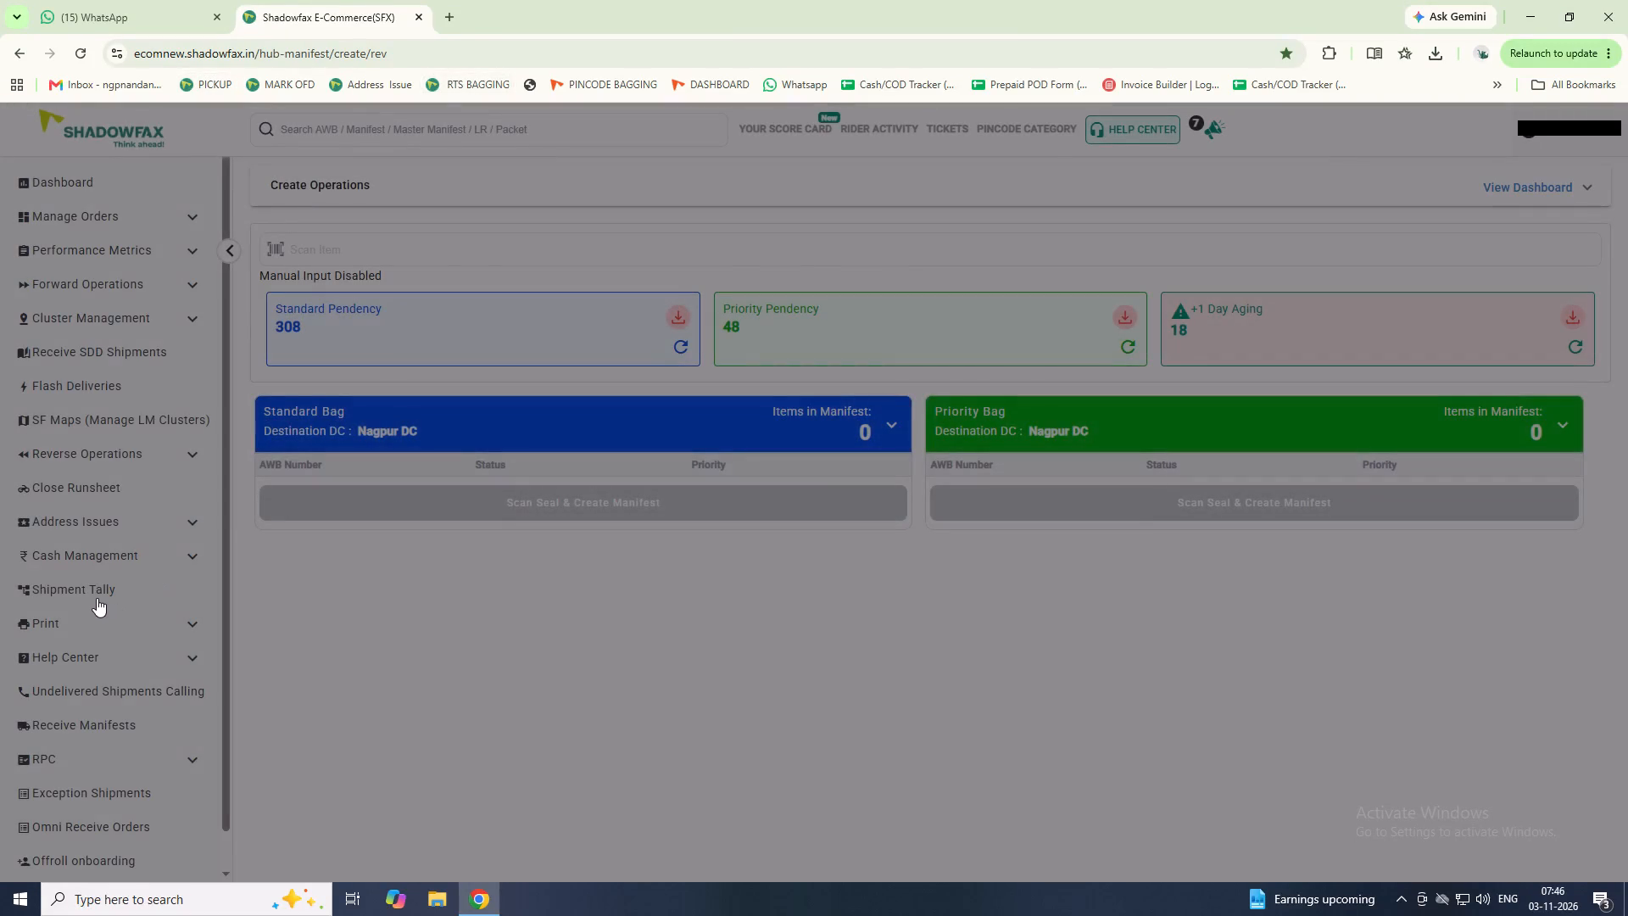
Open the Shipment Tally page and activate the shipment AWB scan field for scanning.
left_click(97, 598)
left_click(96, 595)
left_click(350, 436)
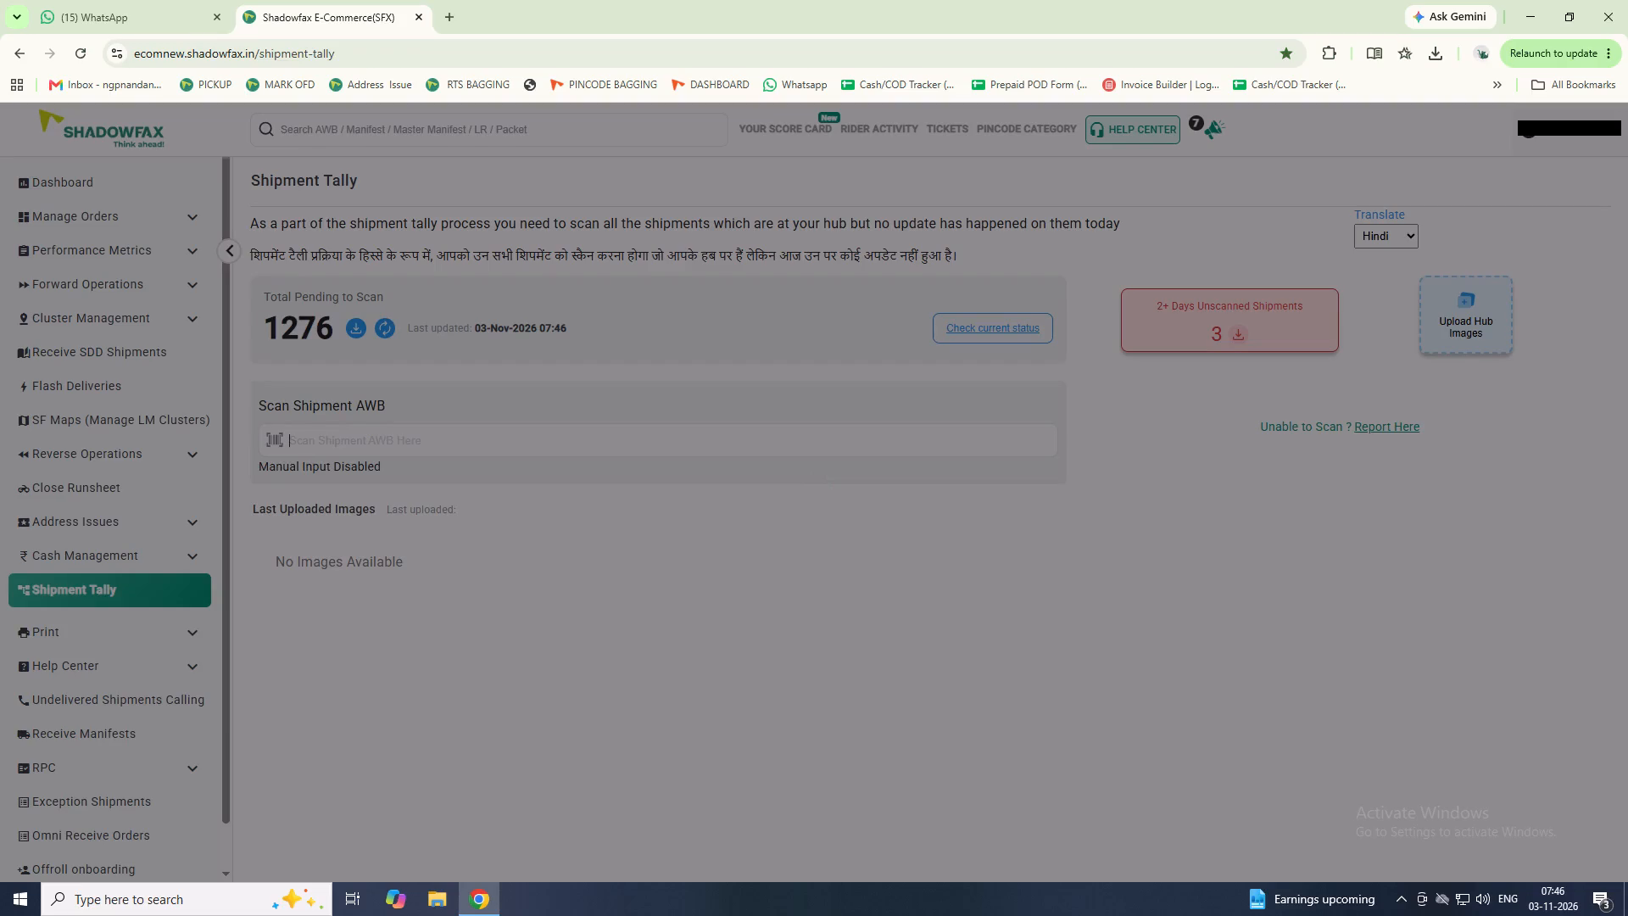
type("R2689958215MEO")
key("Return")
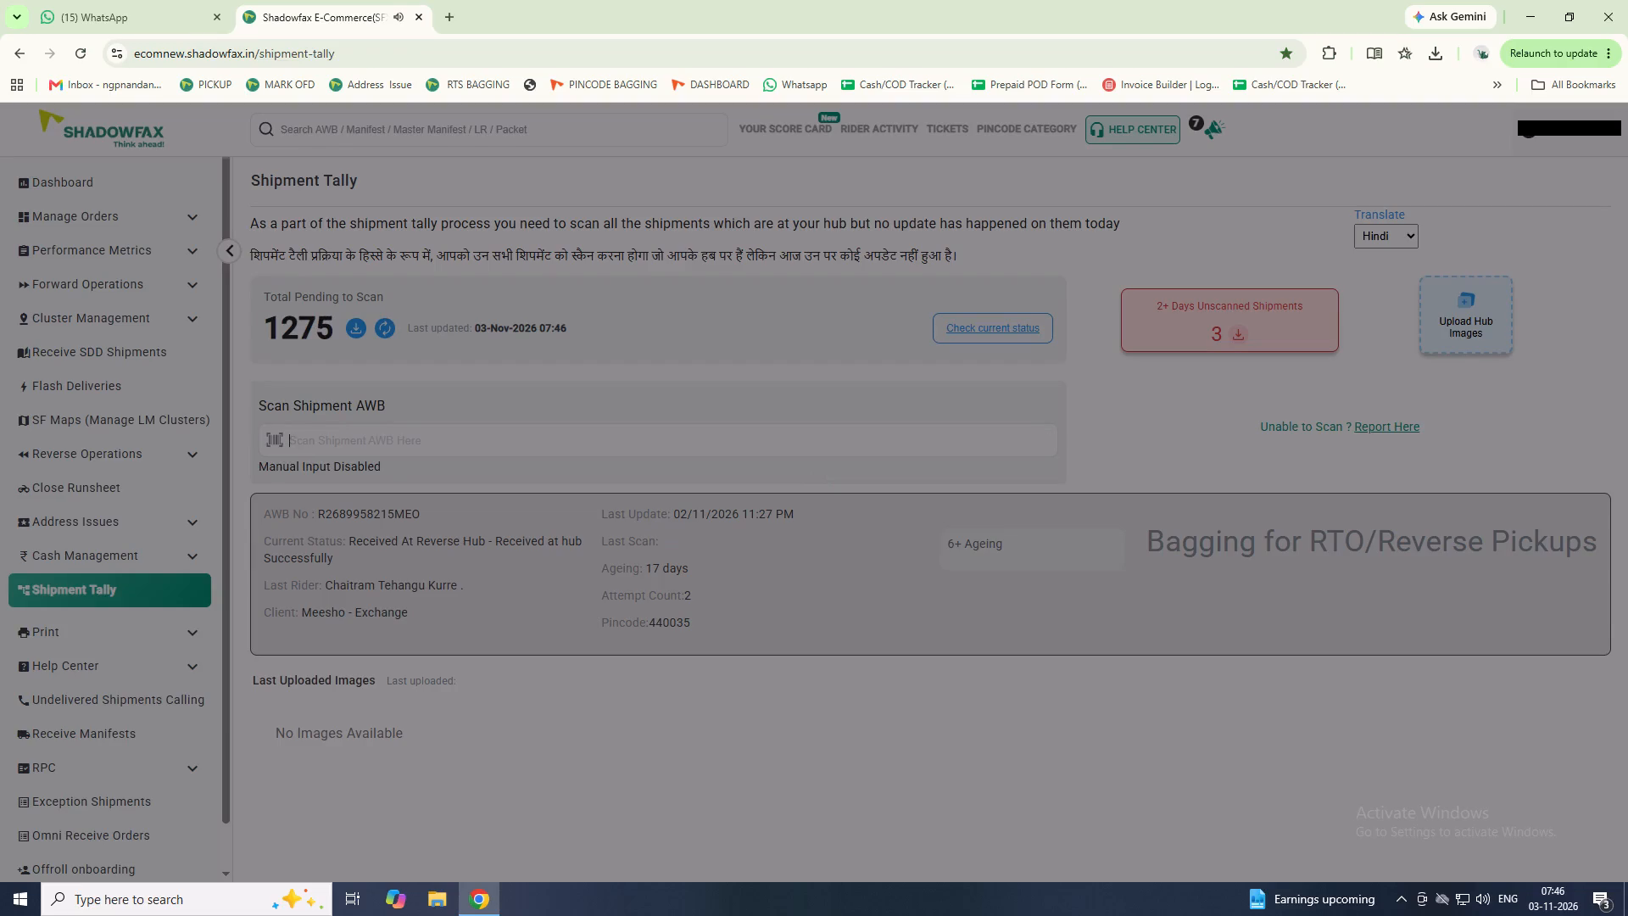
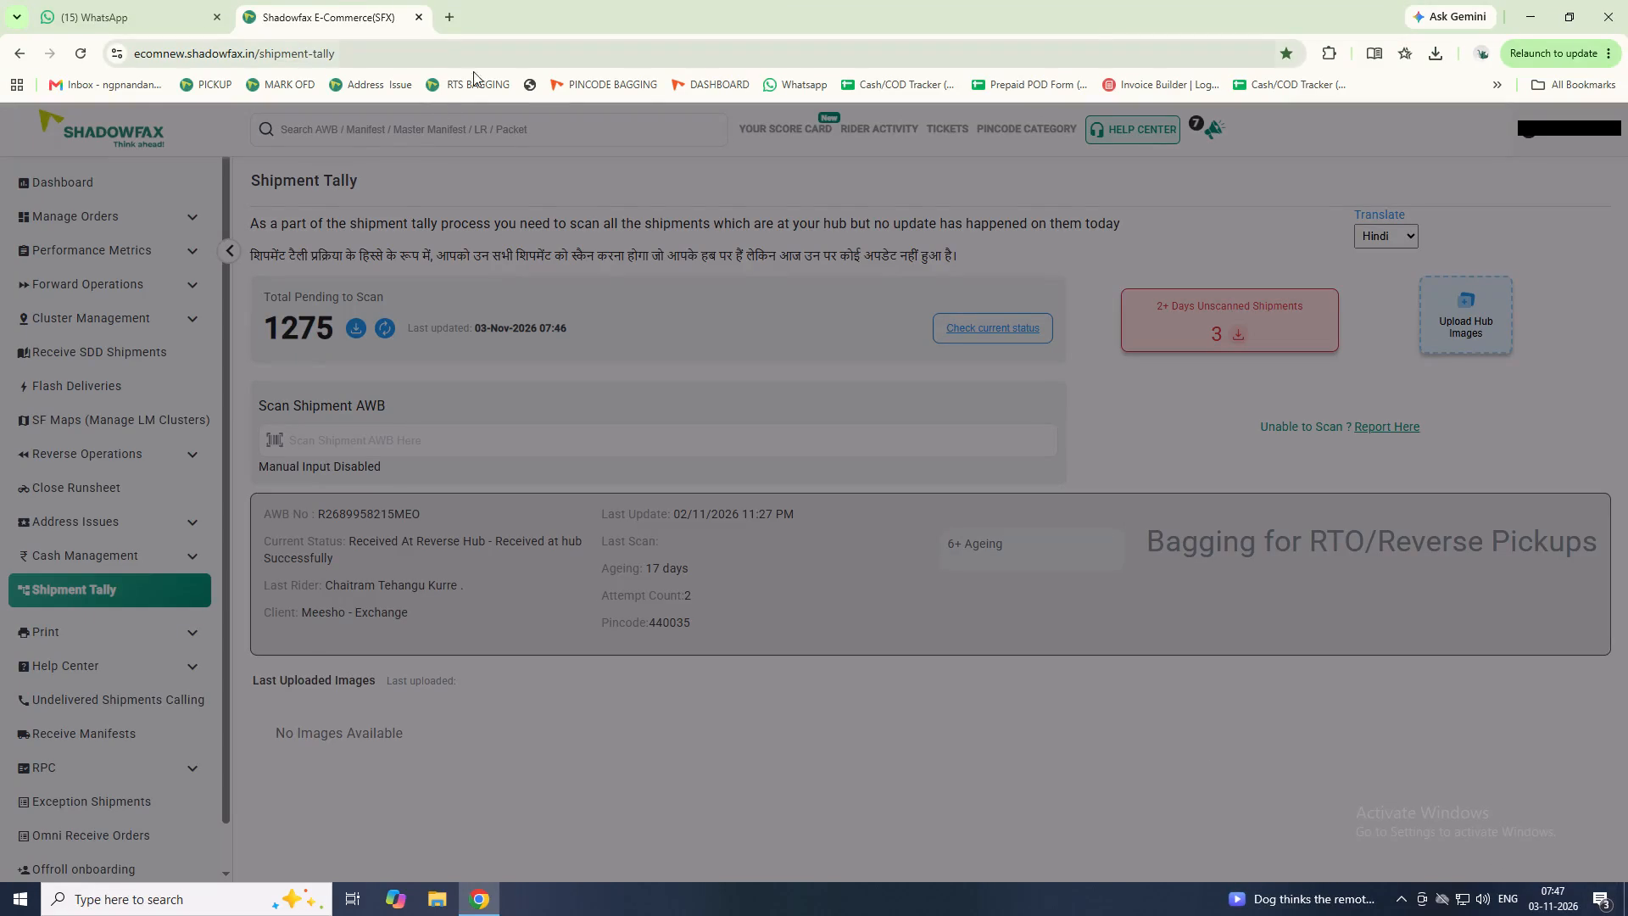
double_click(443, 91)
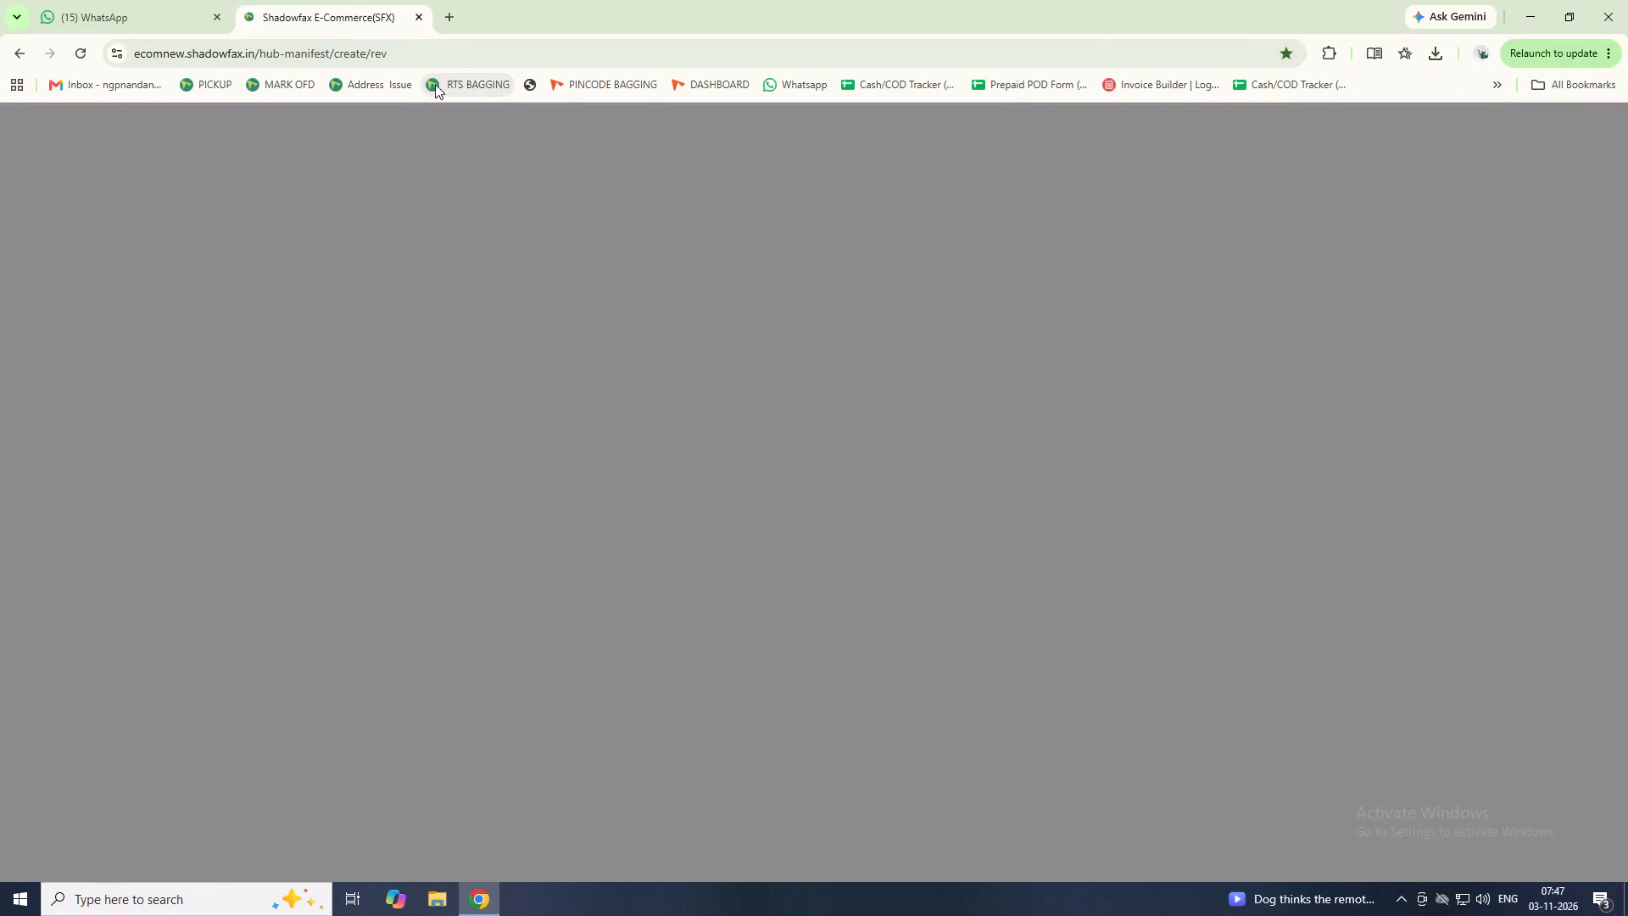
double_click(337, 247)
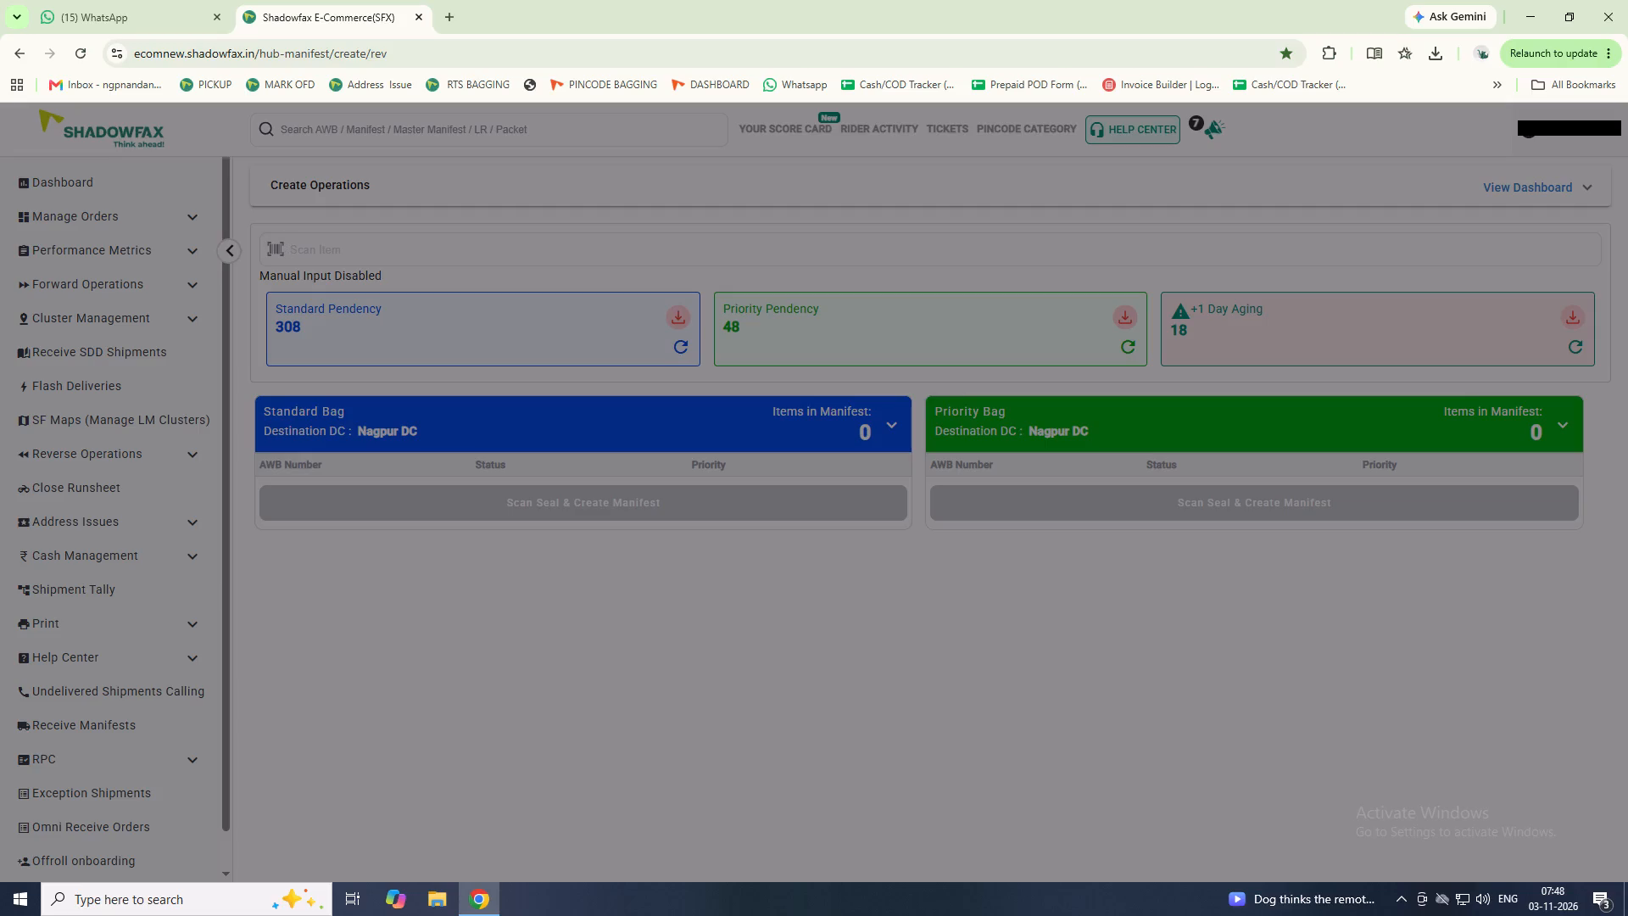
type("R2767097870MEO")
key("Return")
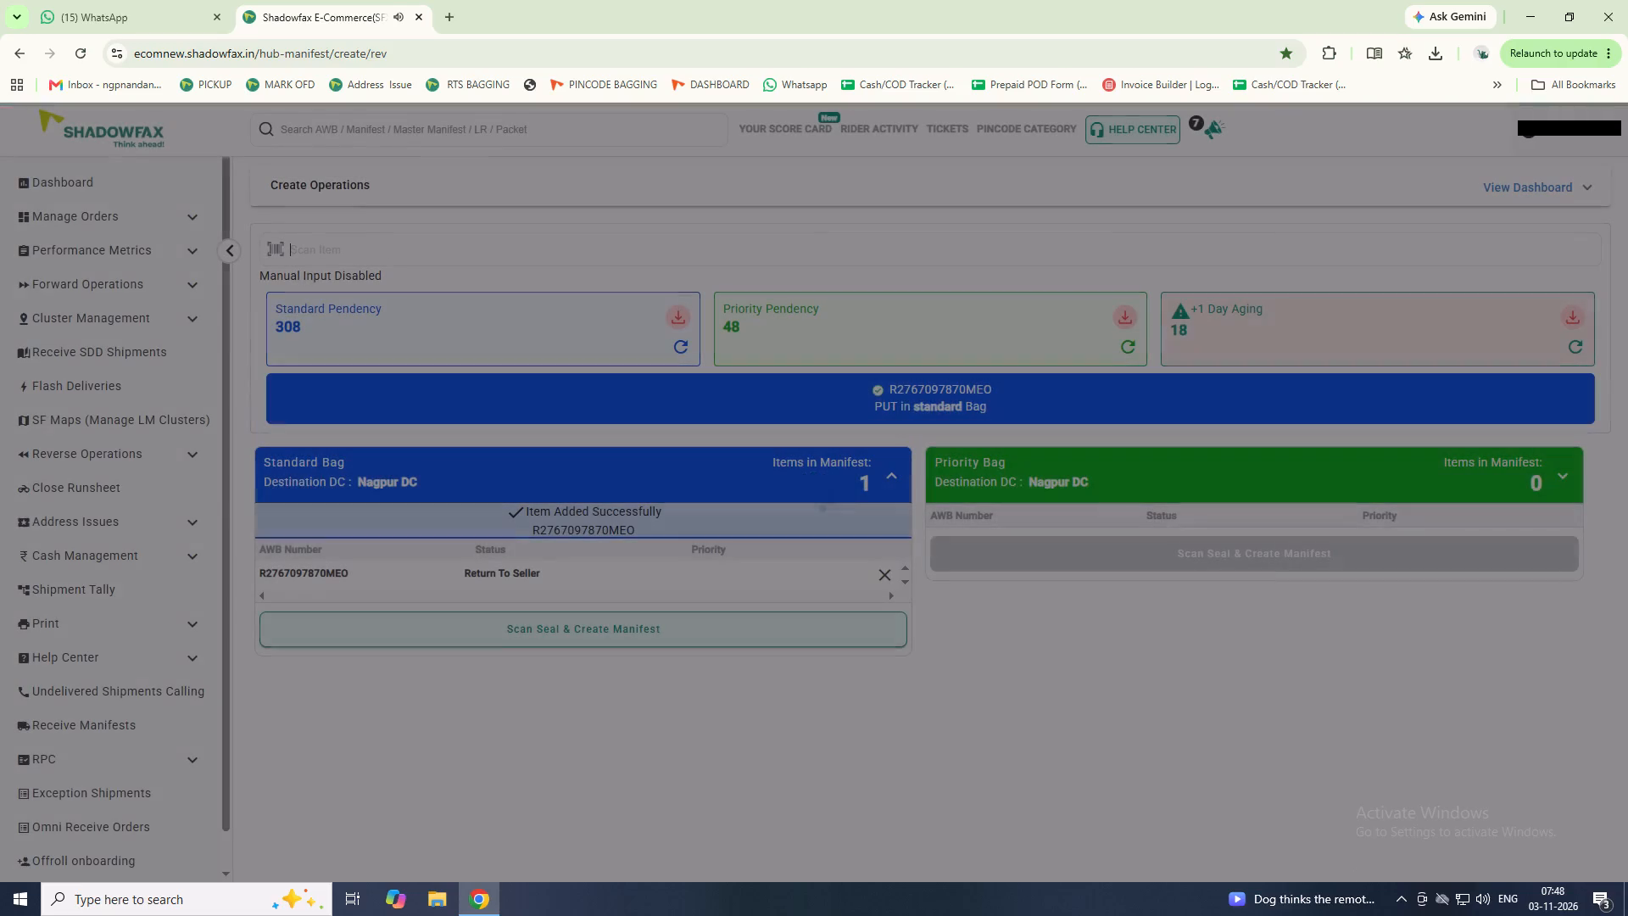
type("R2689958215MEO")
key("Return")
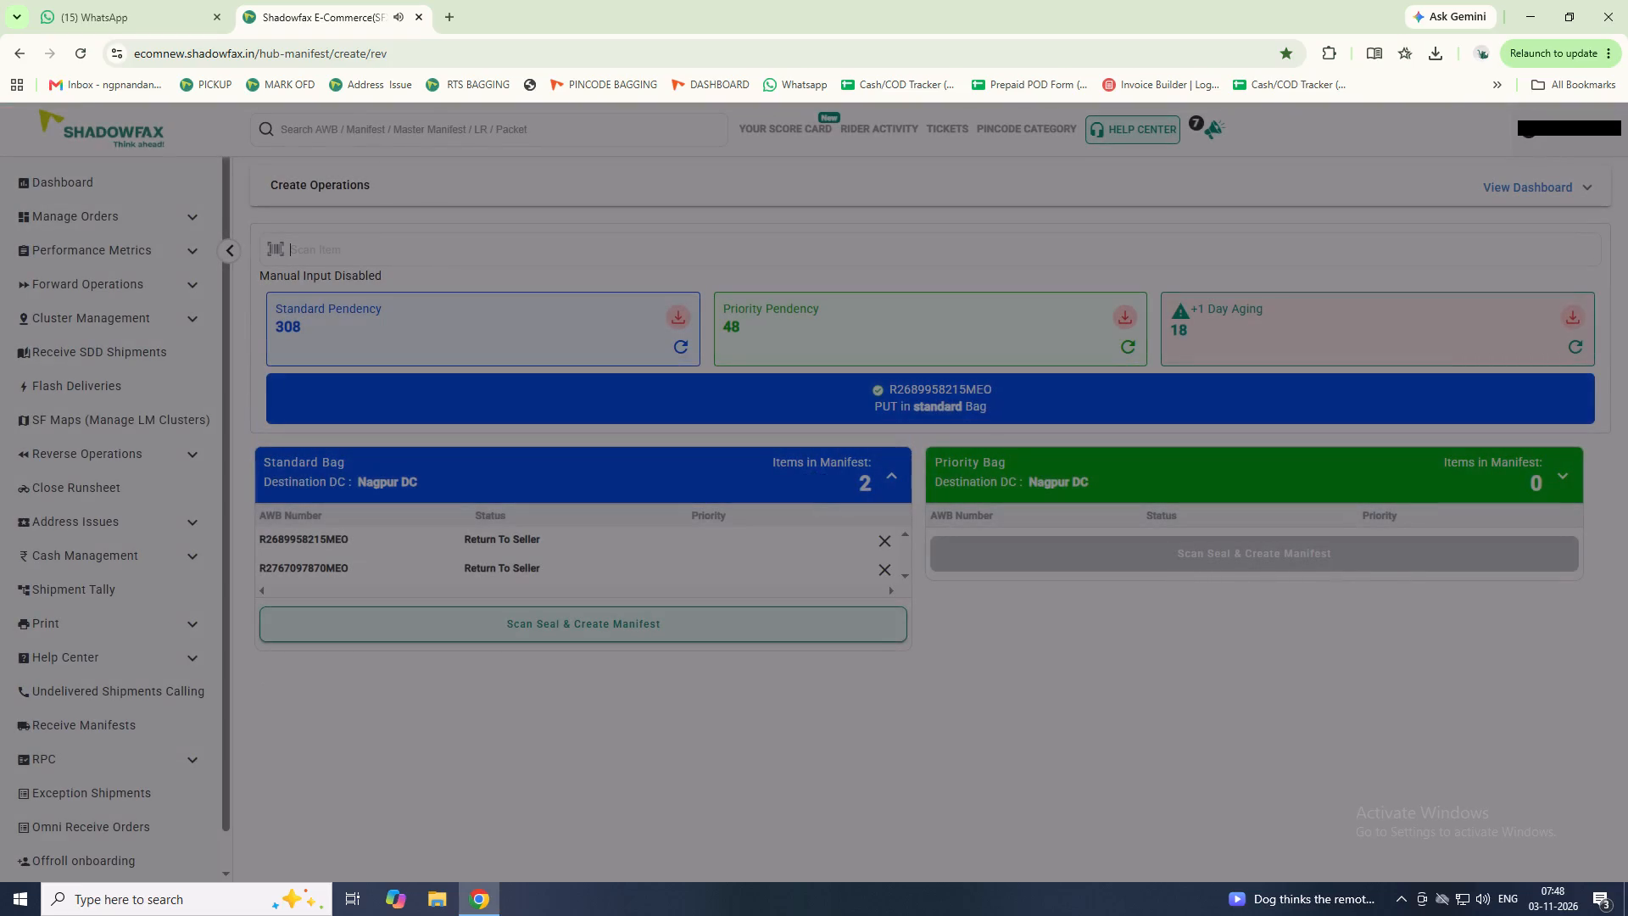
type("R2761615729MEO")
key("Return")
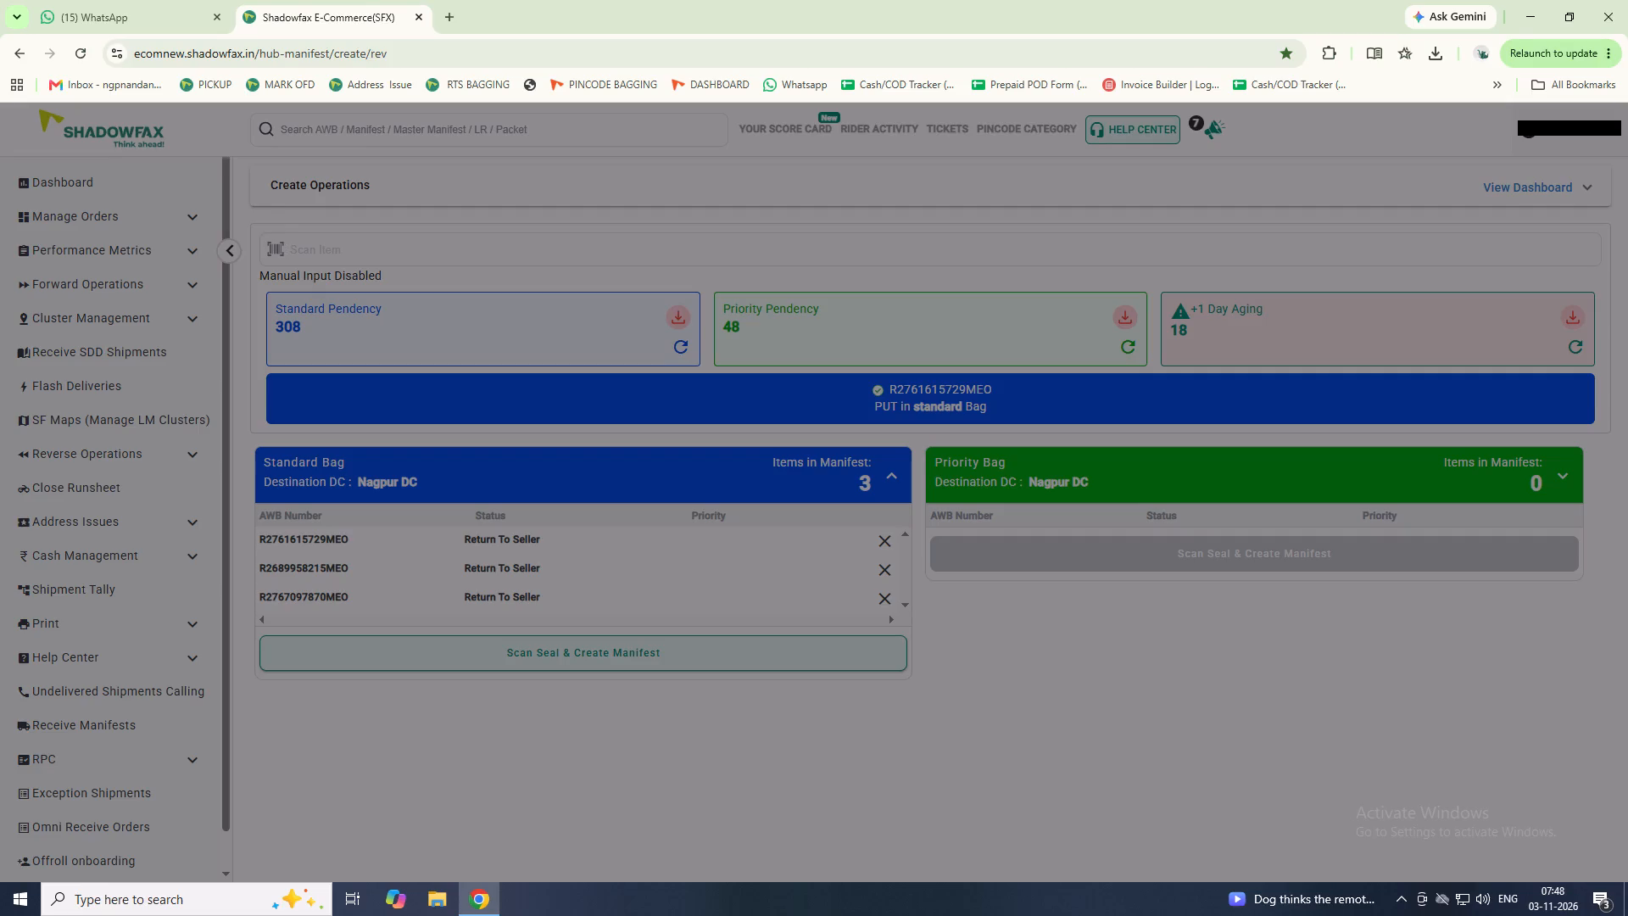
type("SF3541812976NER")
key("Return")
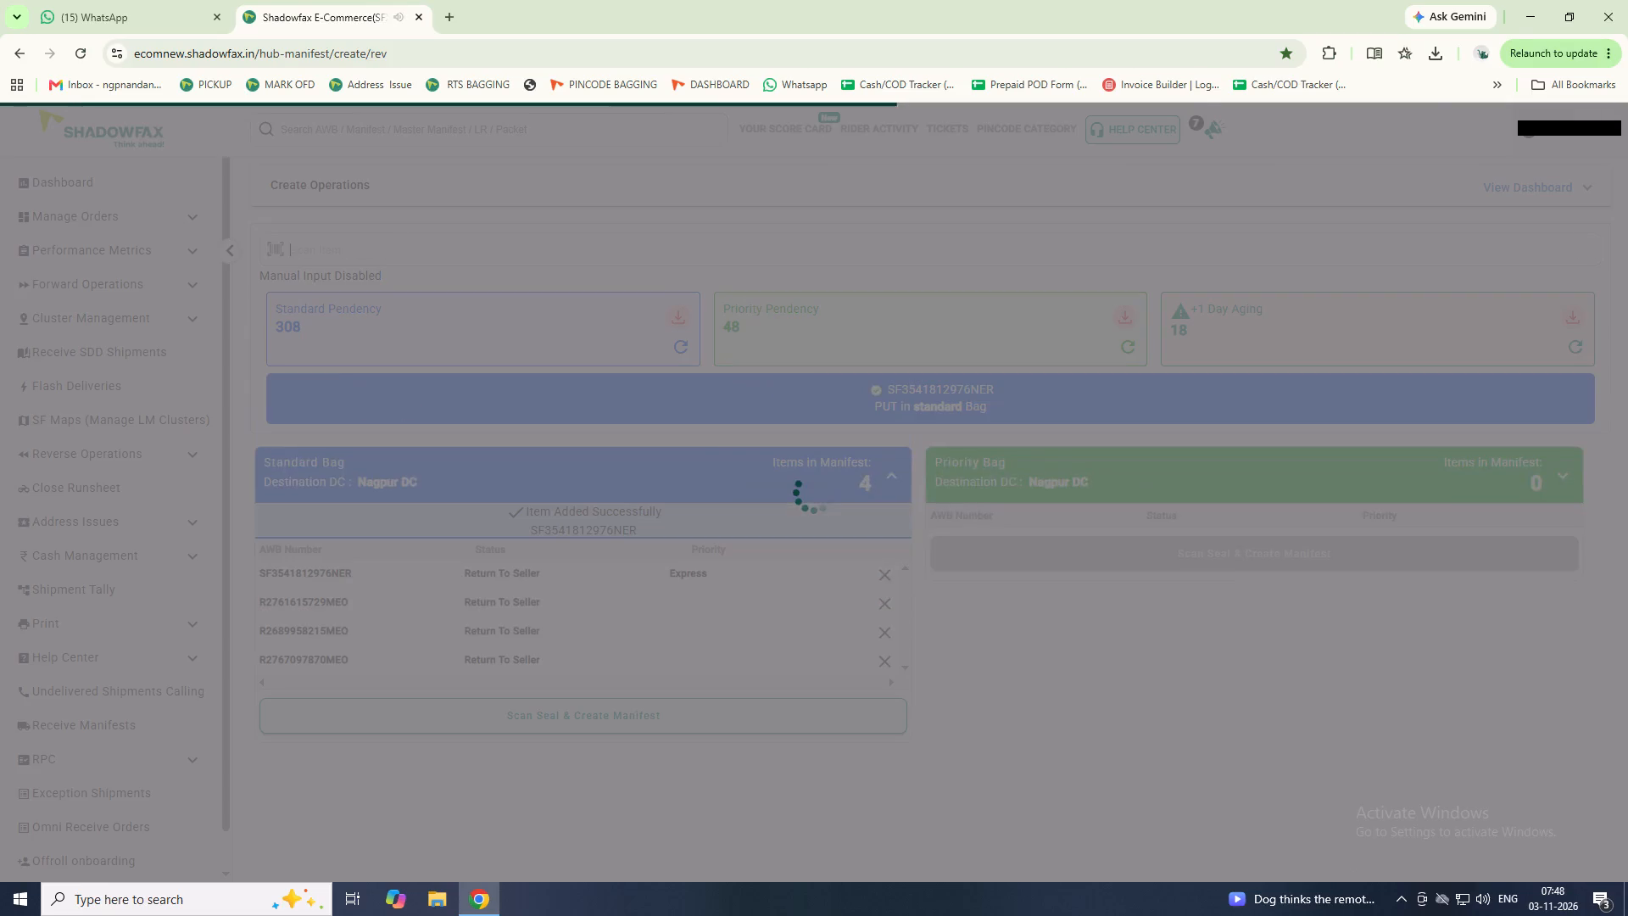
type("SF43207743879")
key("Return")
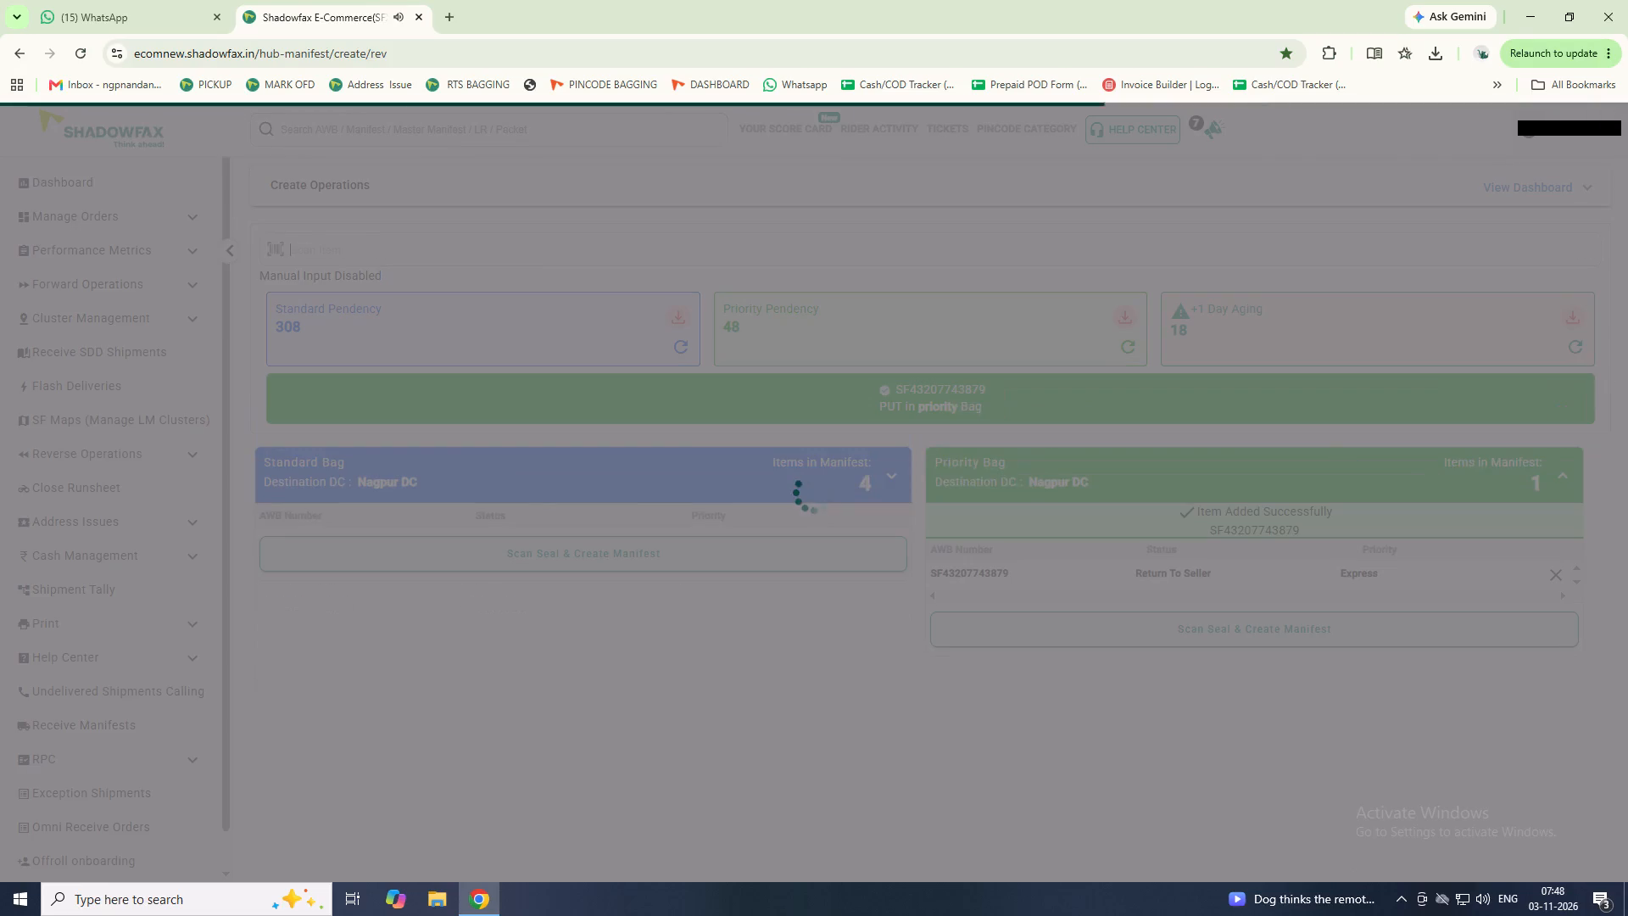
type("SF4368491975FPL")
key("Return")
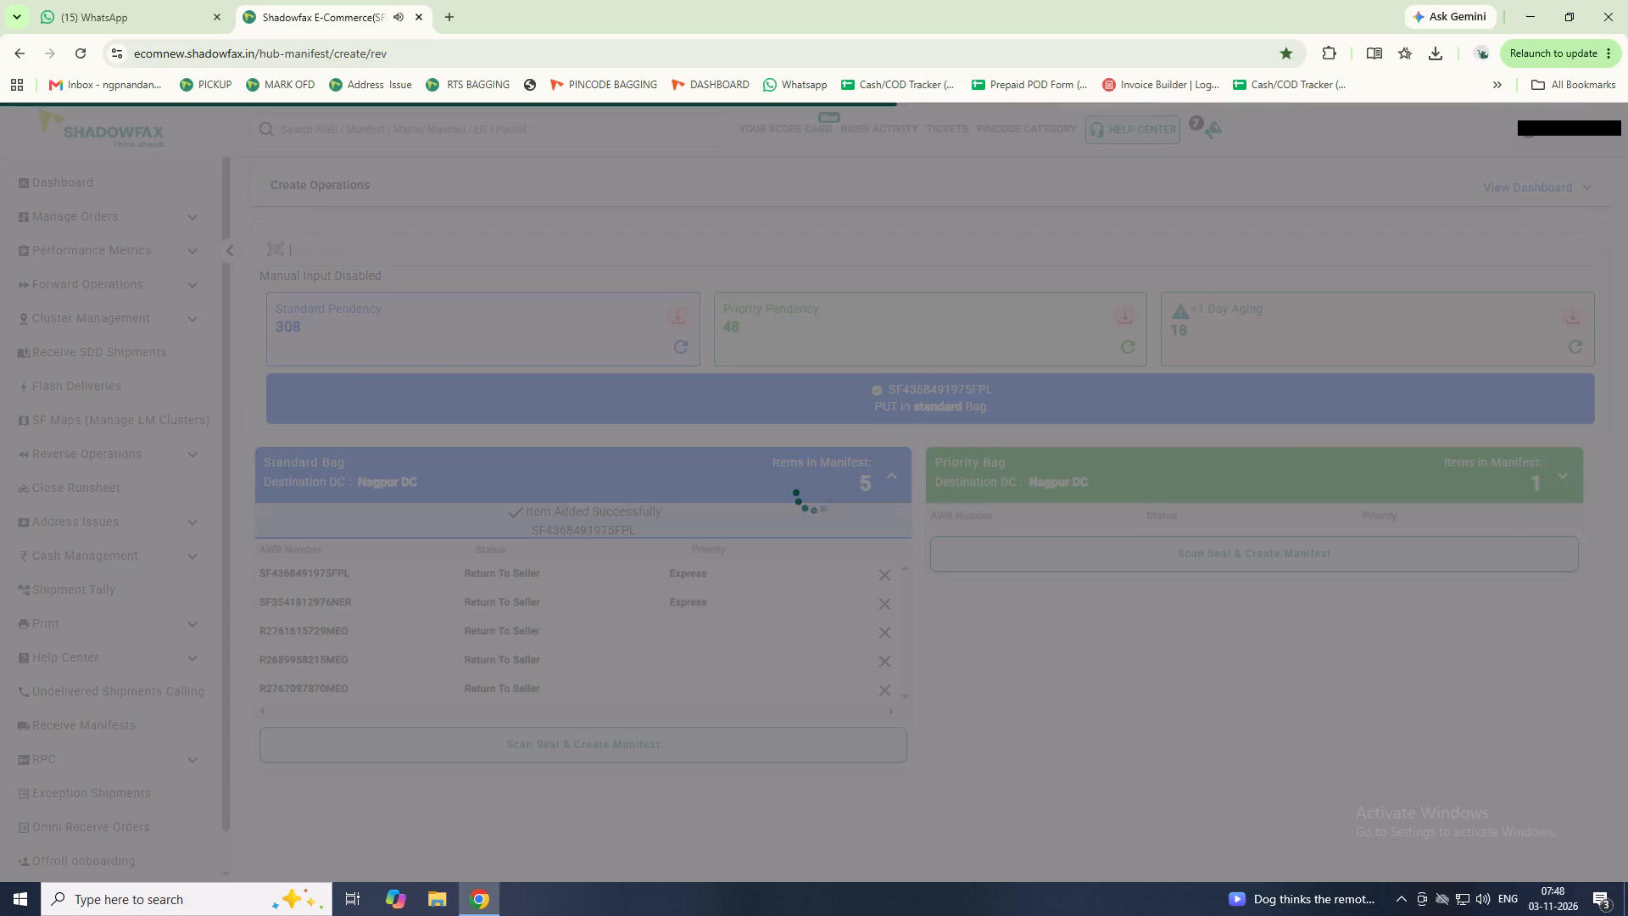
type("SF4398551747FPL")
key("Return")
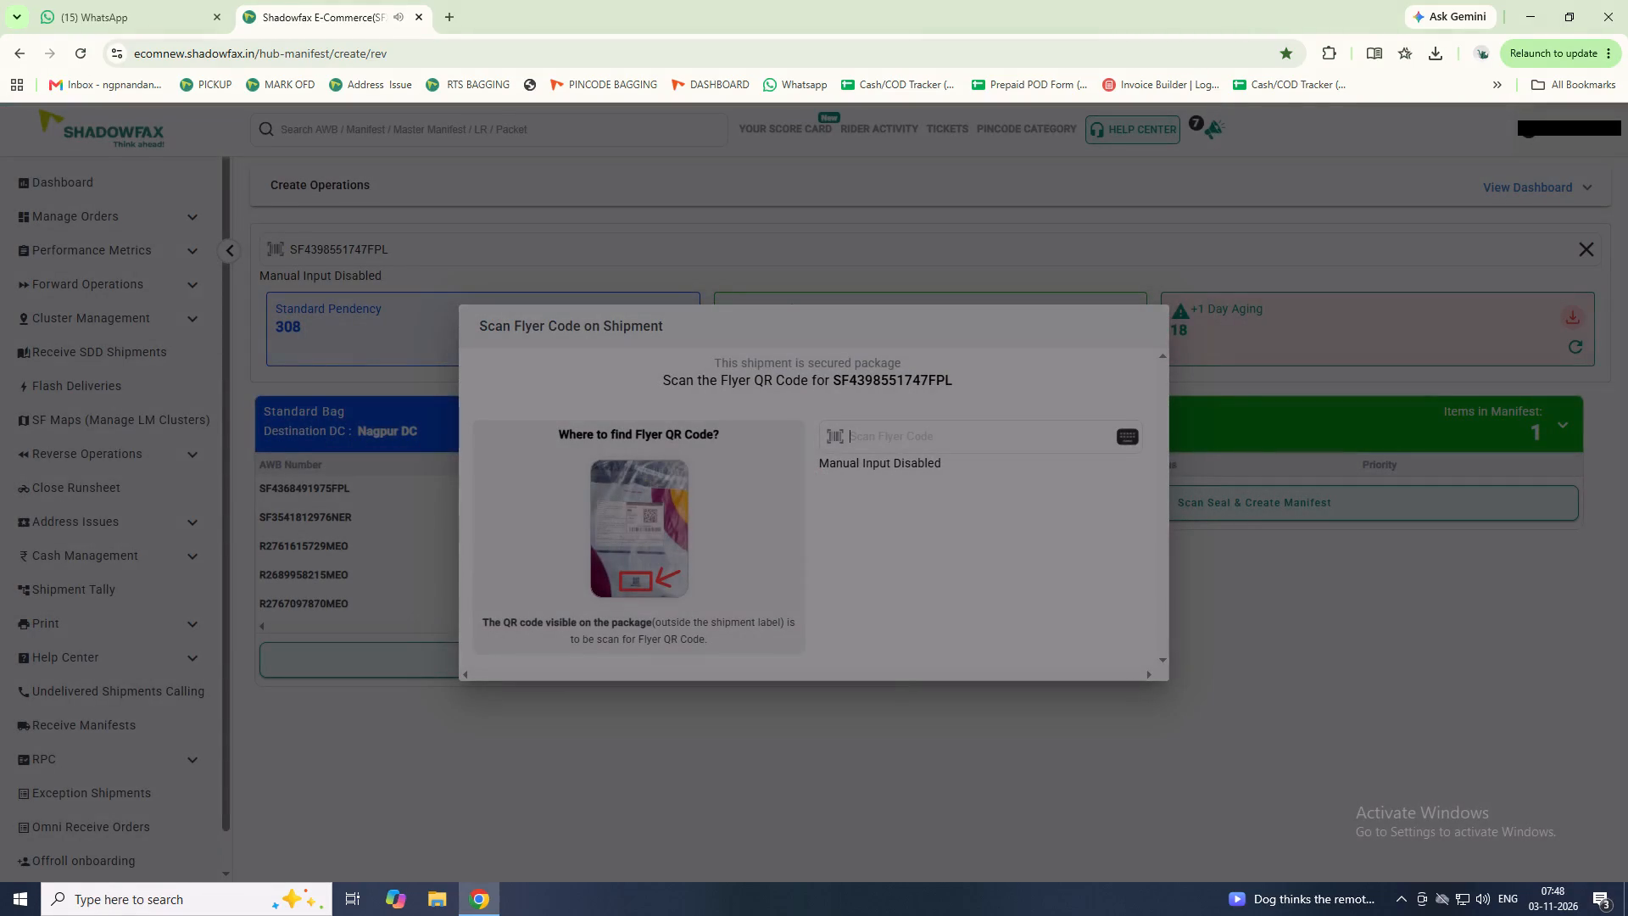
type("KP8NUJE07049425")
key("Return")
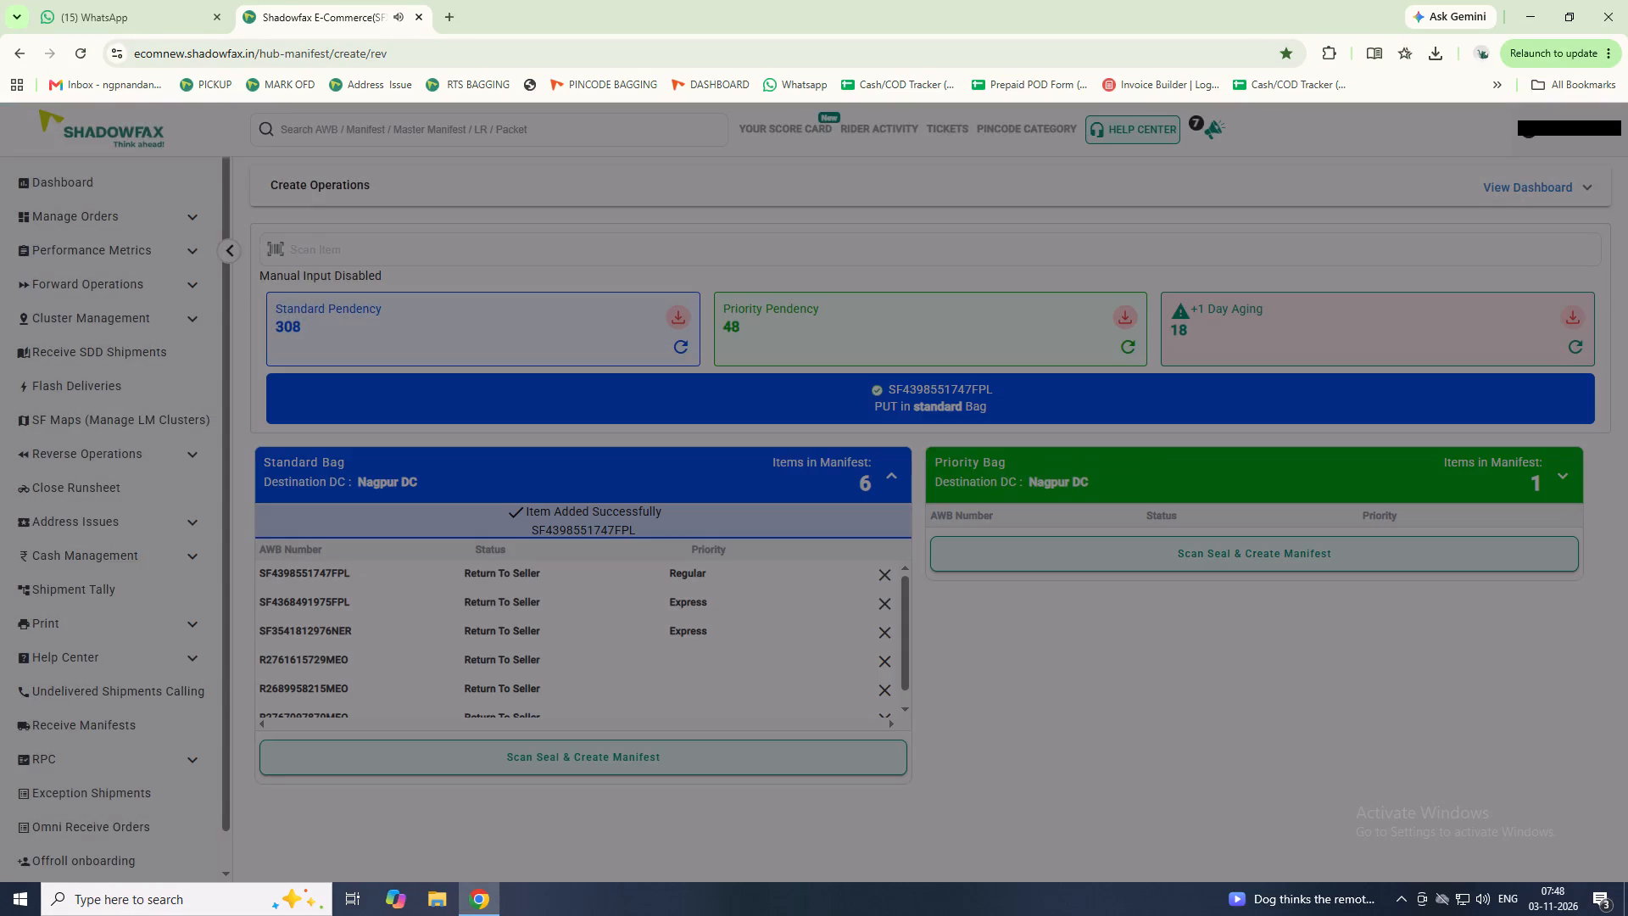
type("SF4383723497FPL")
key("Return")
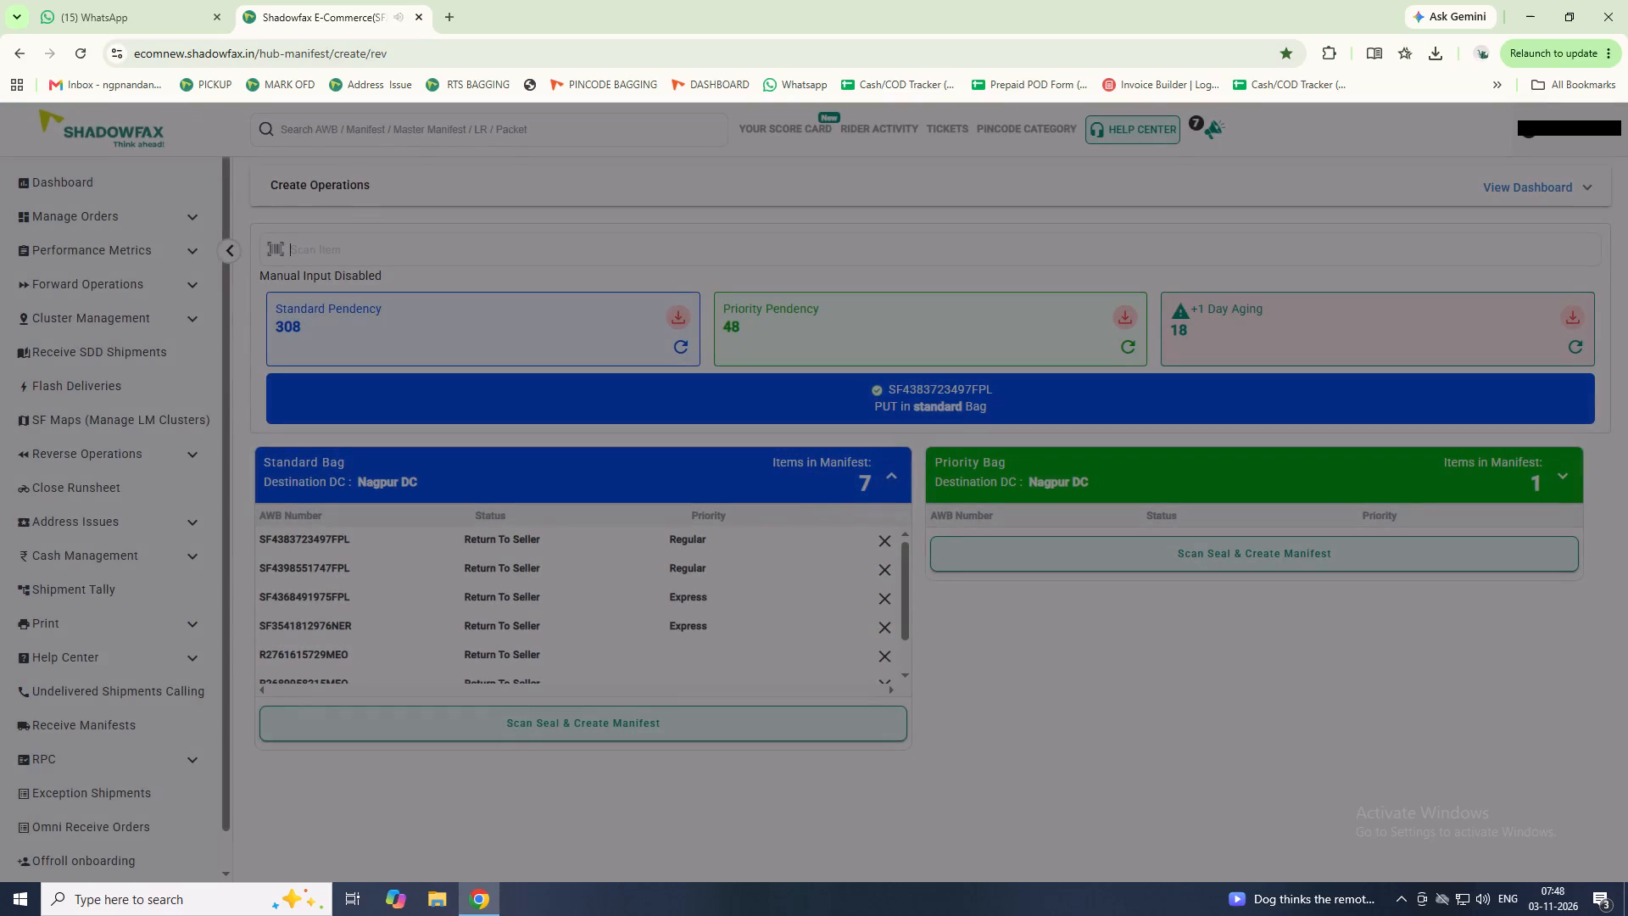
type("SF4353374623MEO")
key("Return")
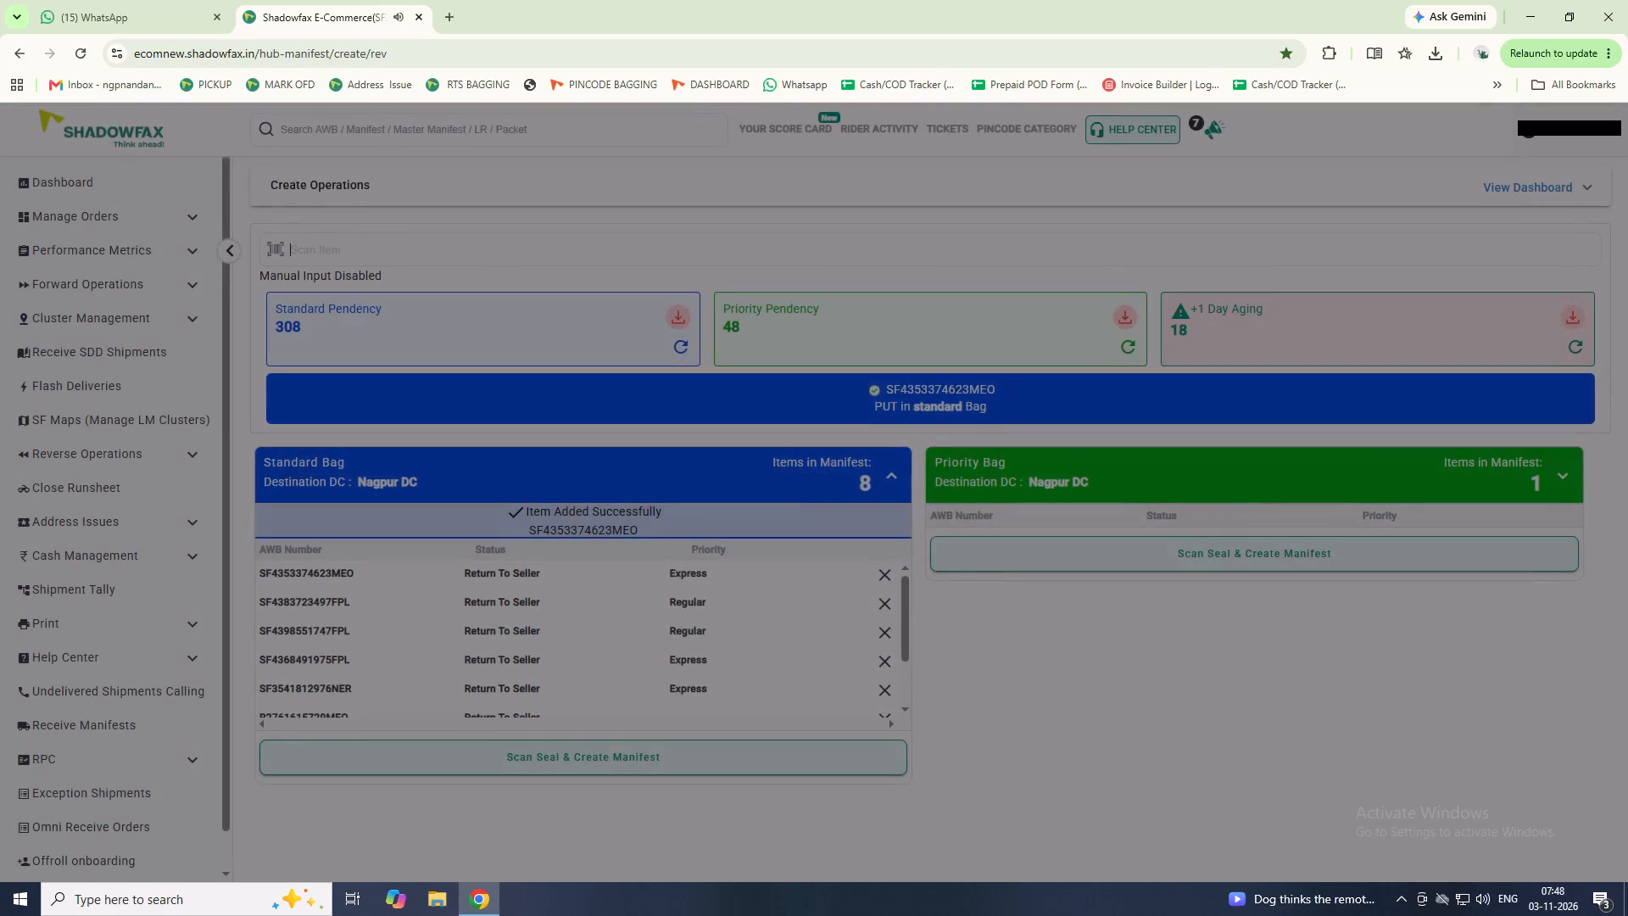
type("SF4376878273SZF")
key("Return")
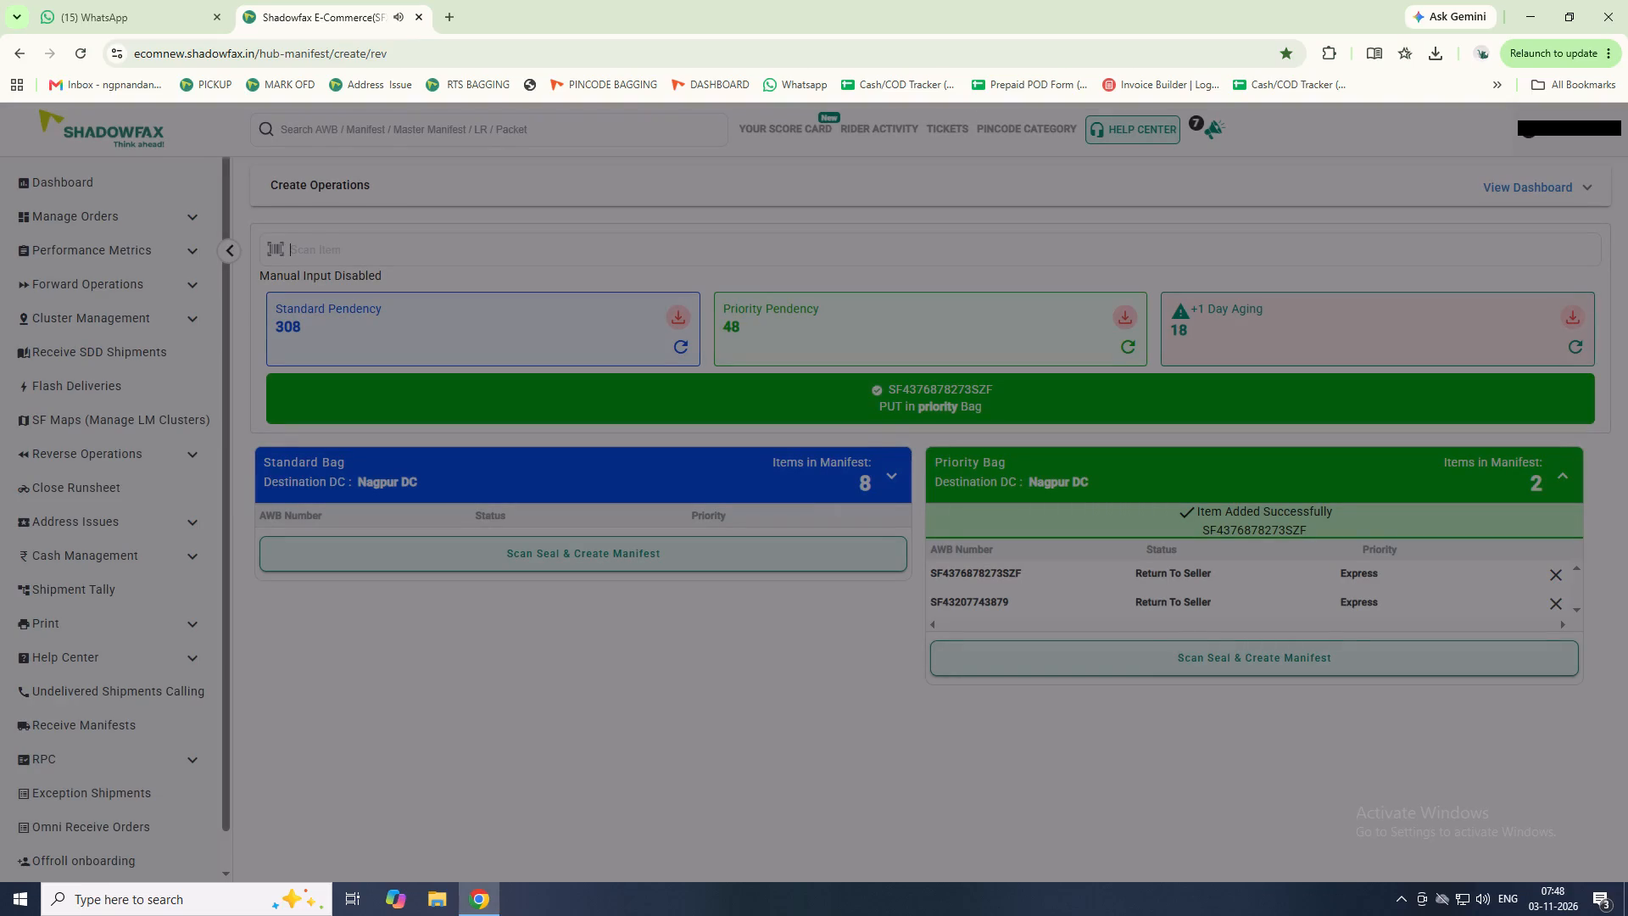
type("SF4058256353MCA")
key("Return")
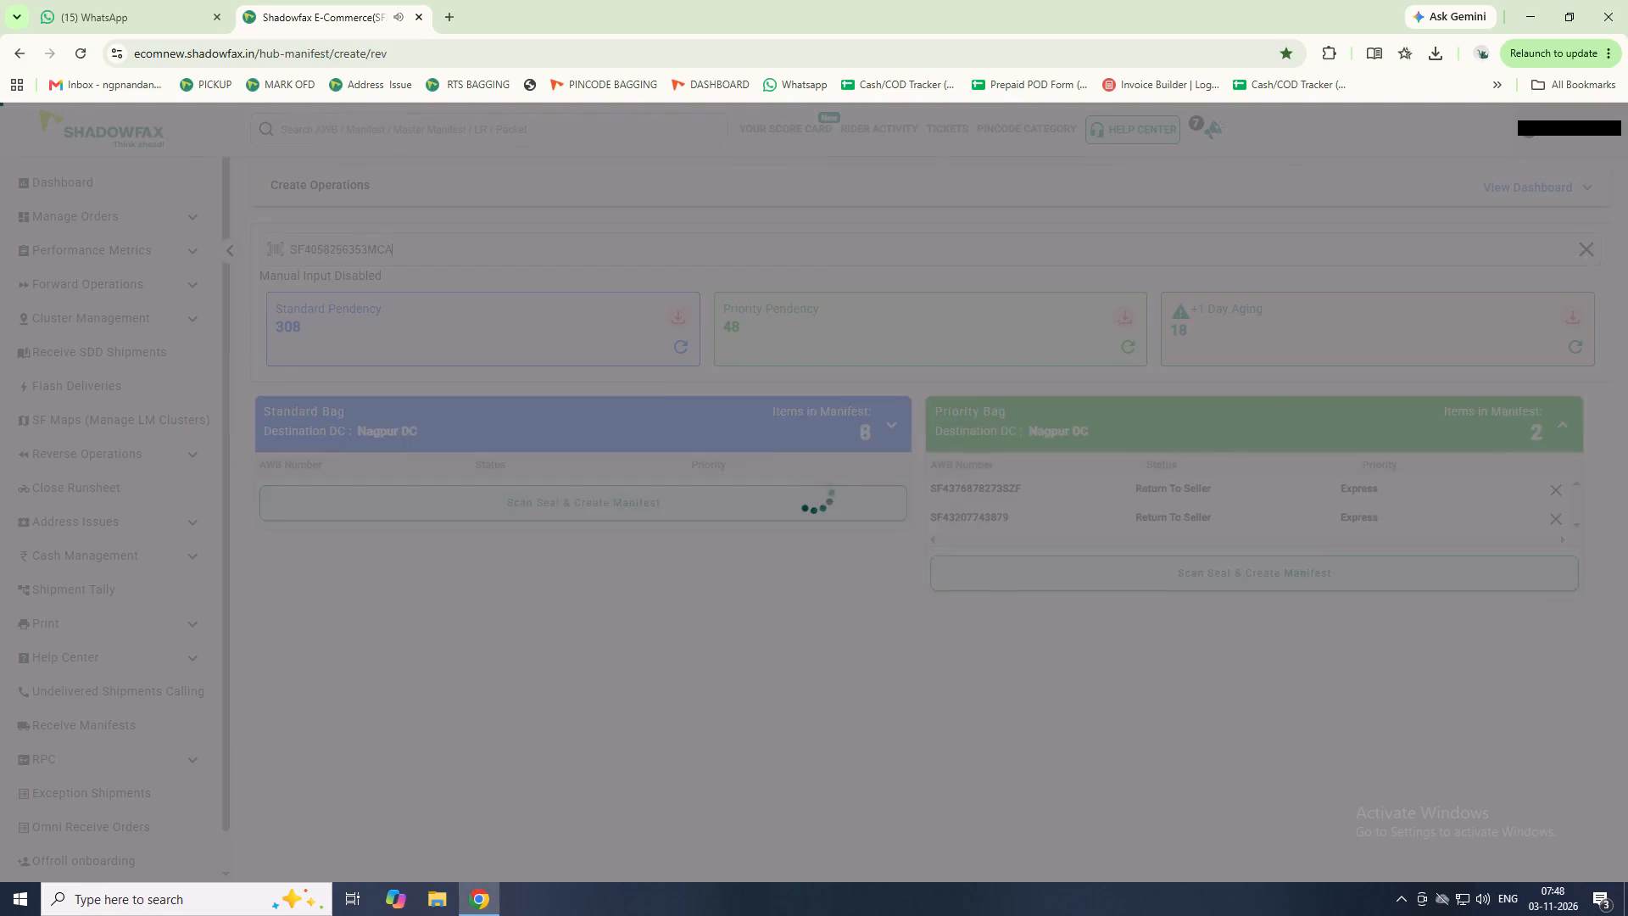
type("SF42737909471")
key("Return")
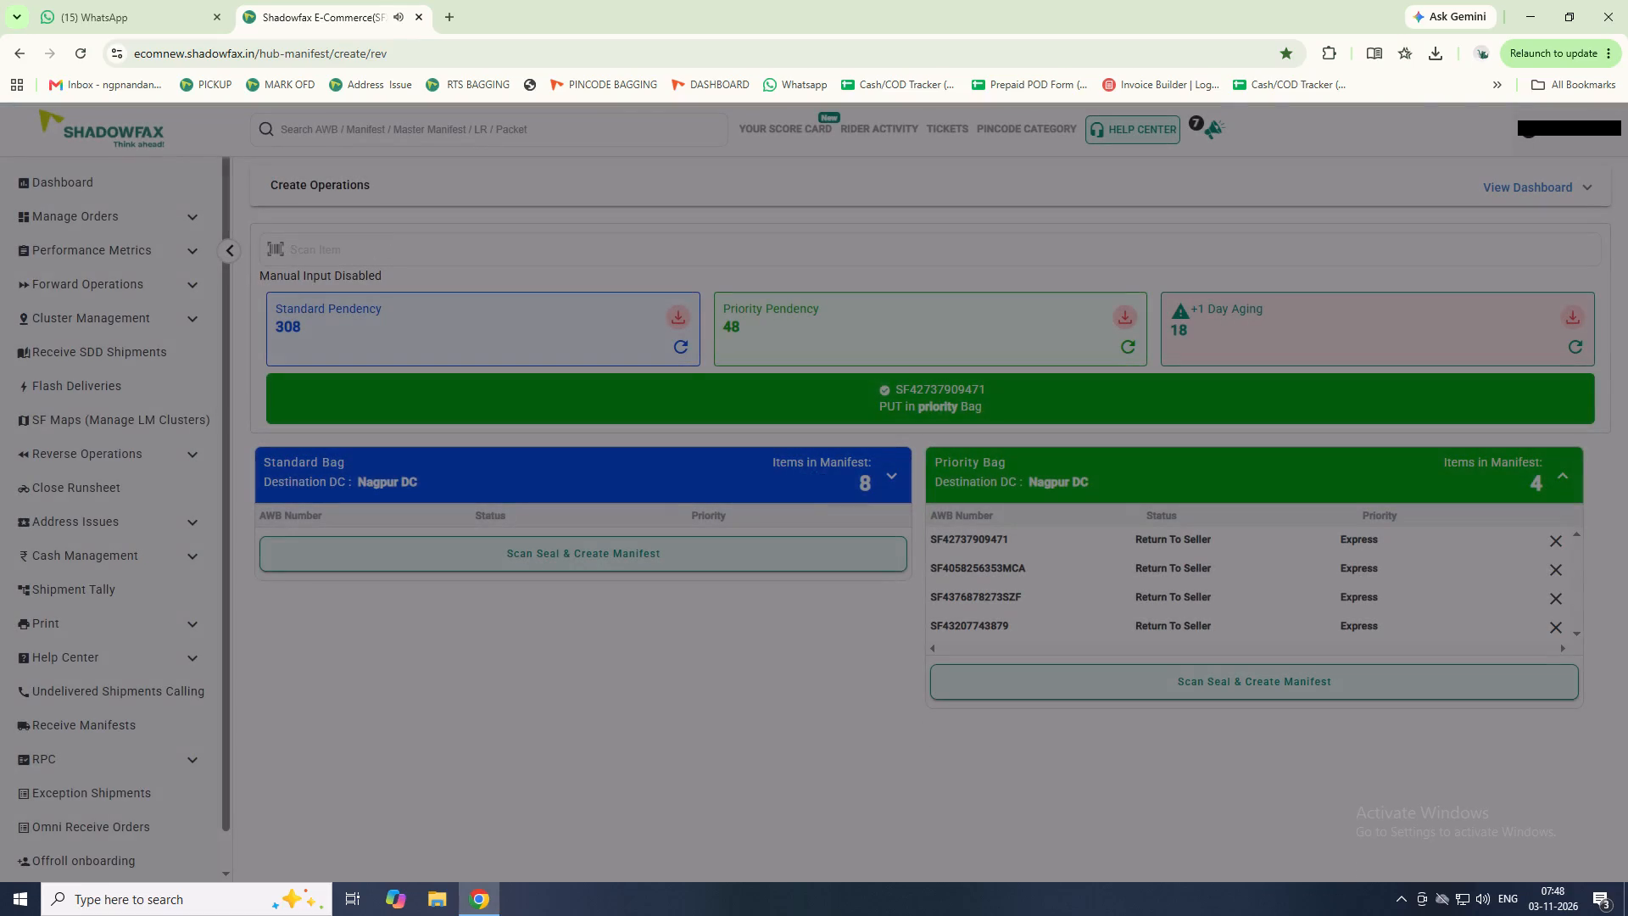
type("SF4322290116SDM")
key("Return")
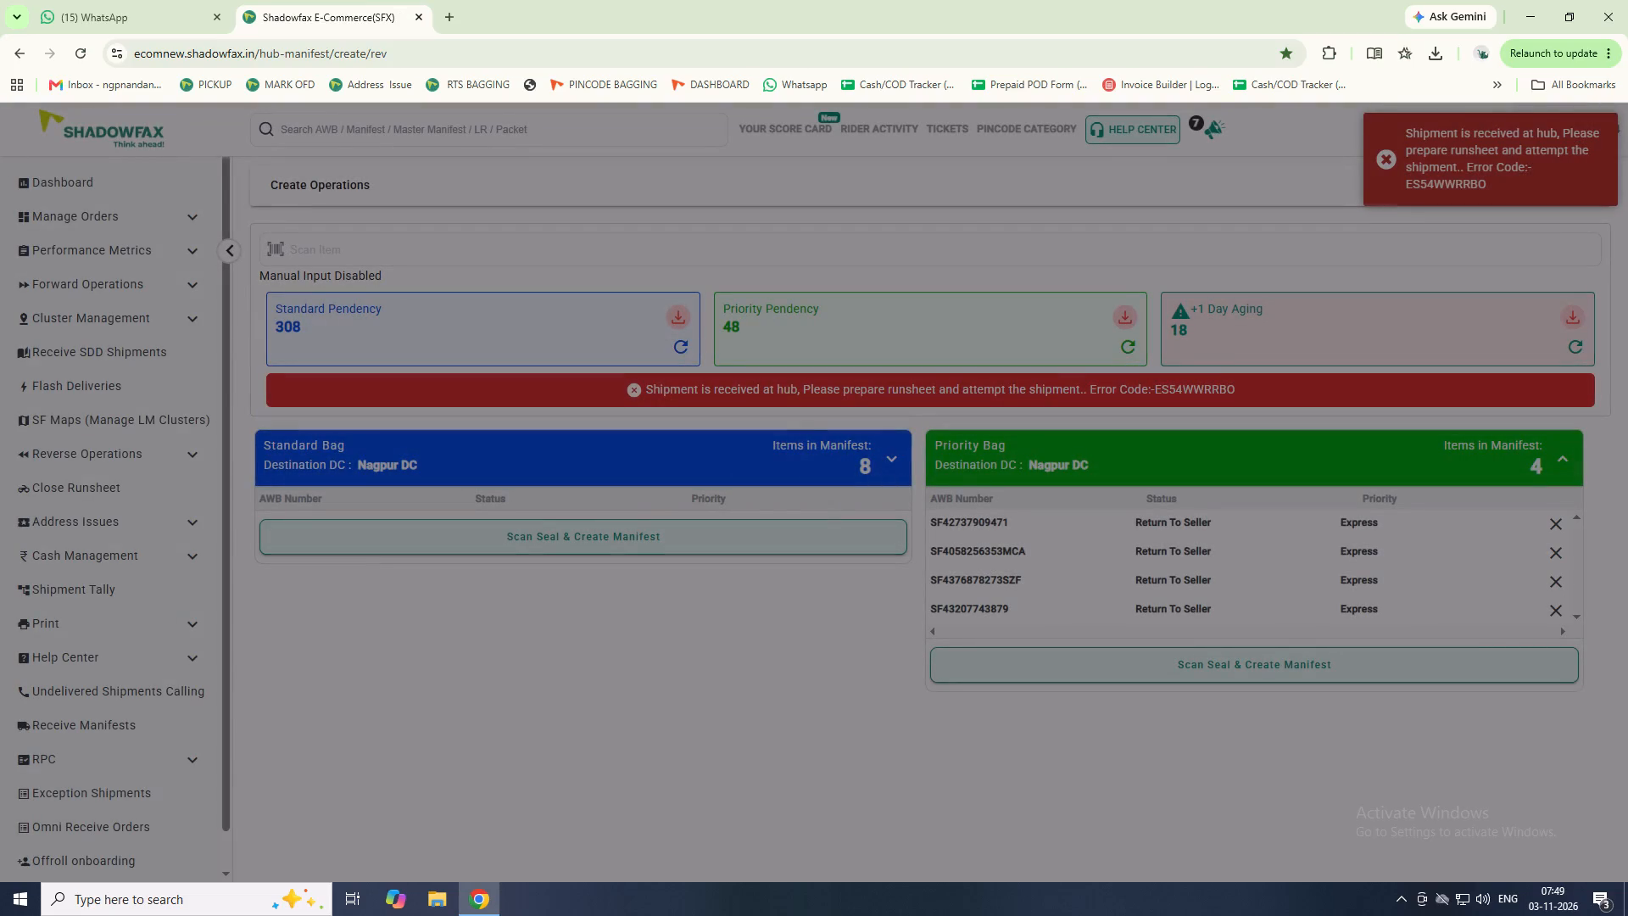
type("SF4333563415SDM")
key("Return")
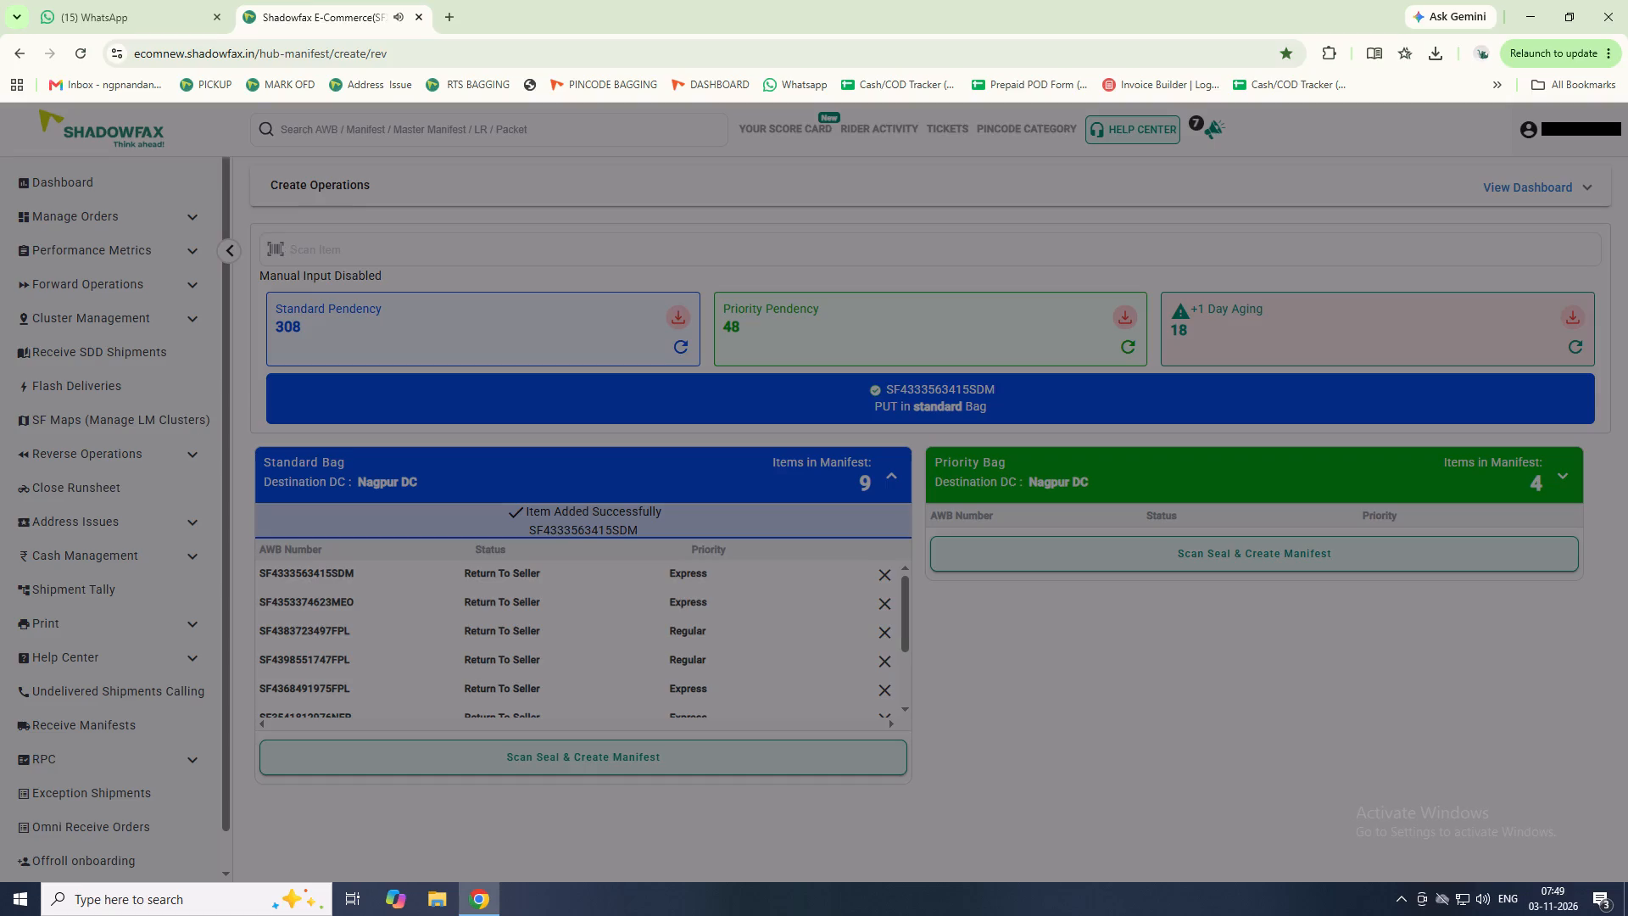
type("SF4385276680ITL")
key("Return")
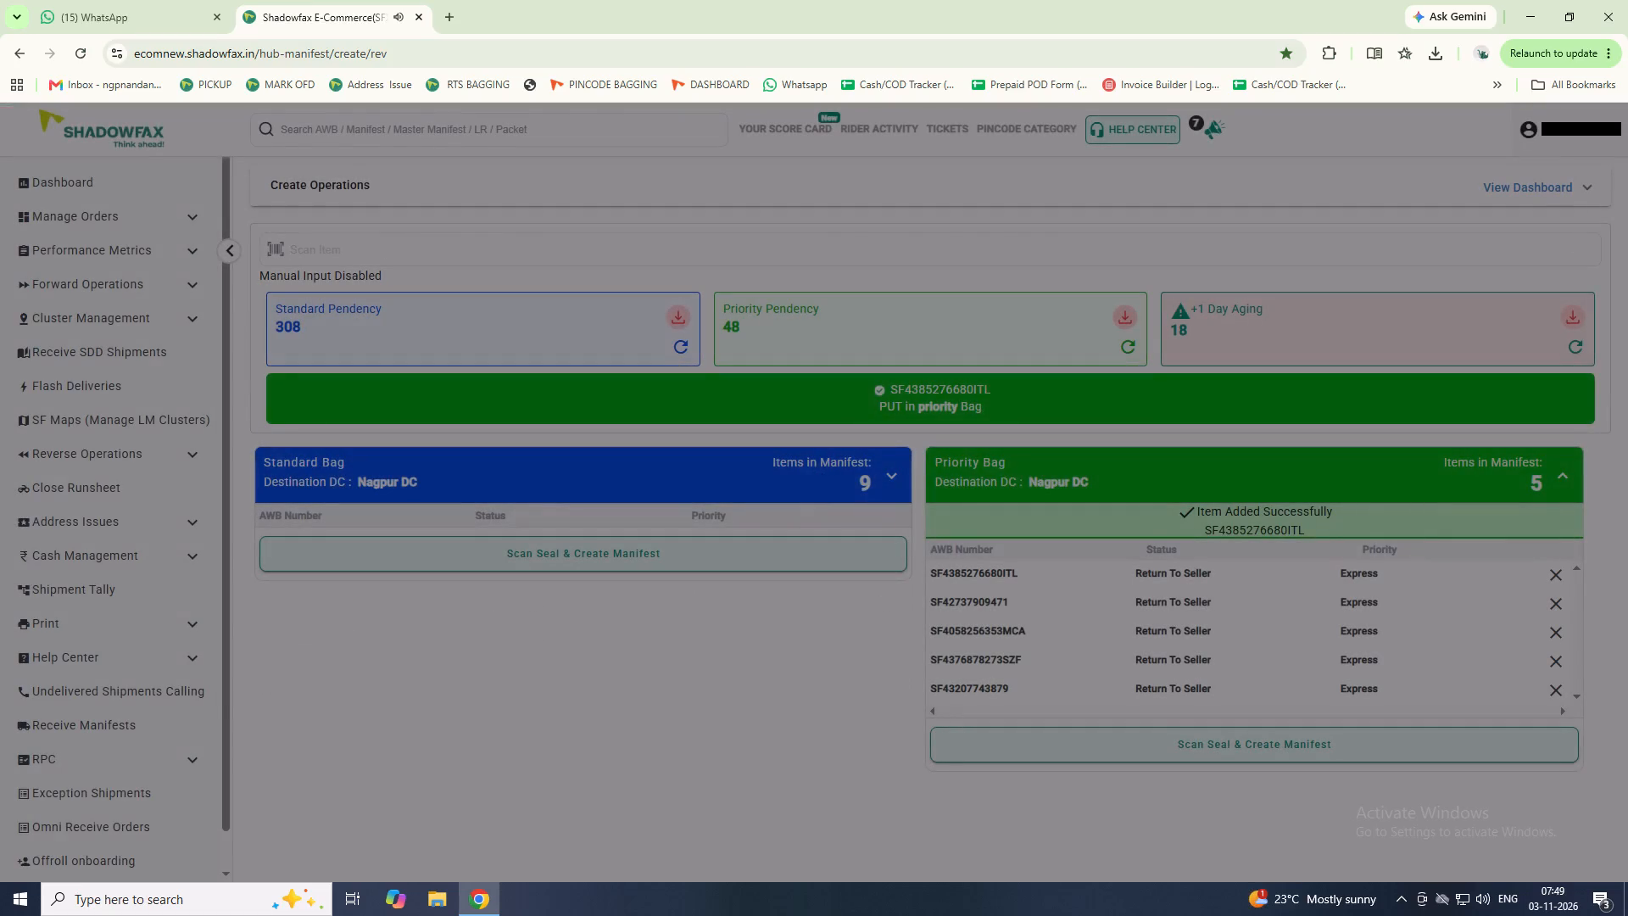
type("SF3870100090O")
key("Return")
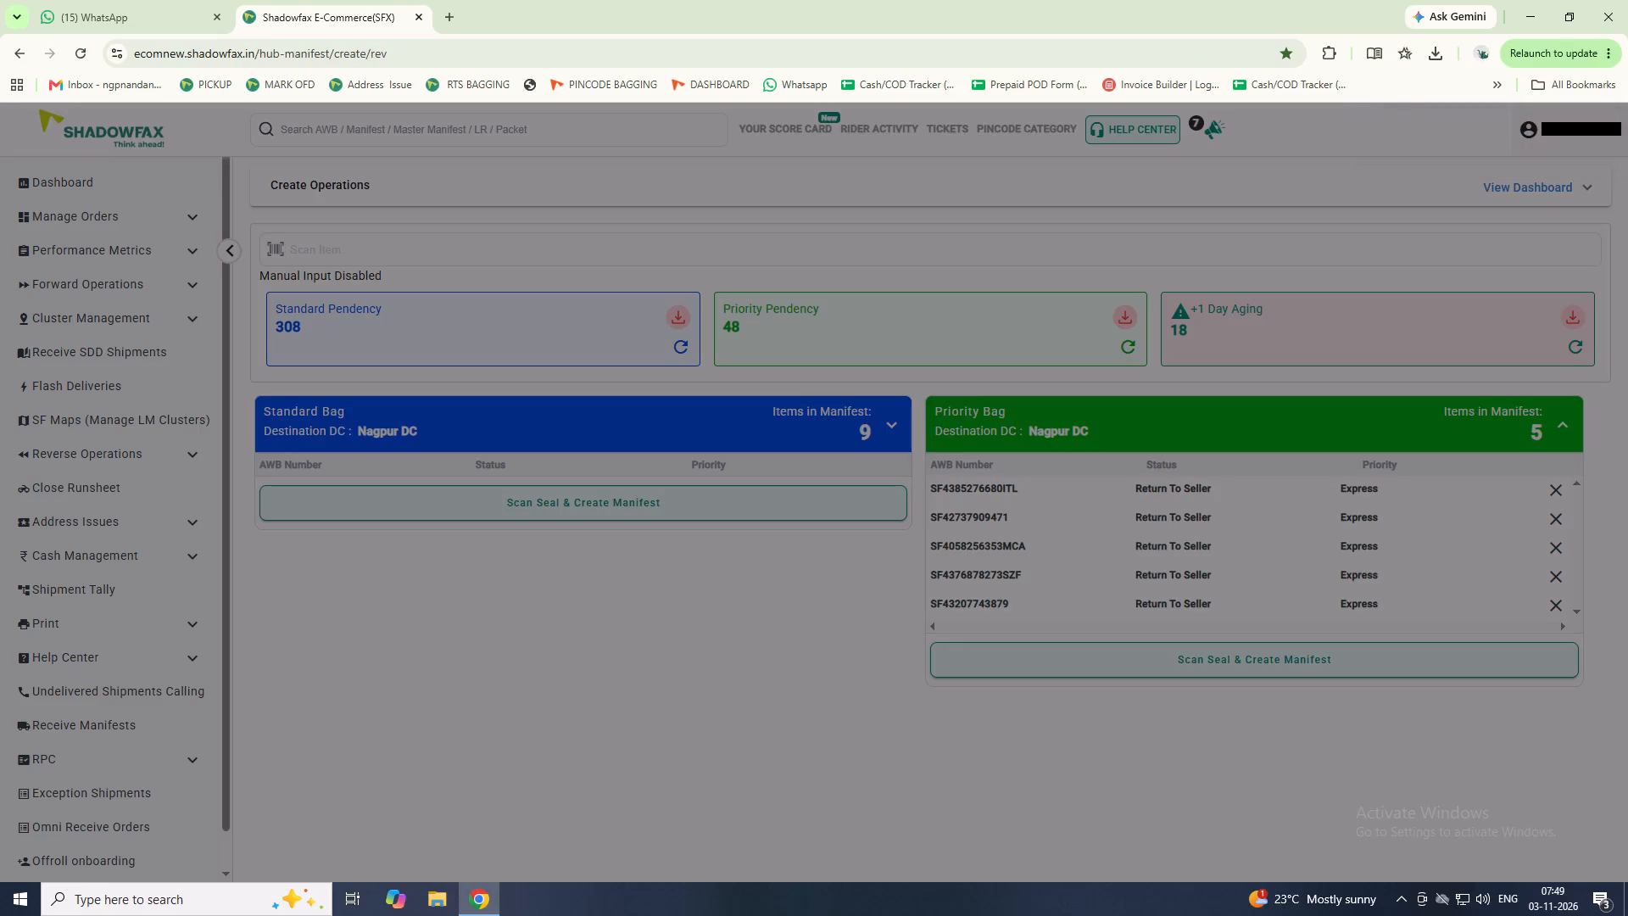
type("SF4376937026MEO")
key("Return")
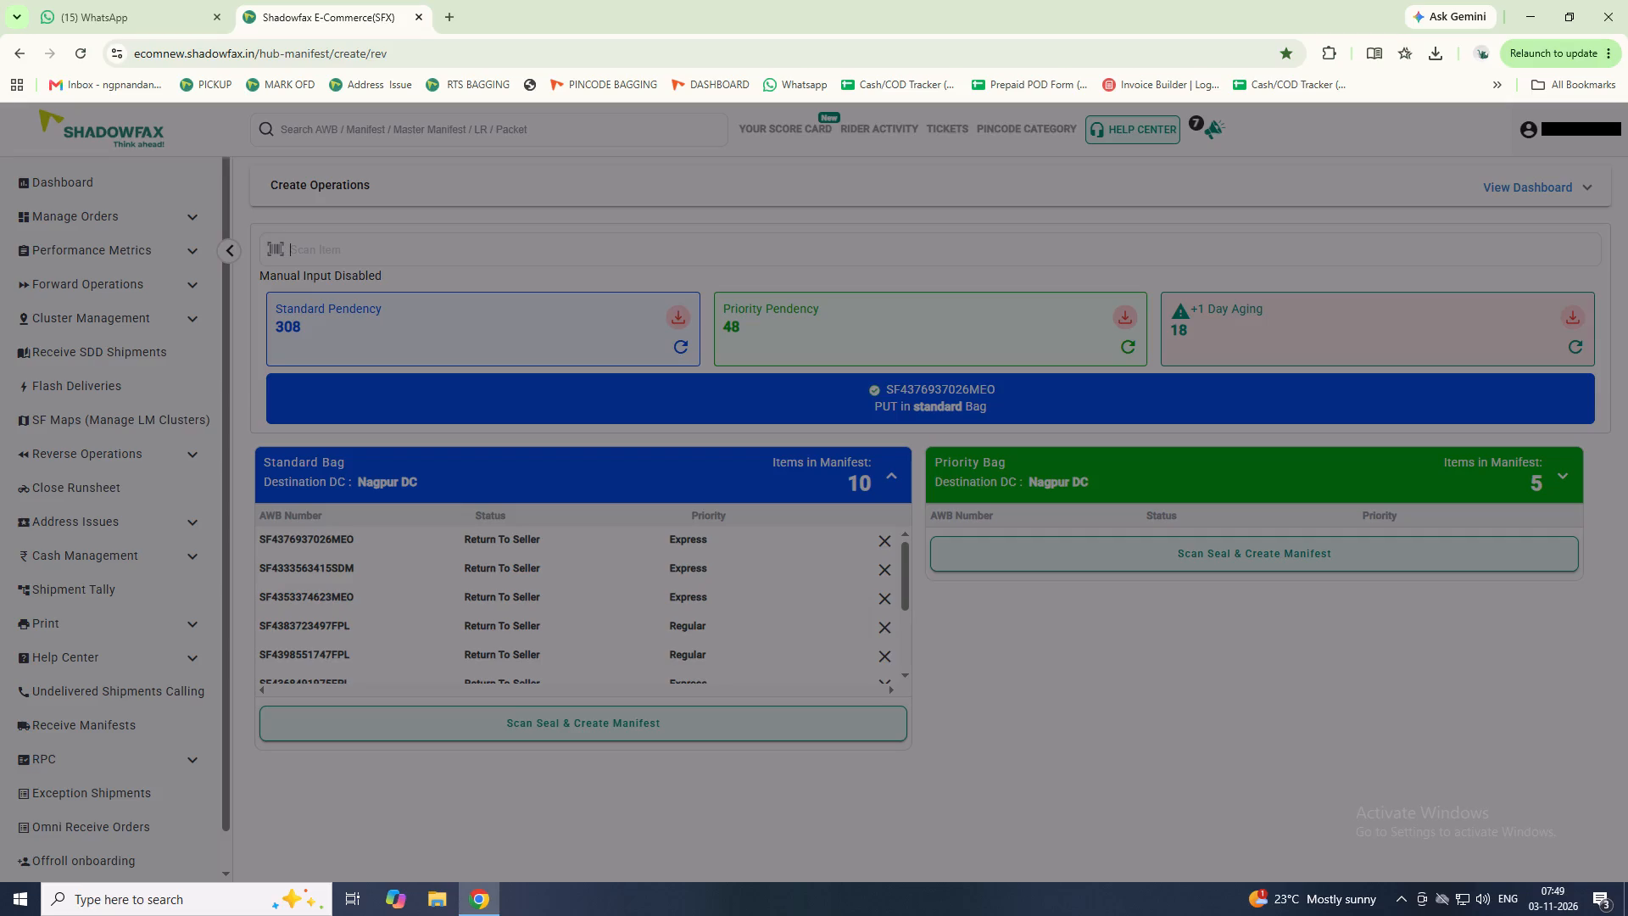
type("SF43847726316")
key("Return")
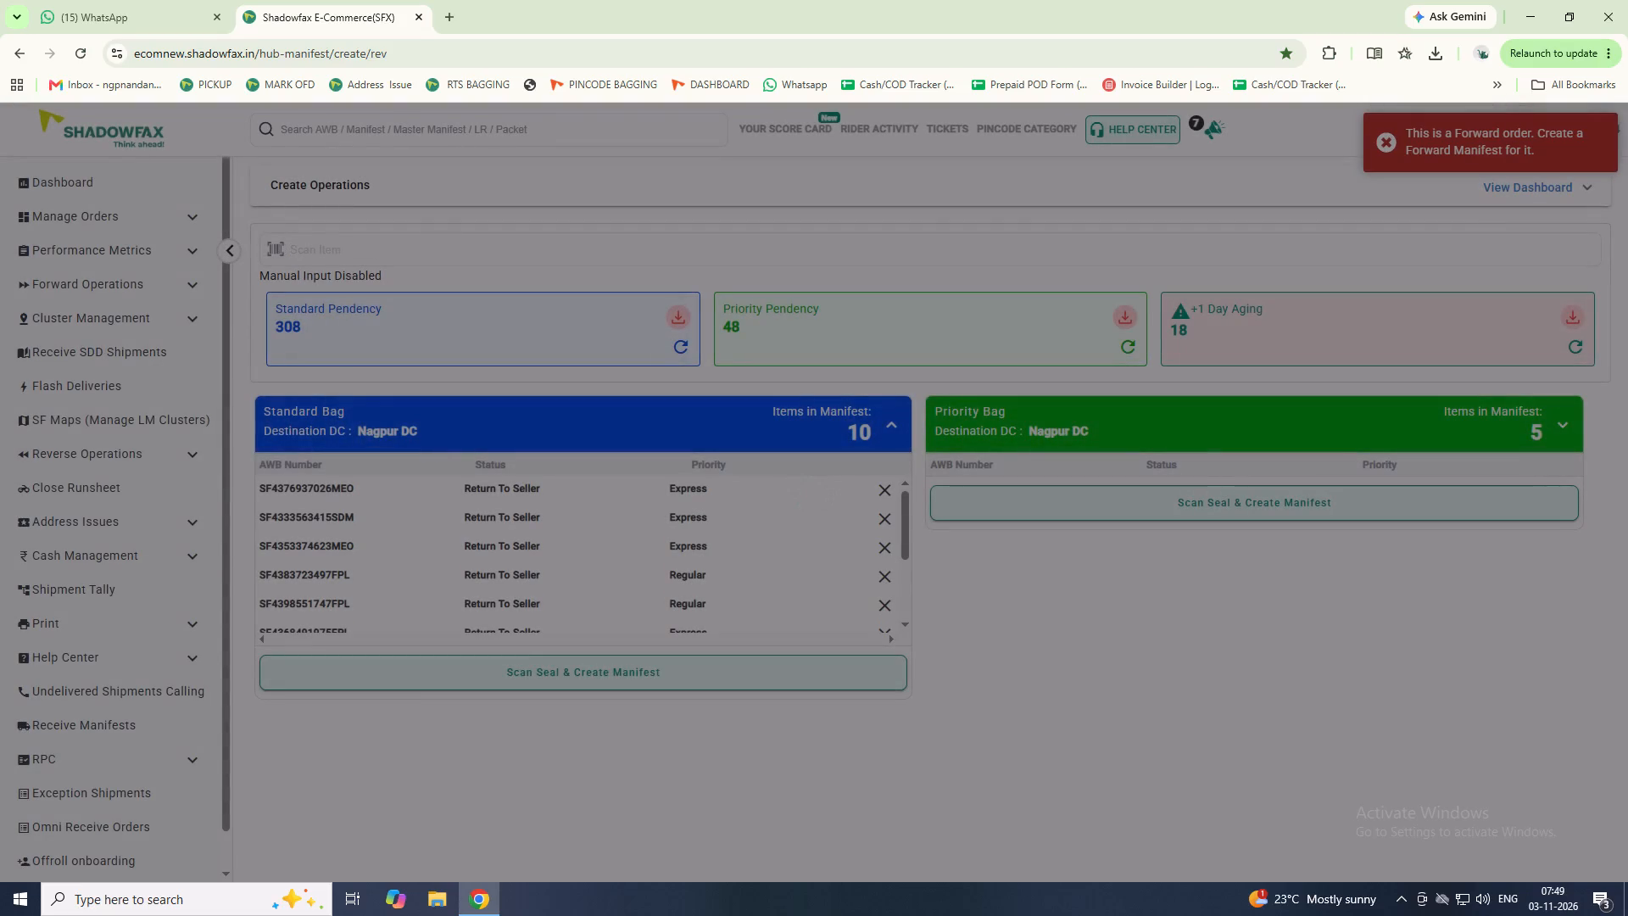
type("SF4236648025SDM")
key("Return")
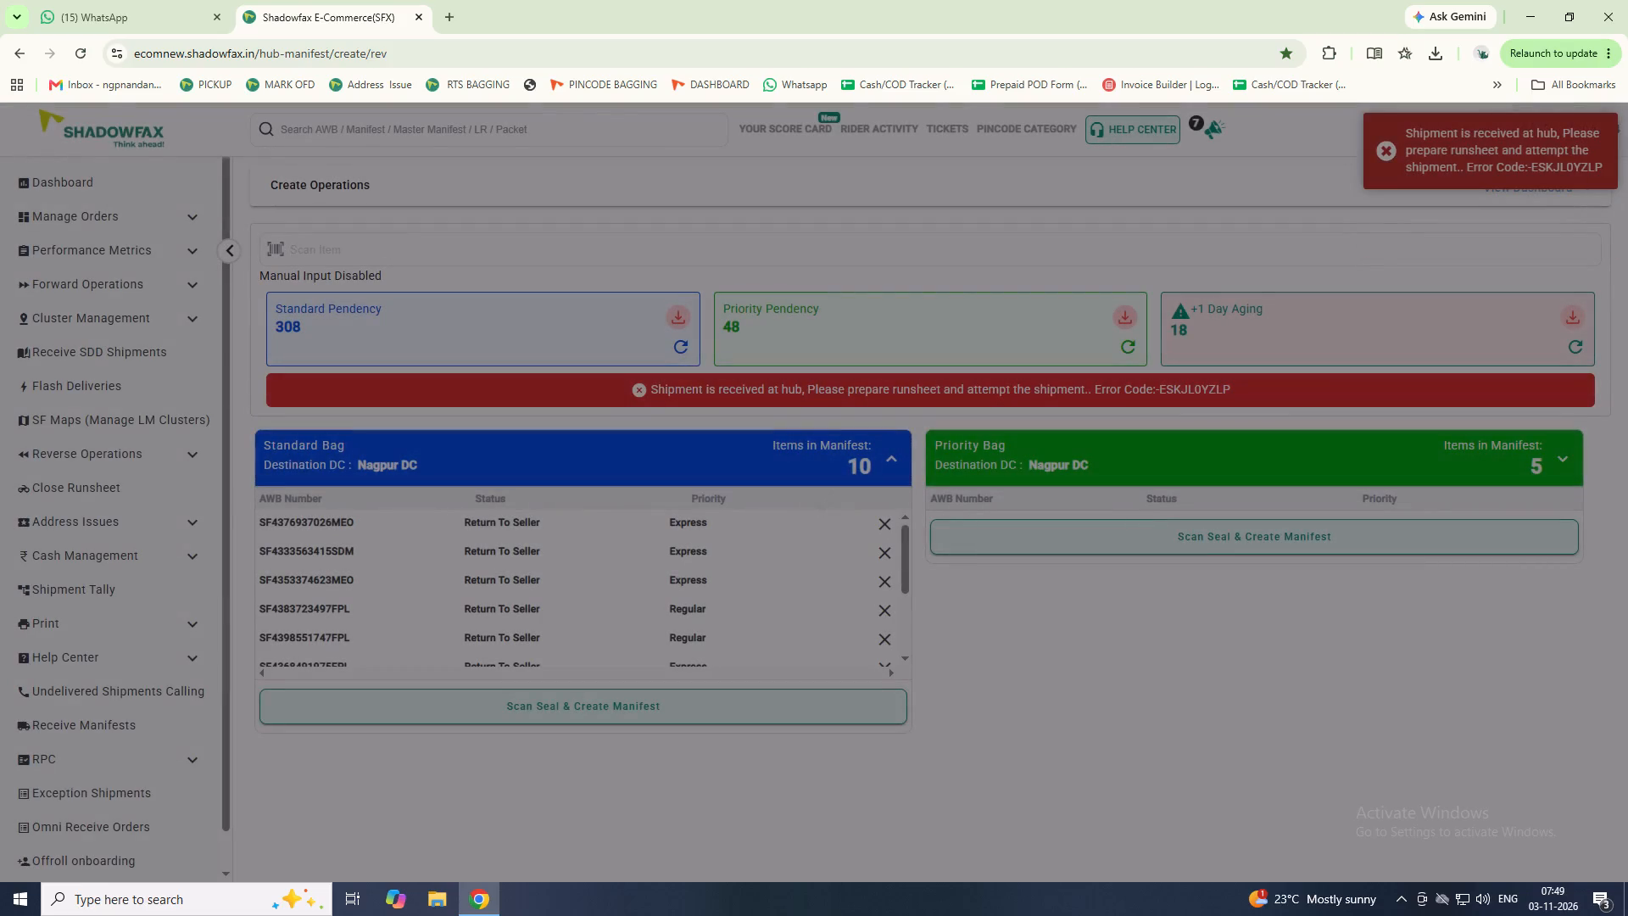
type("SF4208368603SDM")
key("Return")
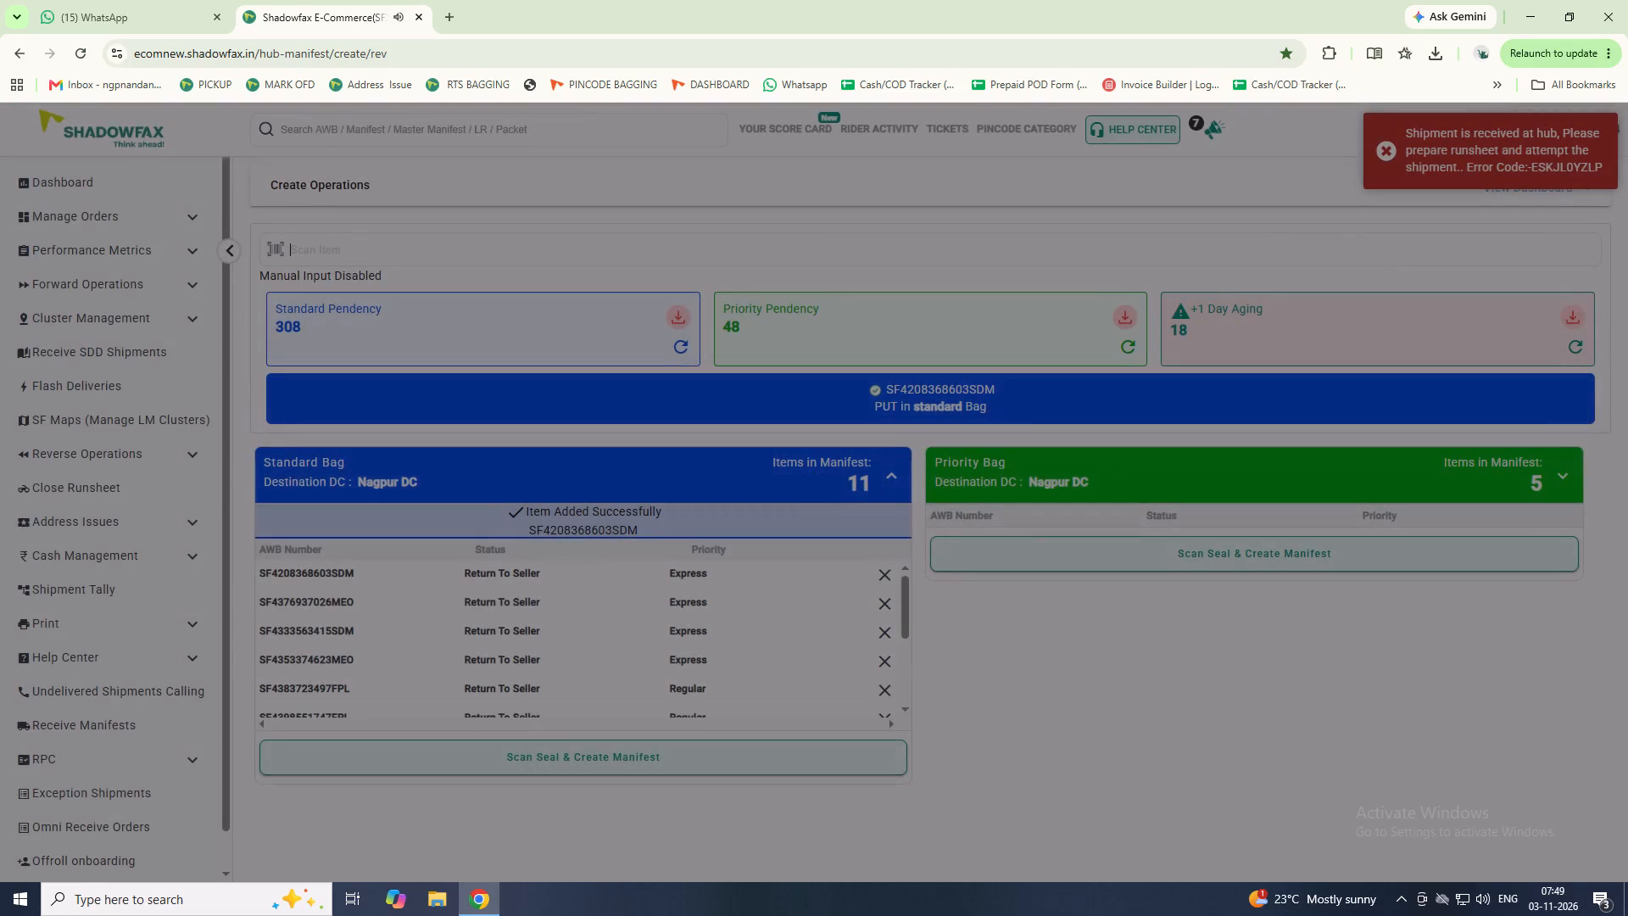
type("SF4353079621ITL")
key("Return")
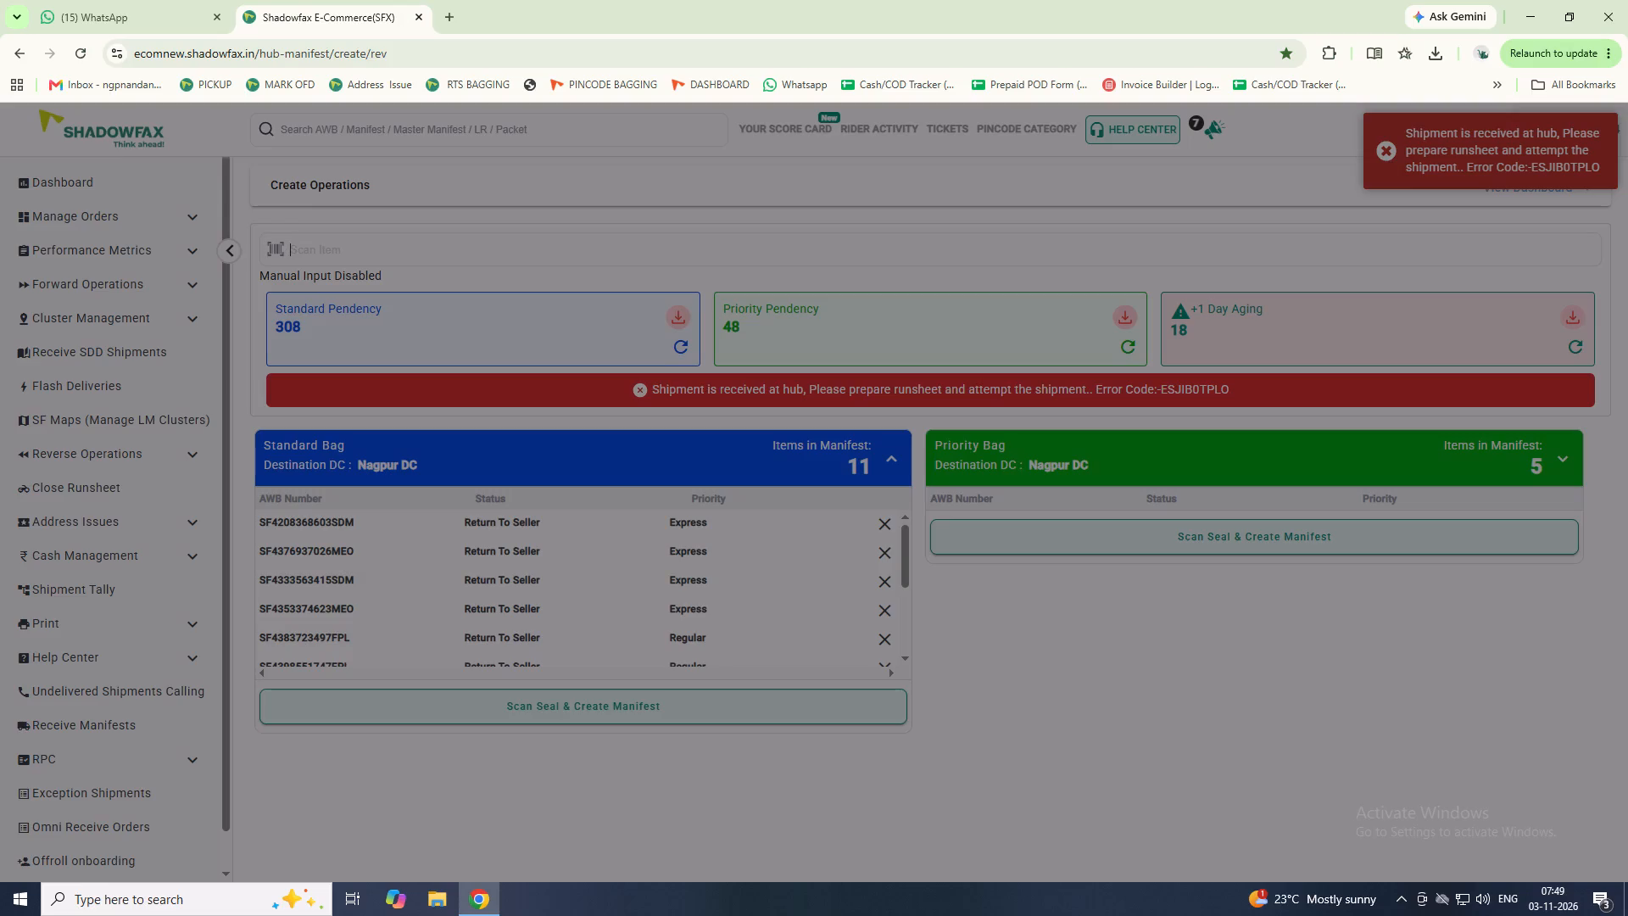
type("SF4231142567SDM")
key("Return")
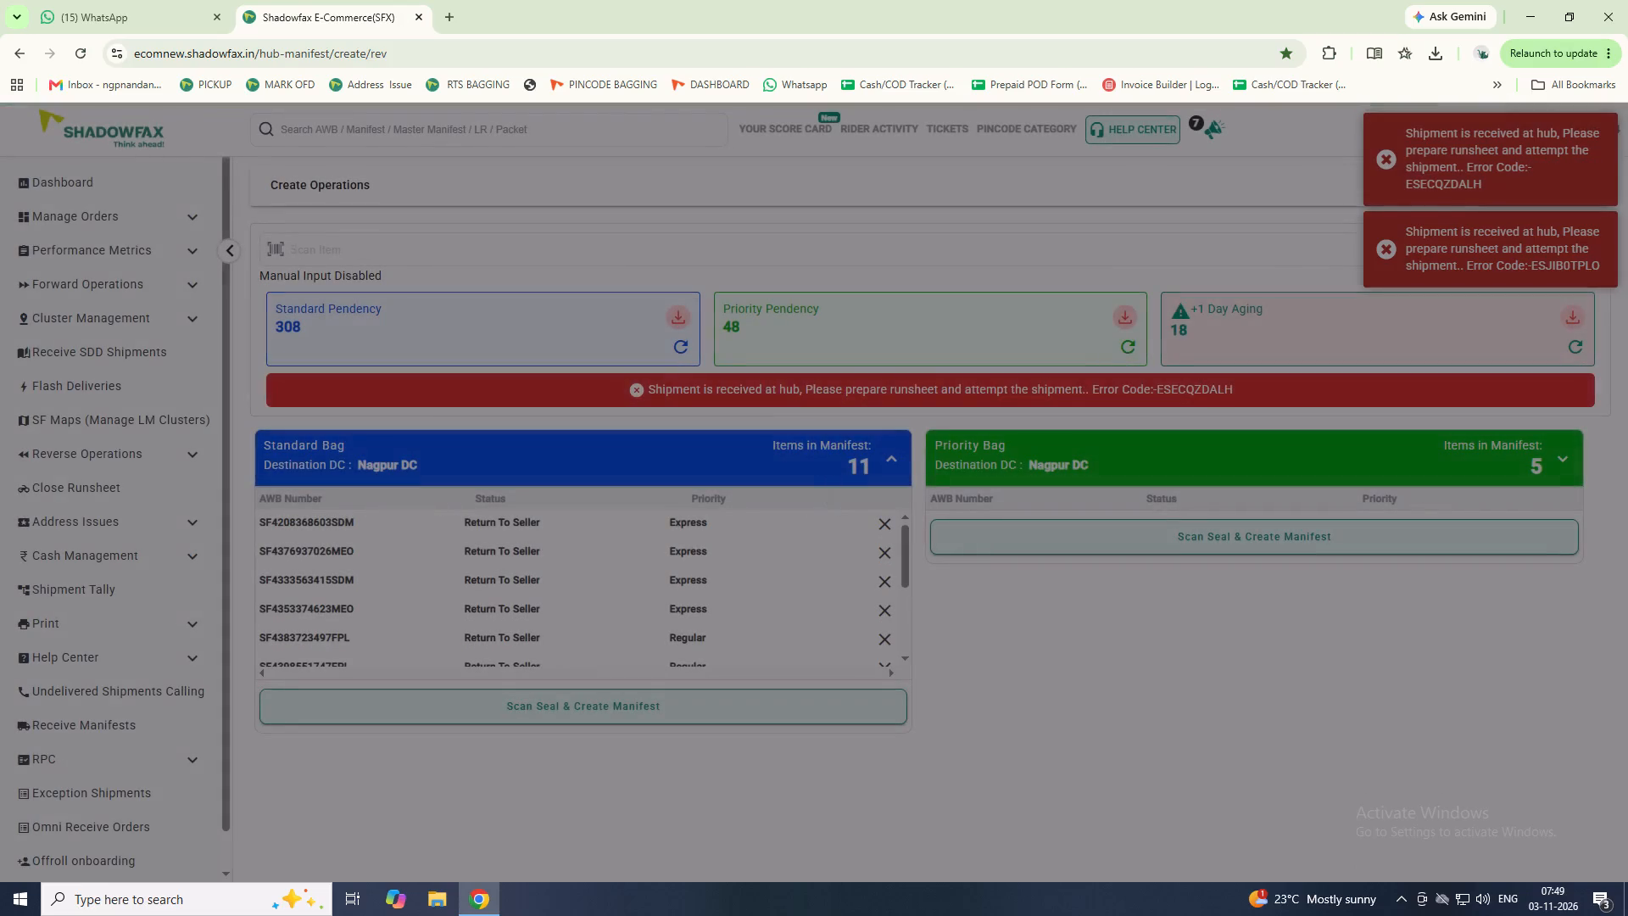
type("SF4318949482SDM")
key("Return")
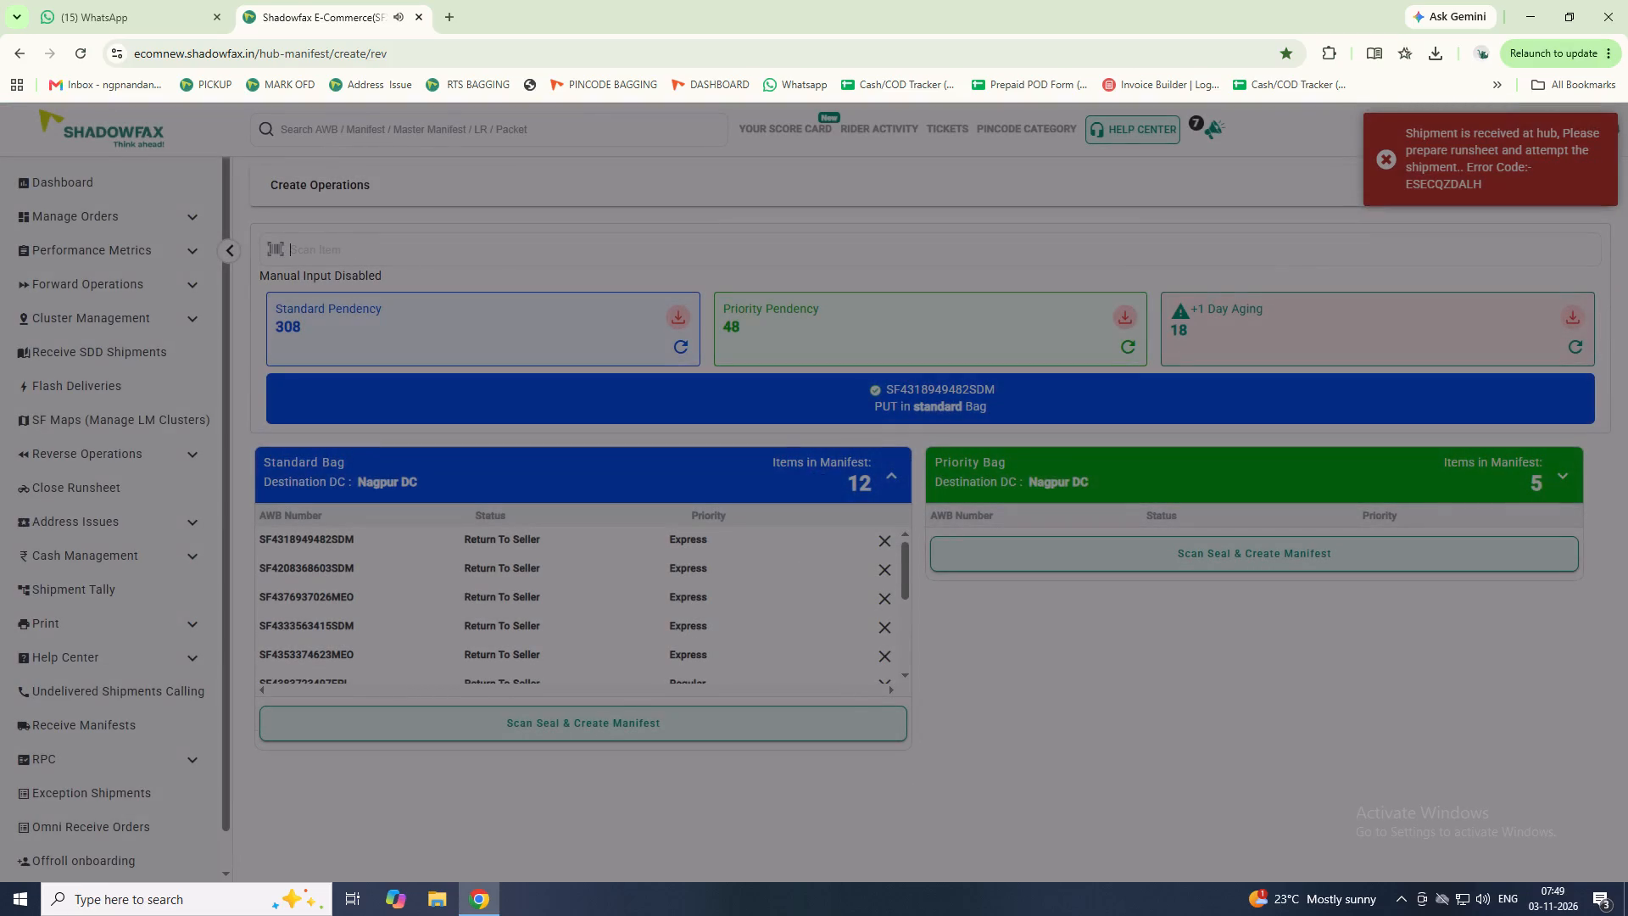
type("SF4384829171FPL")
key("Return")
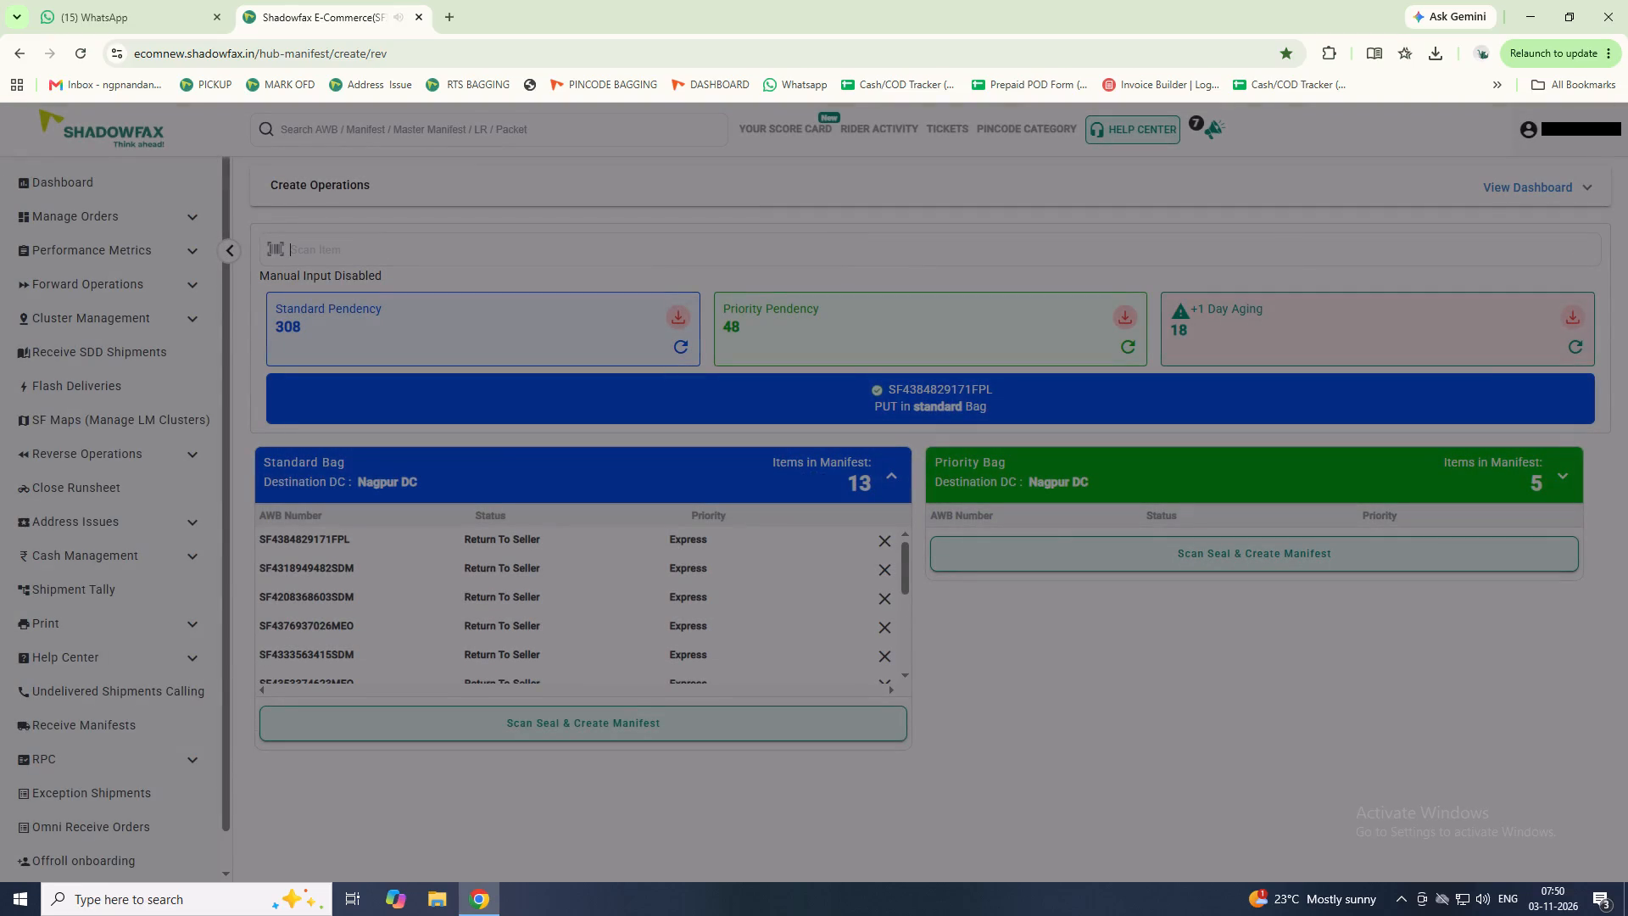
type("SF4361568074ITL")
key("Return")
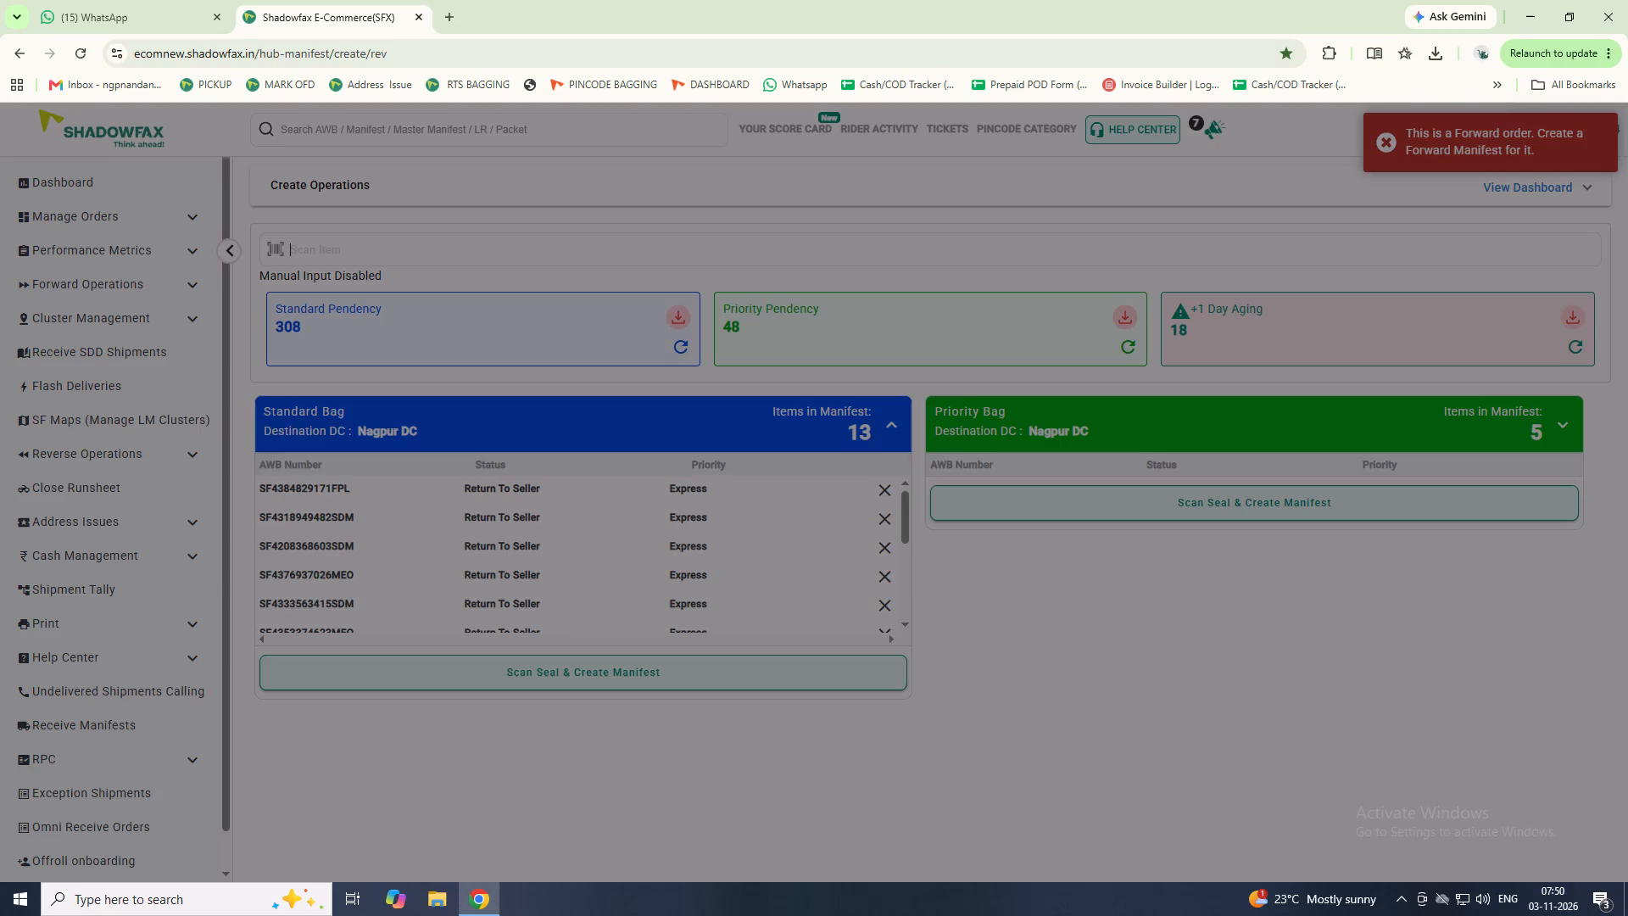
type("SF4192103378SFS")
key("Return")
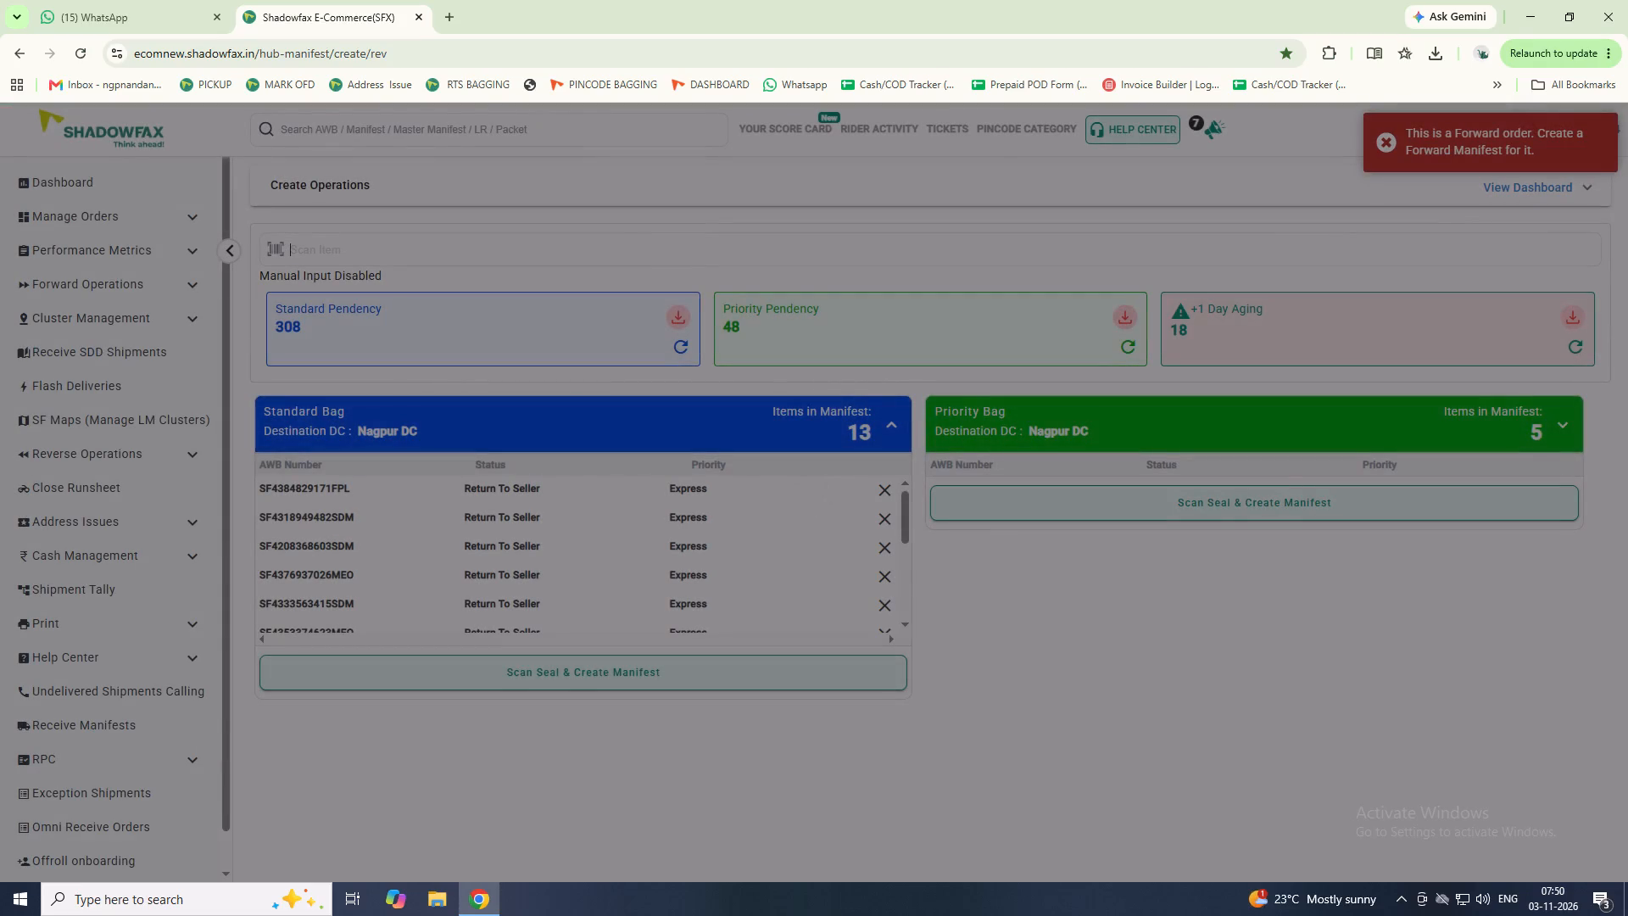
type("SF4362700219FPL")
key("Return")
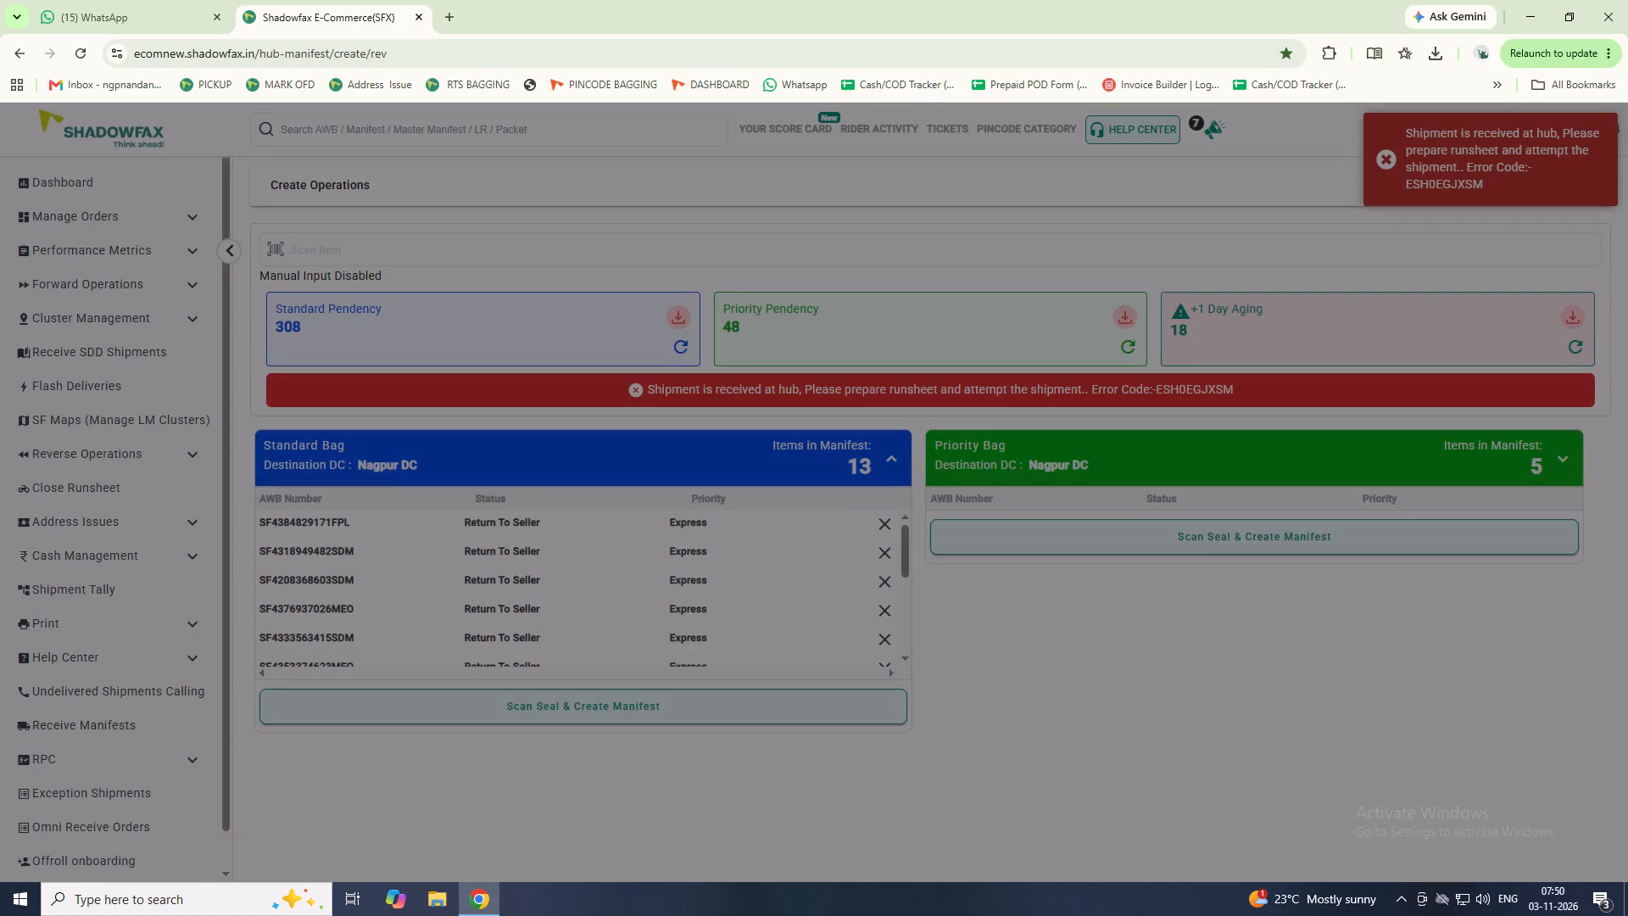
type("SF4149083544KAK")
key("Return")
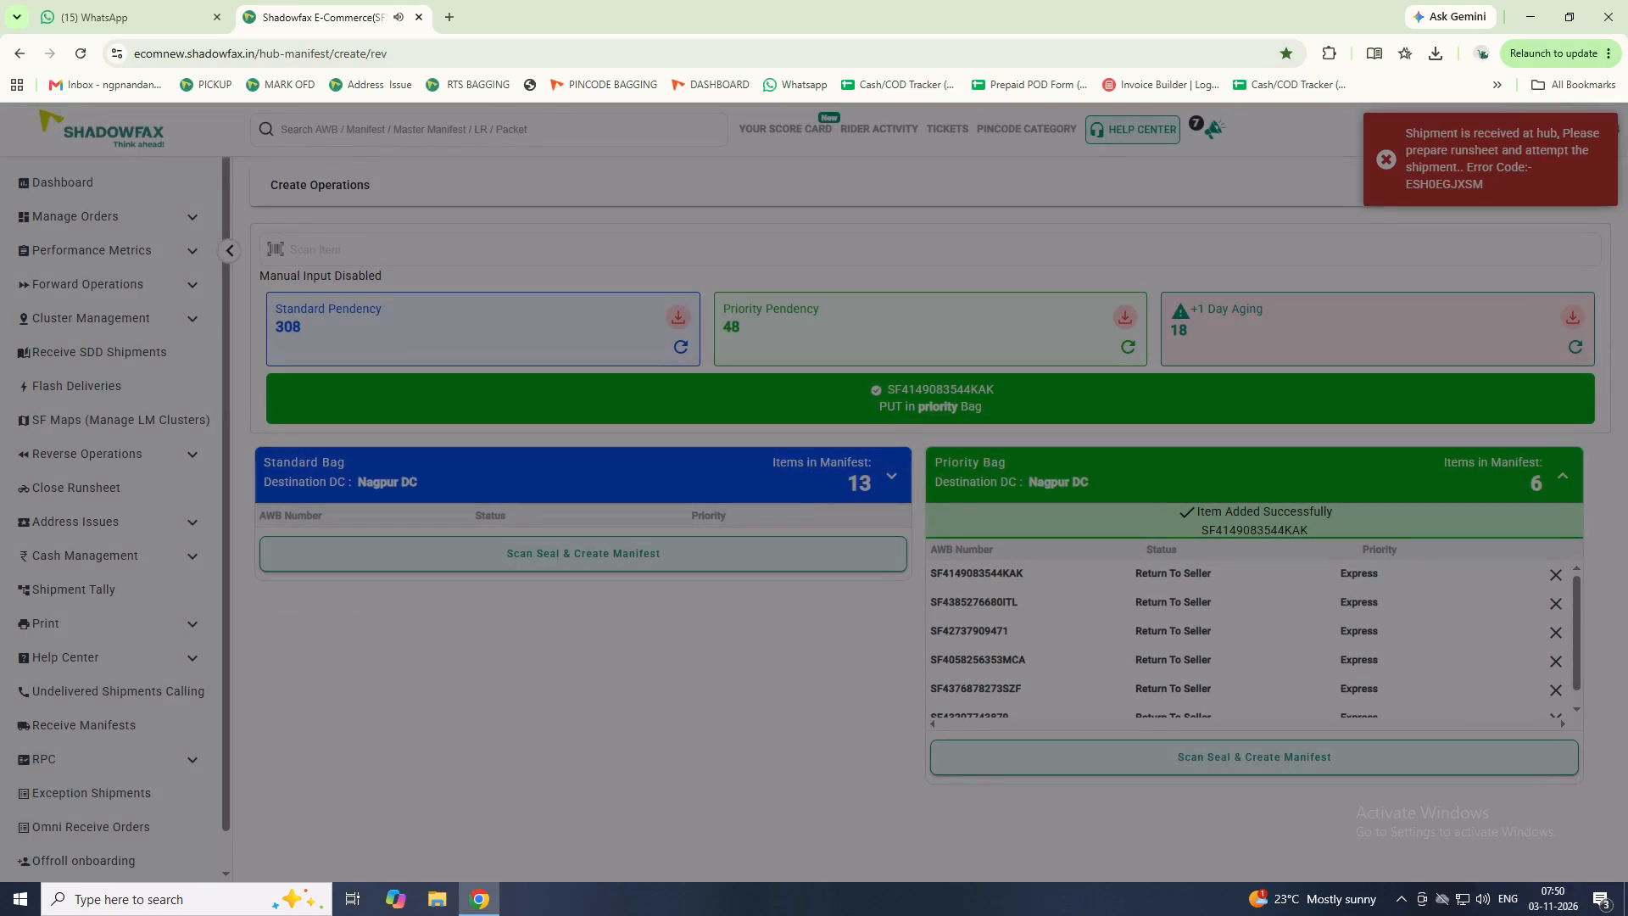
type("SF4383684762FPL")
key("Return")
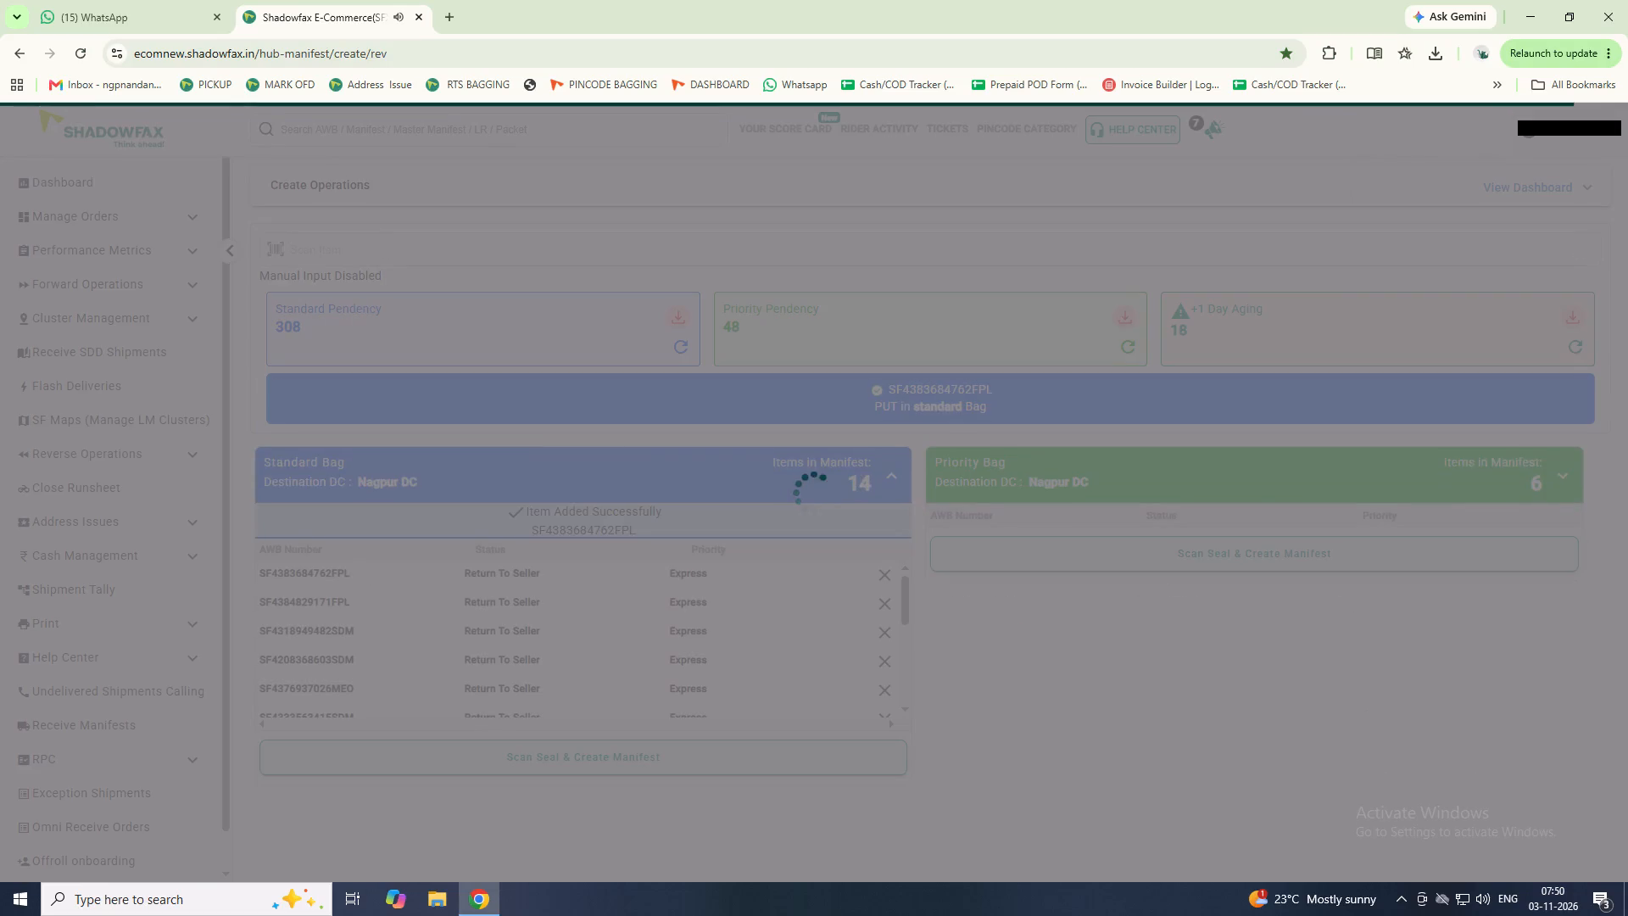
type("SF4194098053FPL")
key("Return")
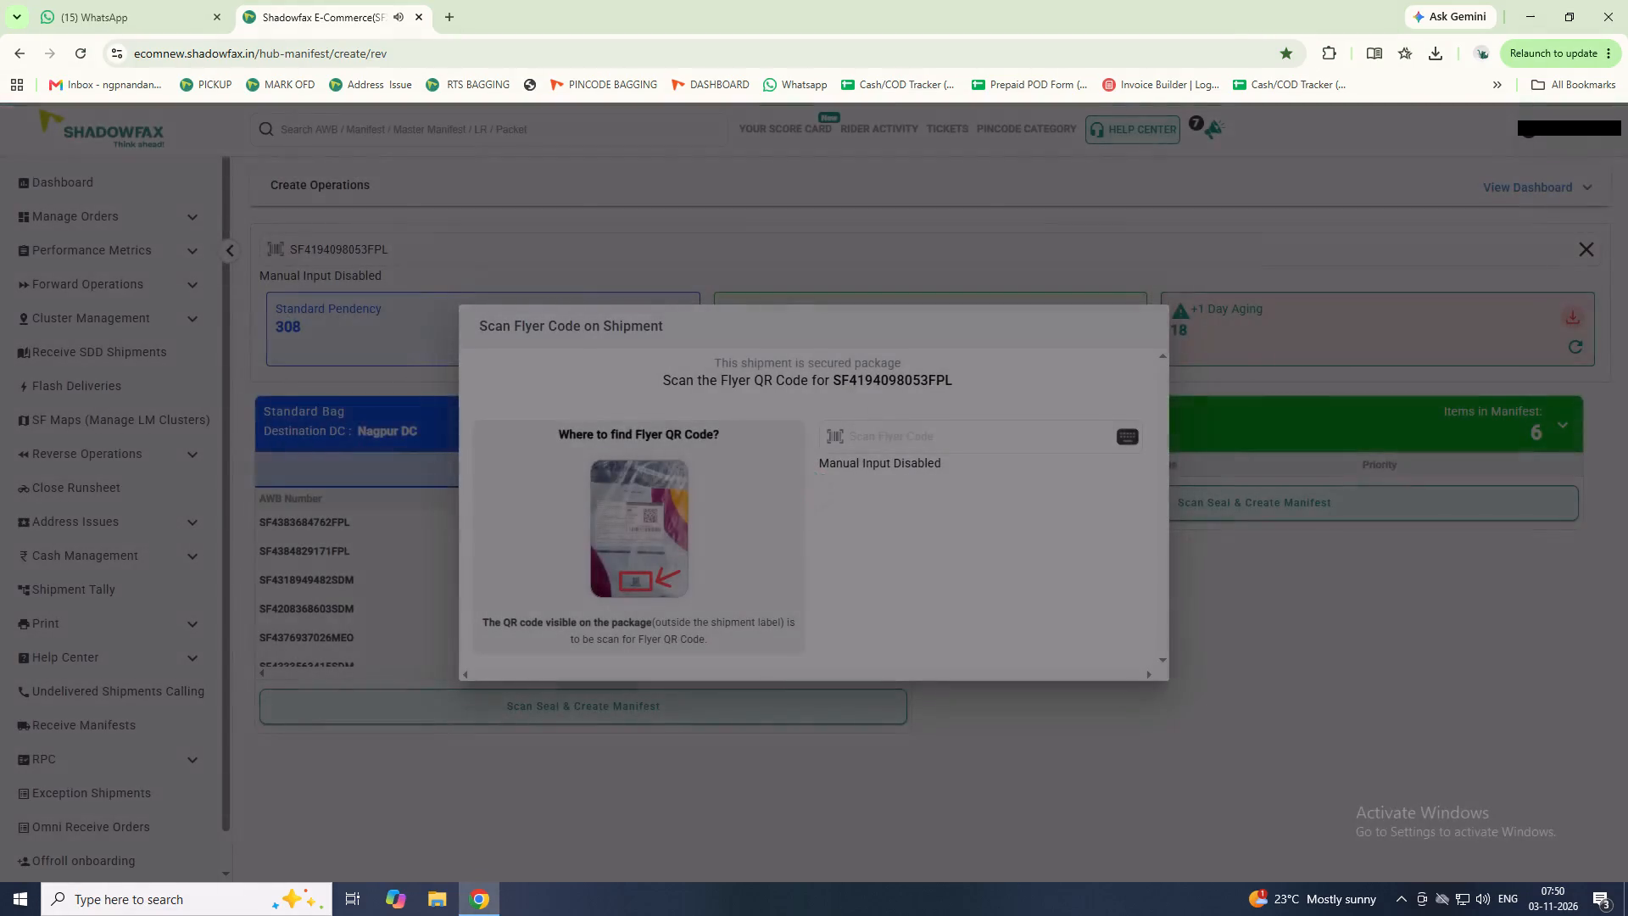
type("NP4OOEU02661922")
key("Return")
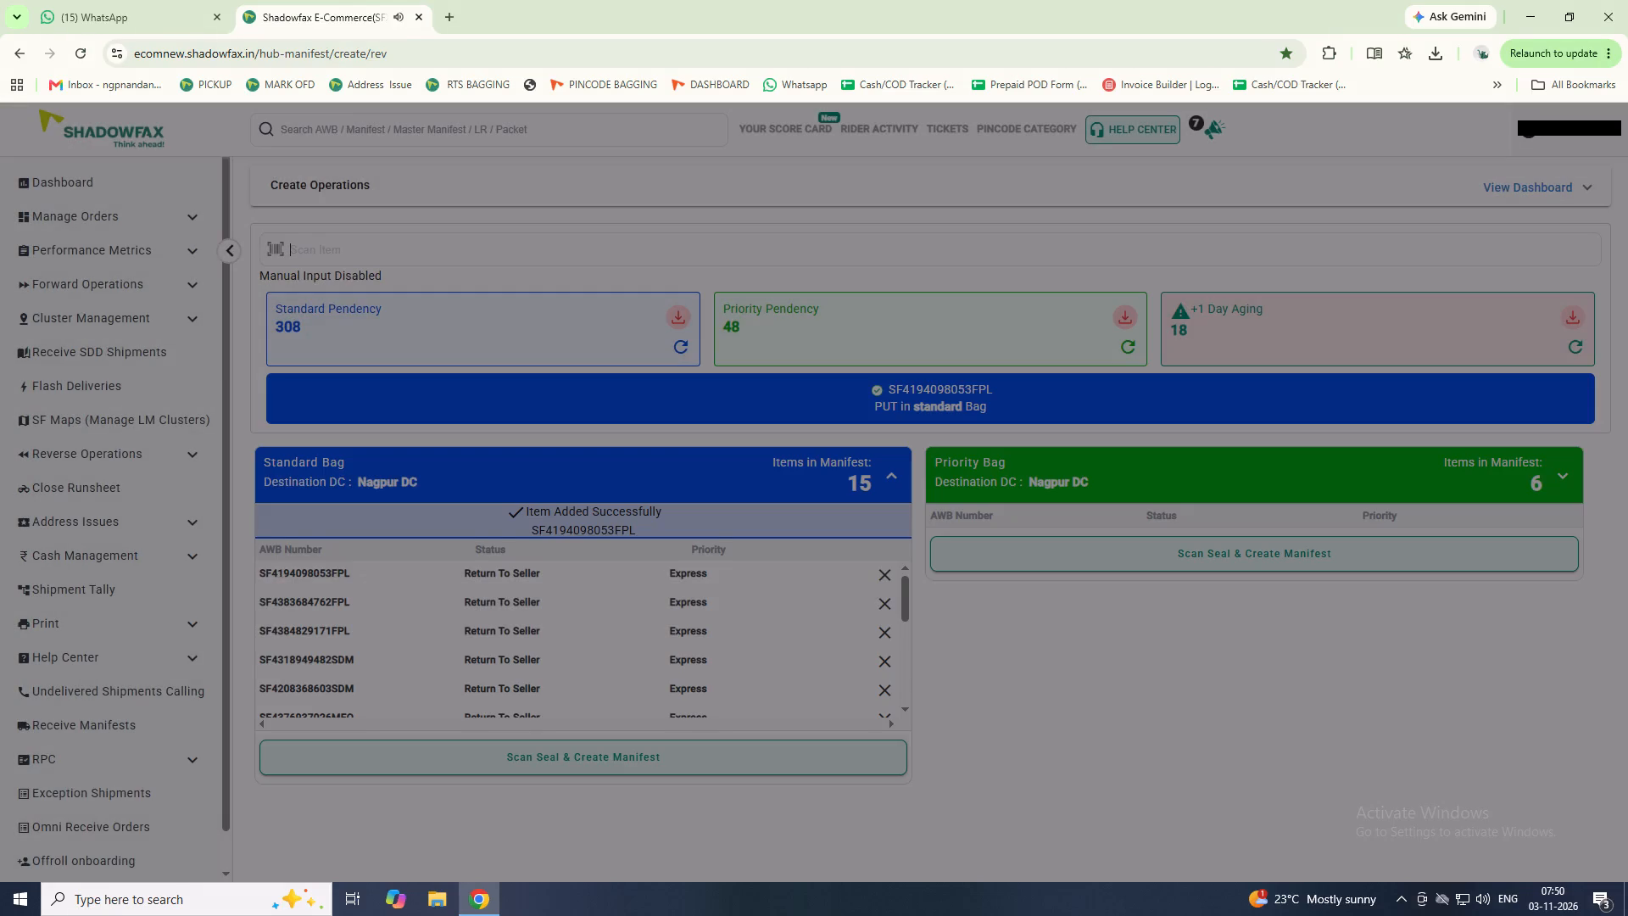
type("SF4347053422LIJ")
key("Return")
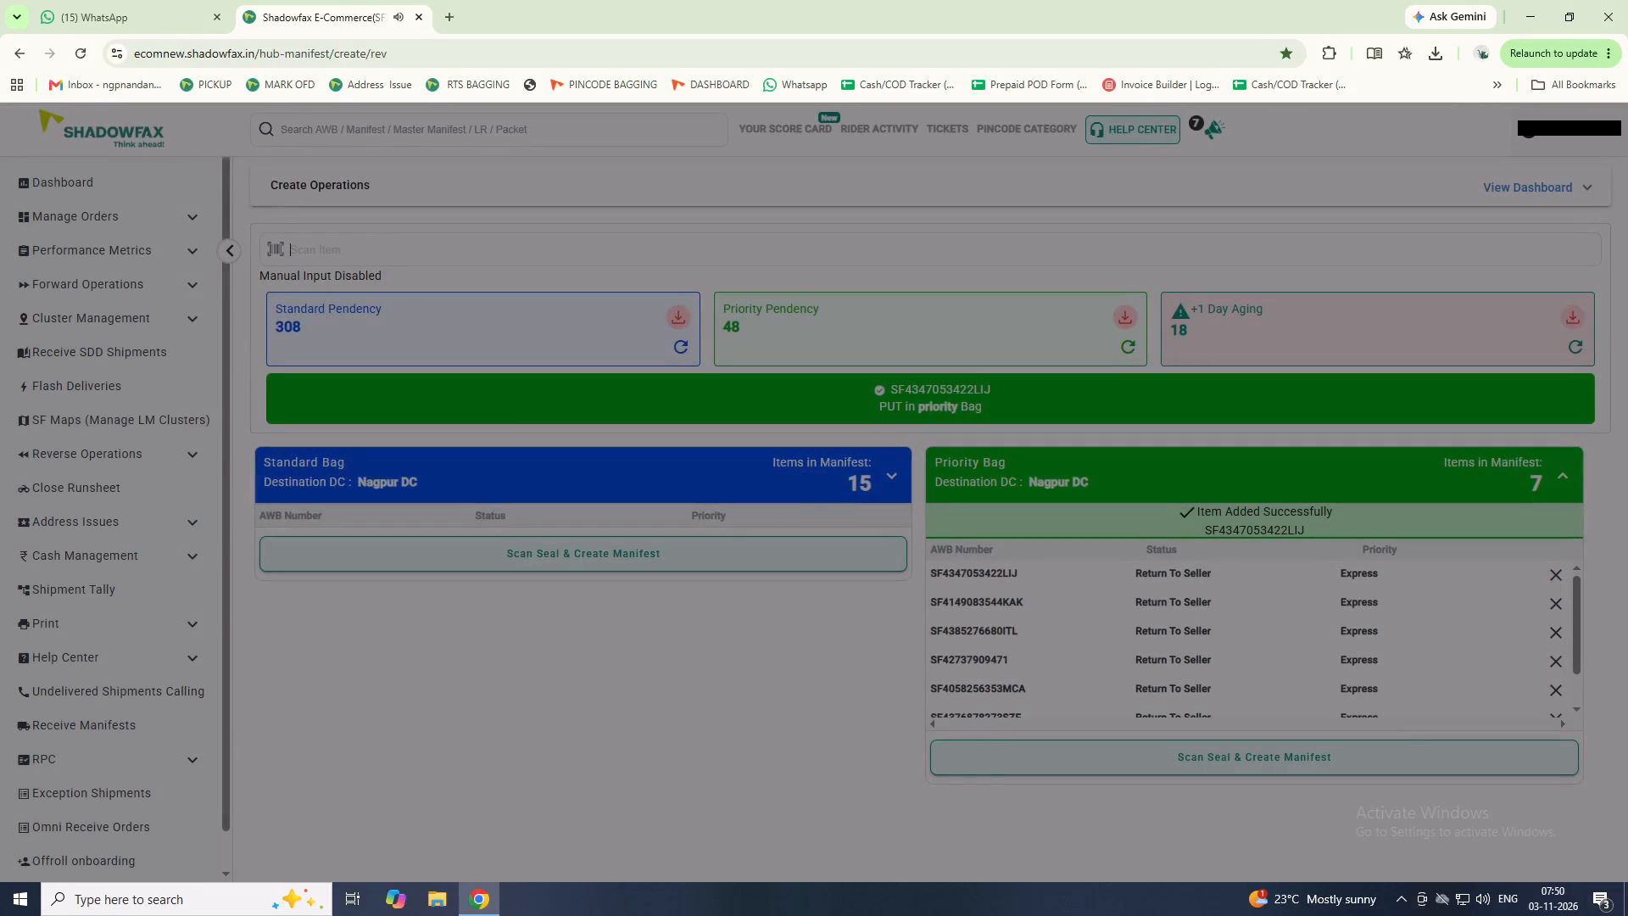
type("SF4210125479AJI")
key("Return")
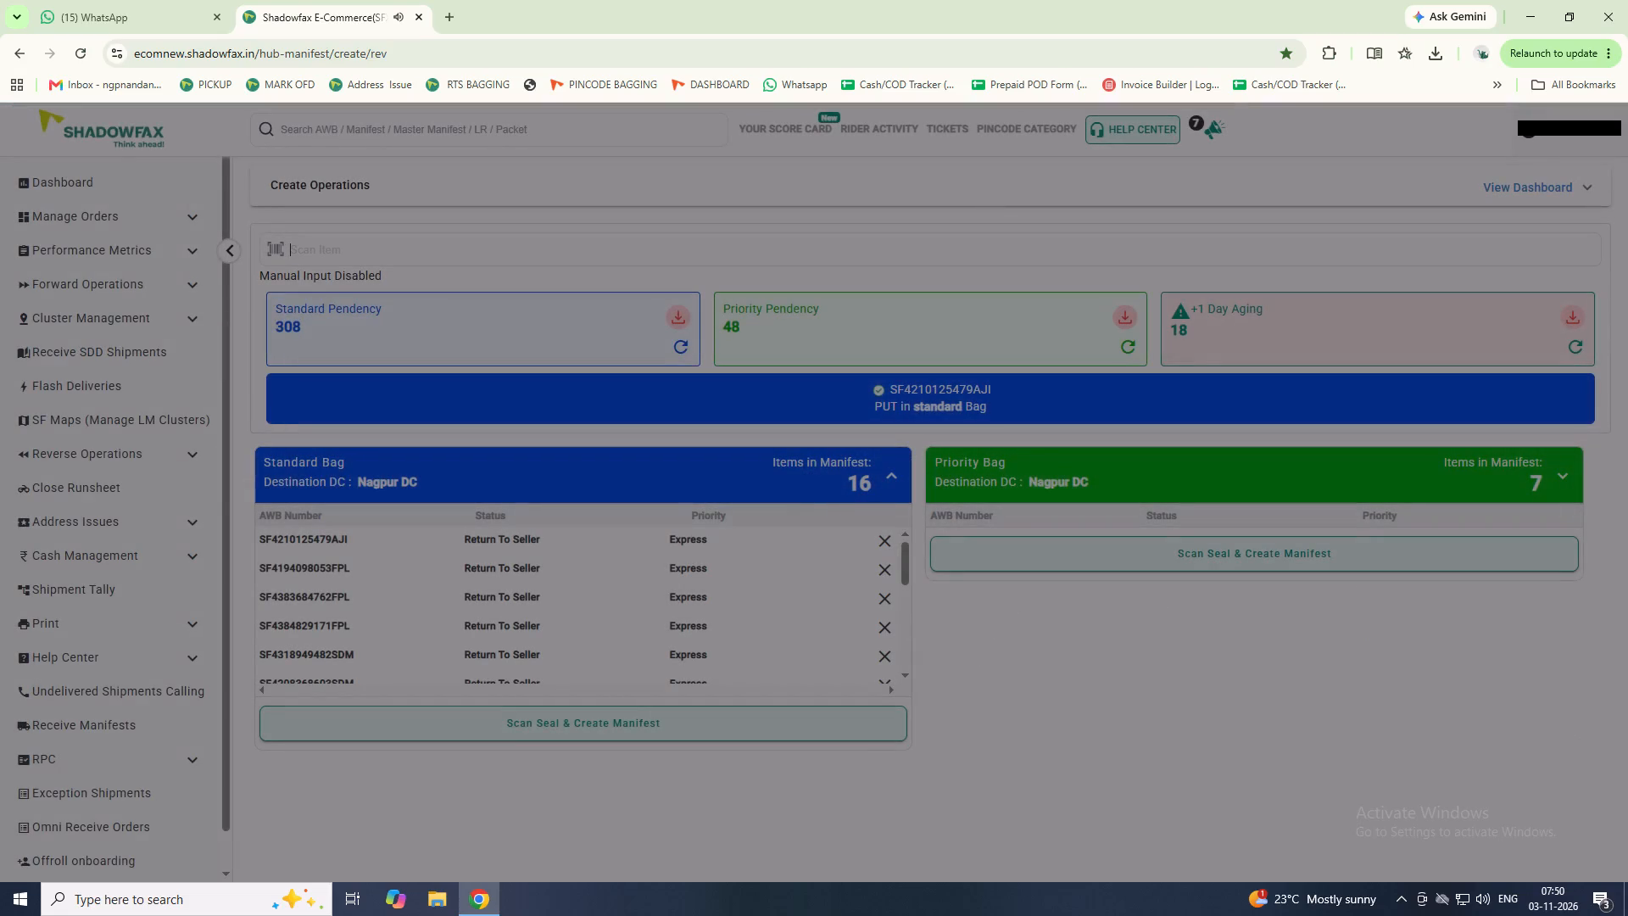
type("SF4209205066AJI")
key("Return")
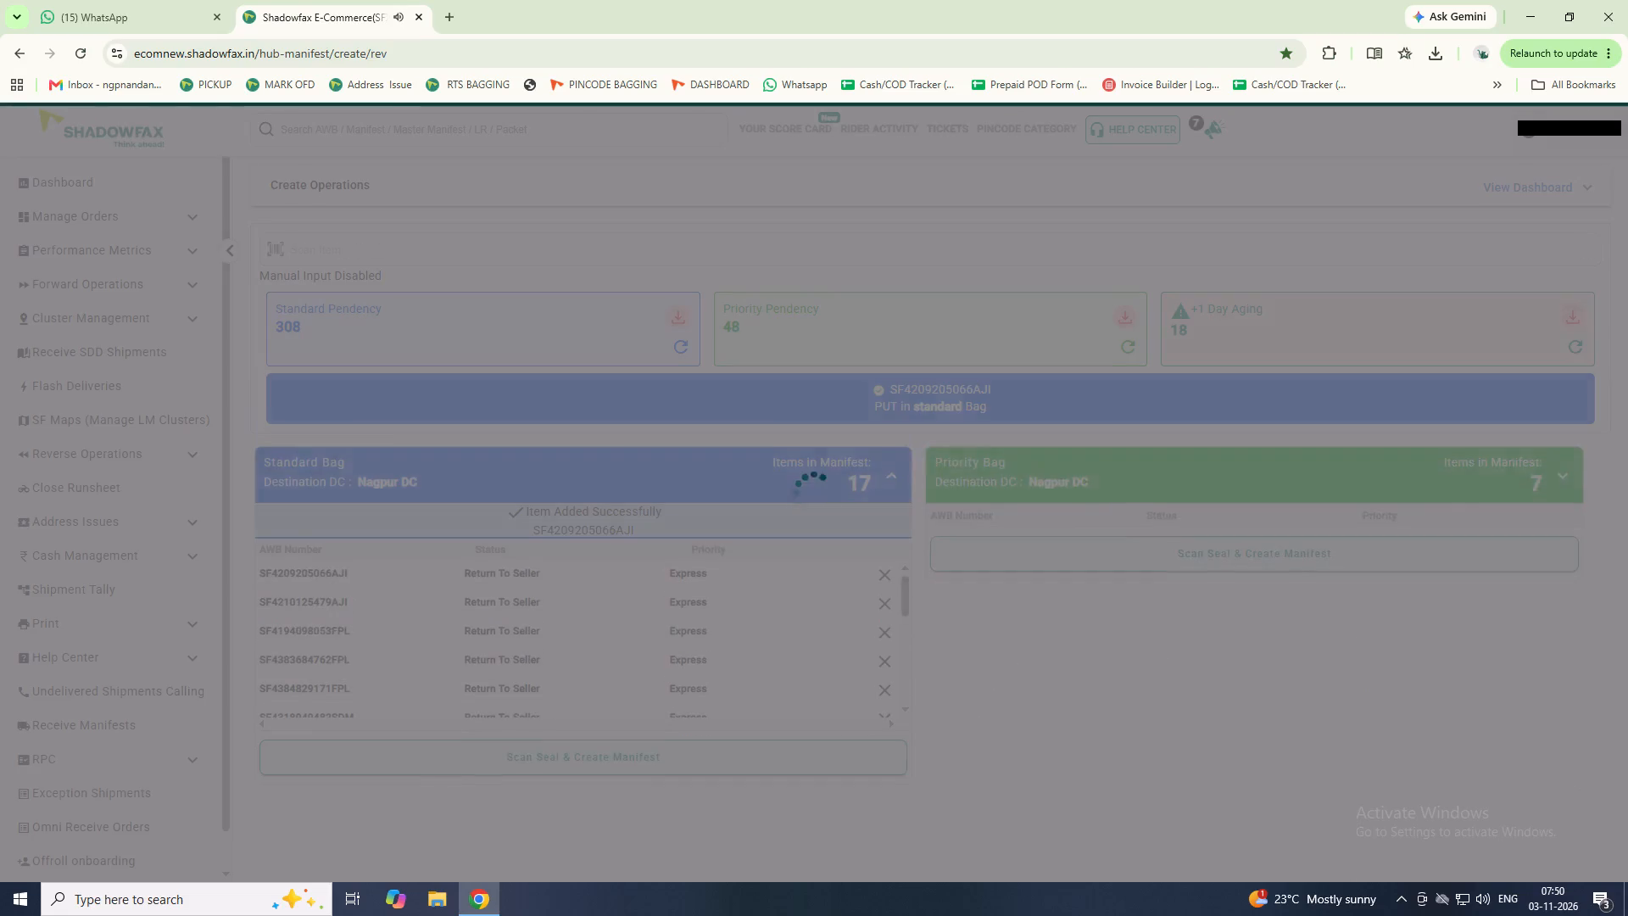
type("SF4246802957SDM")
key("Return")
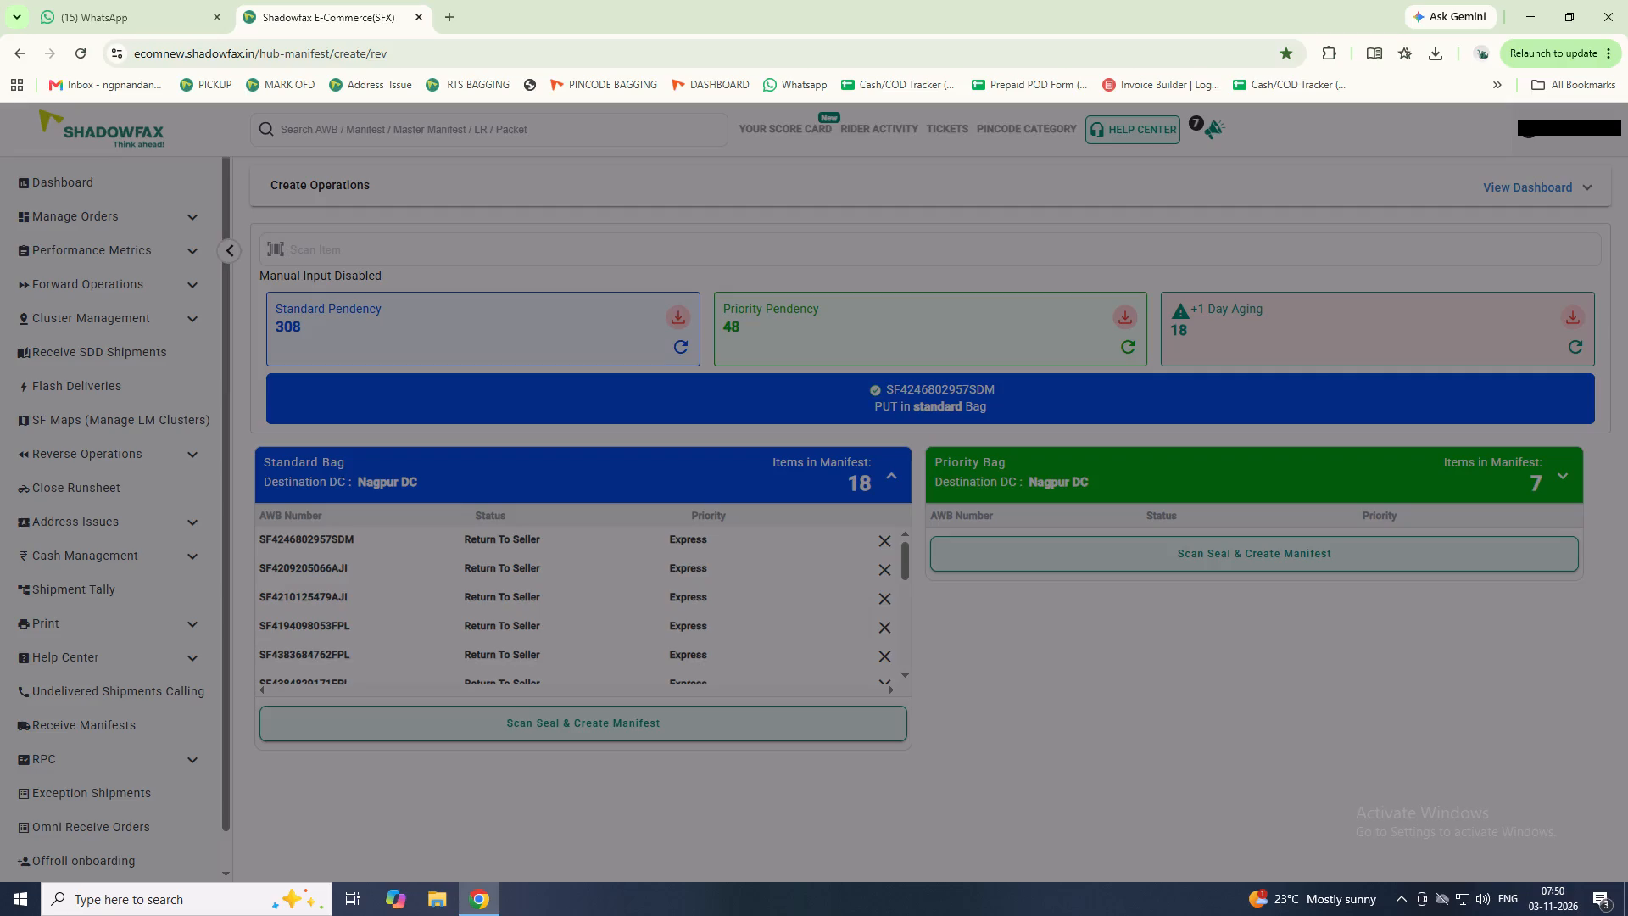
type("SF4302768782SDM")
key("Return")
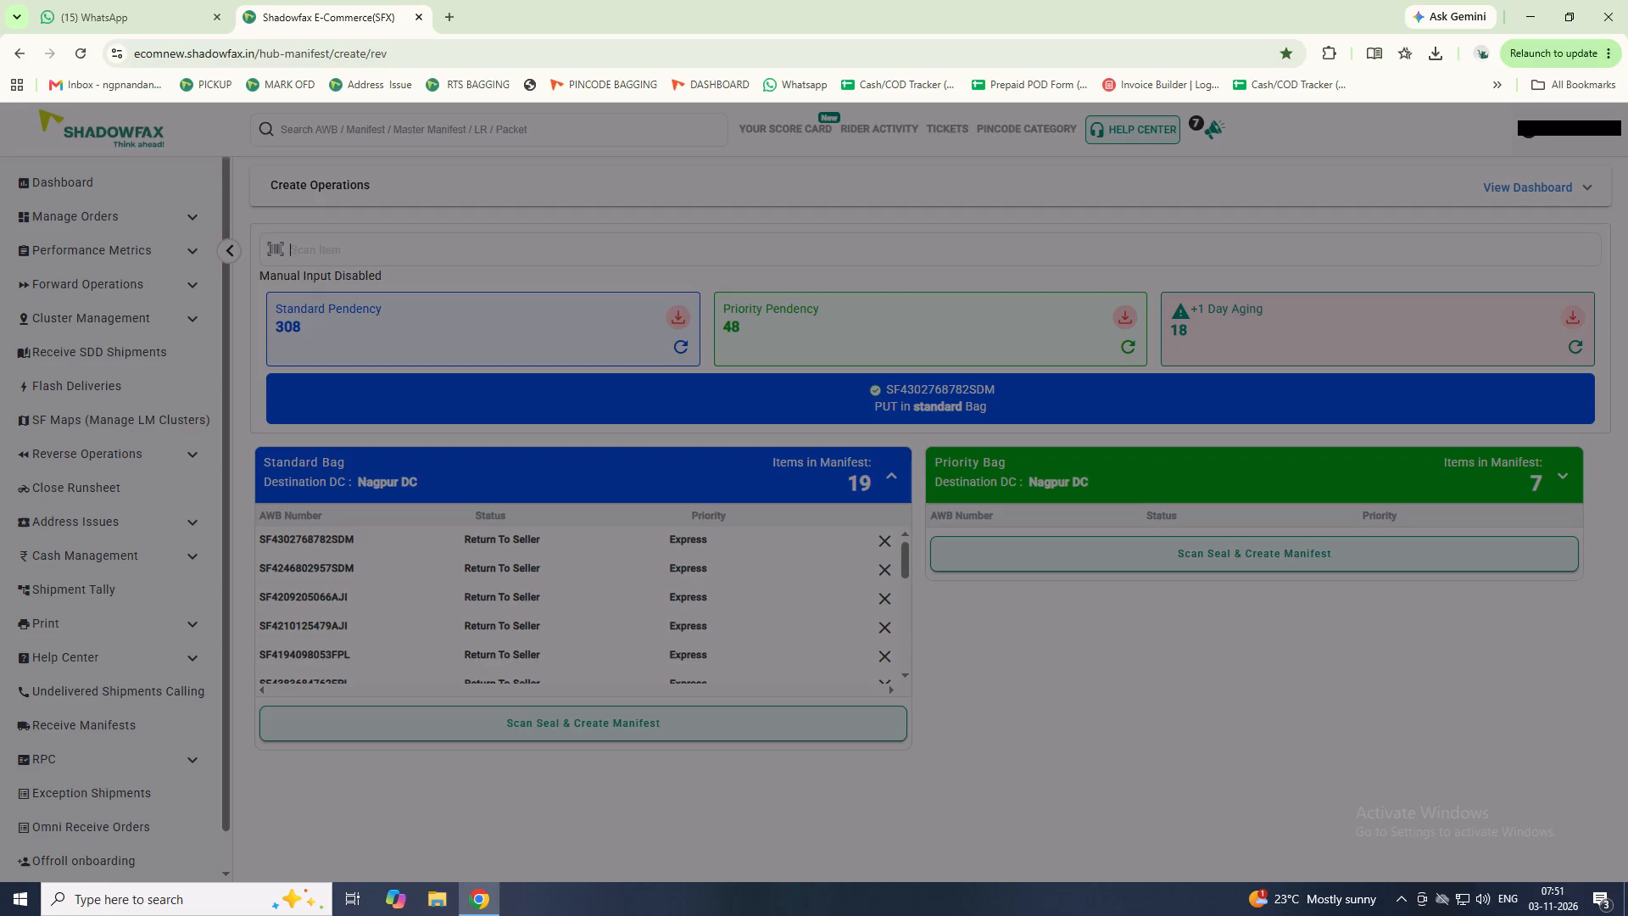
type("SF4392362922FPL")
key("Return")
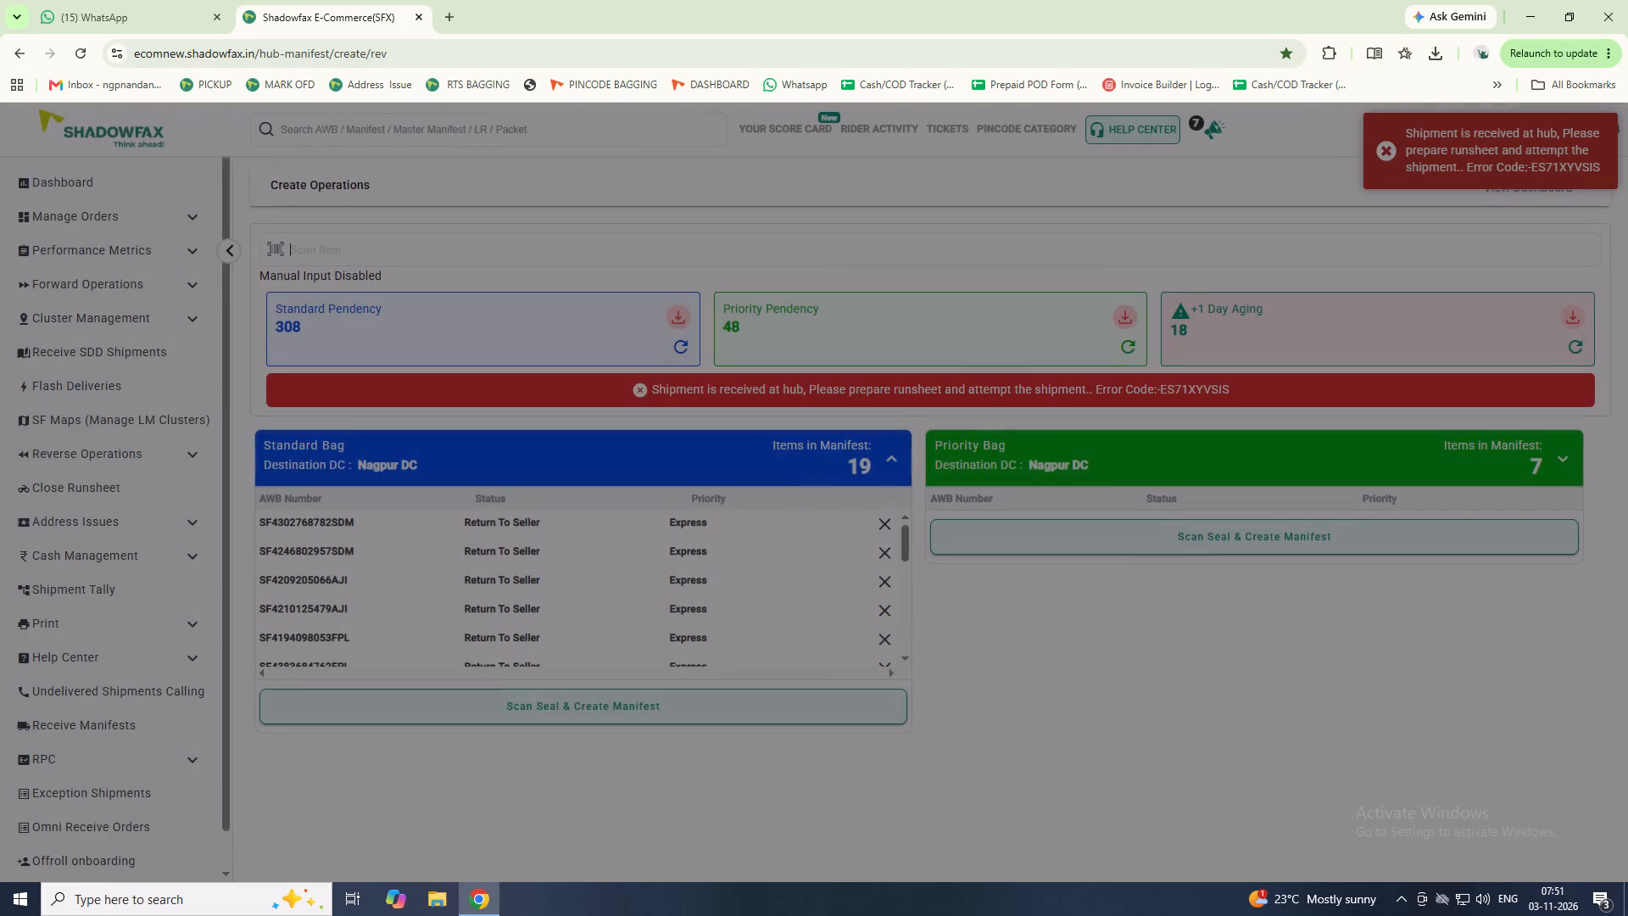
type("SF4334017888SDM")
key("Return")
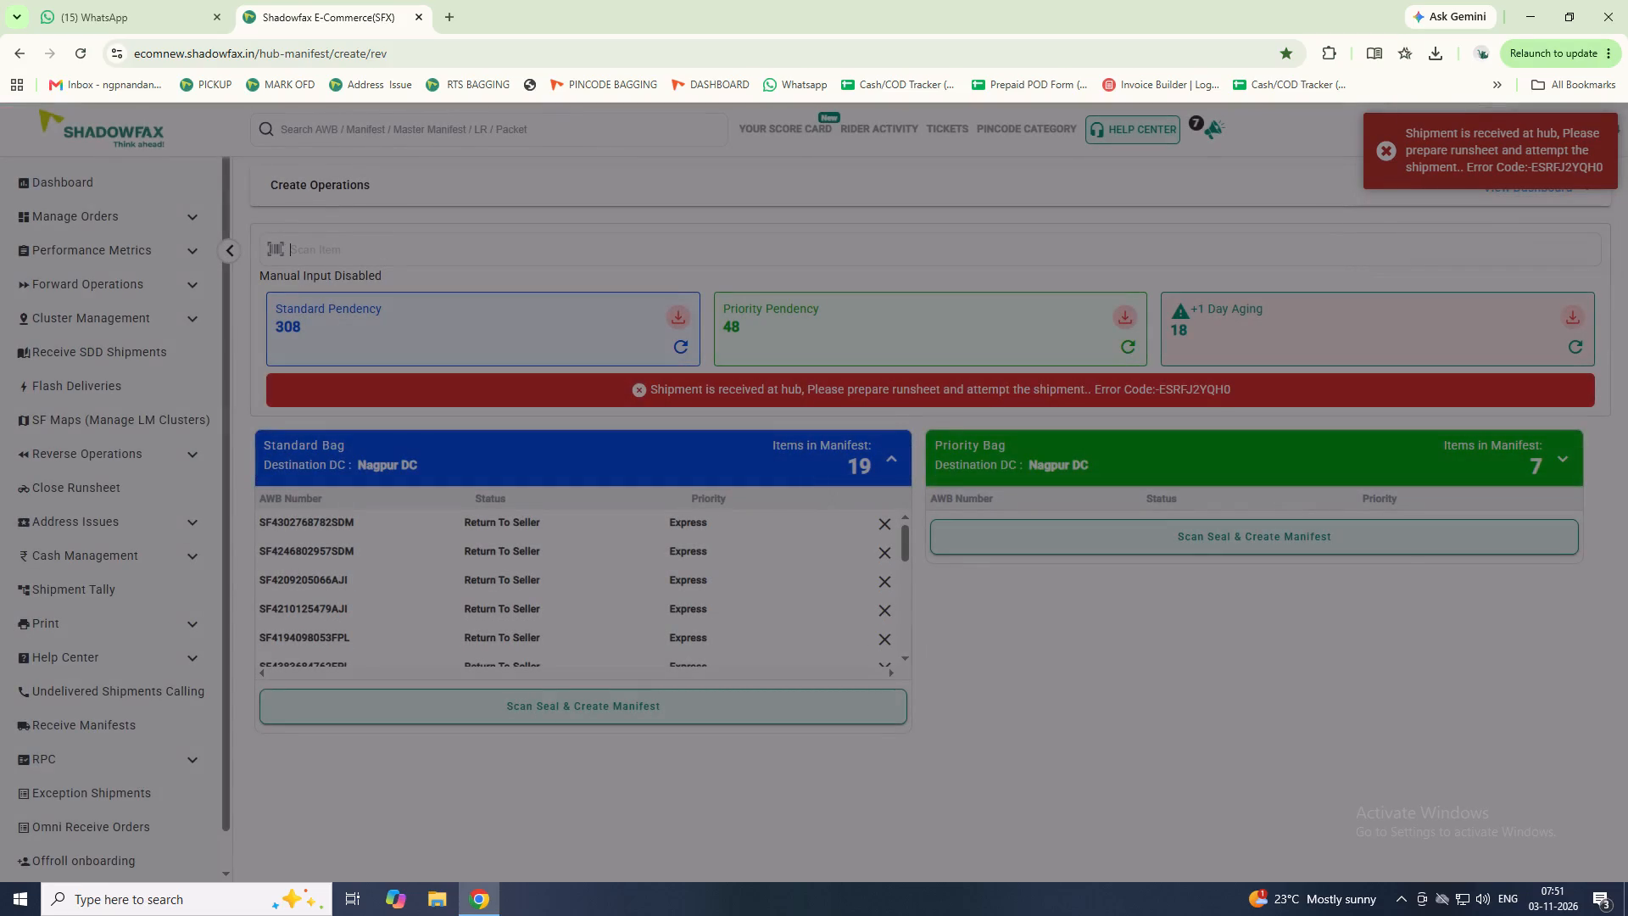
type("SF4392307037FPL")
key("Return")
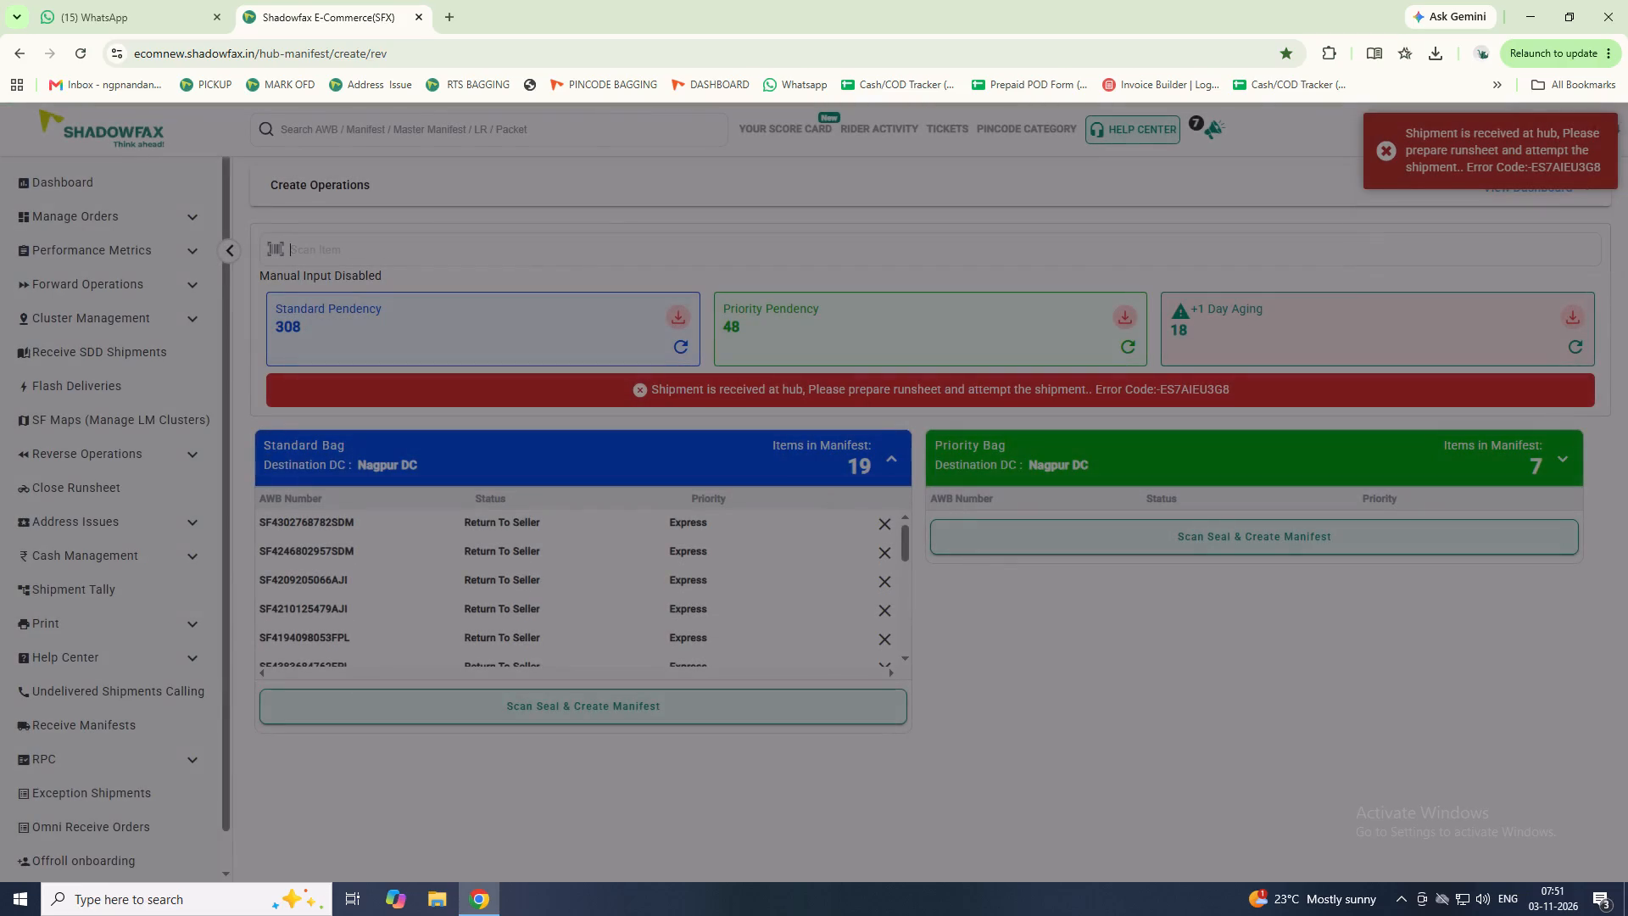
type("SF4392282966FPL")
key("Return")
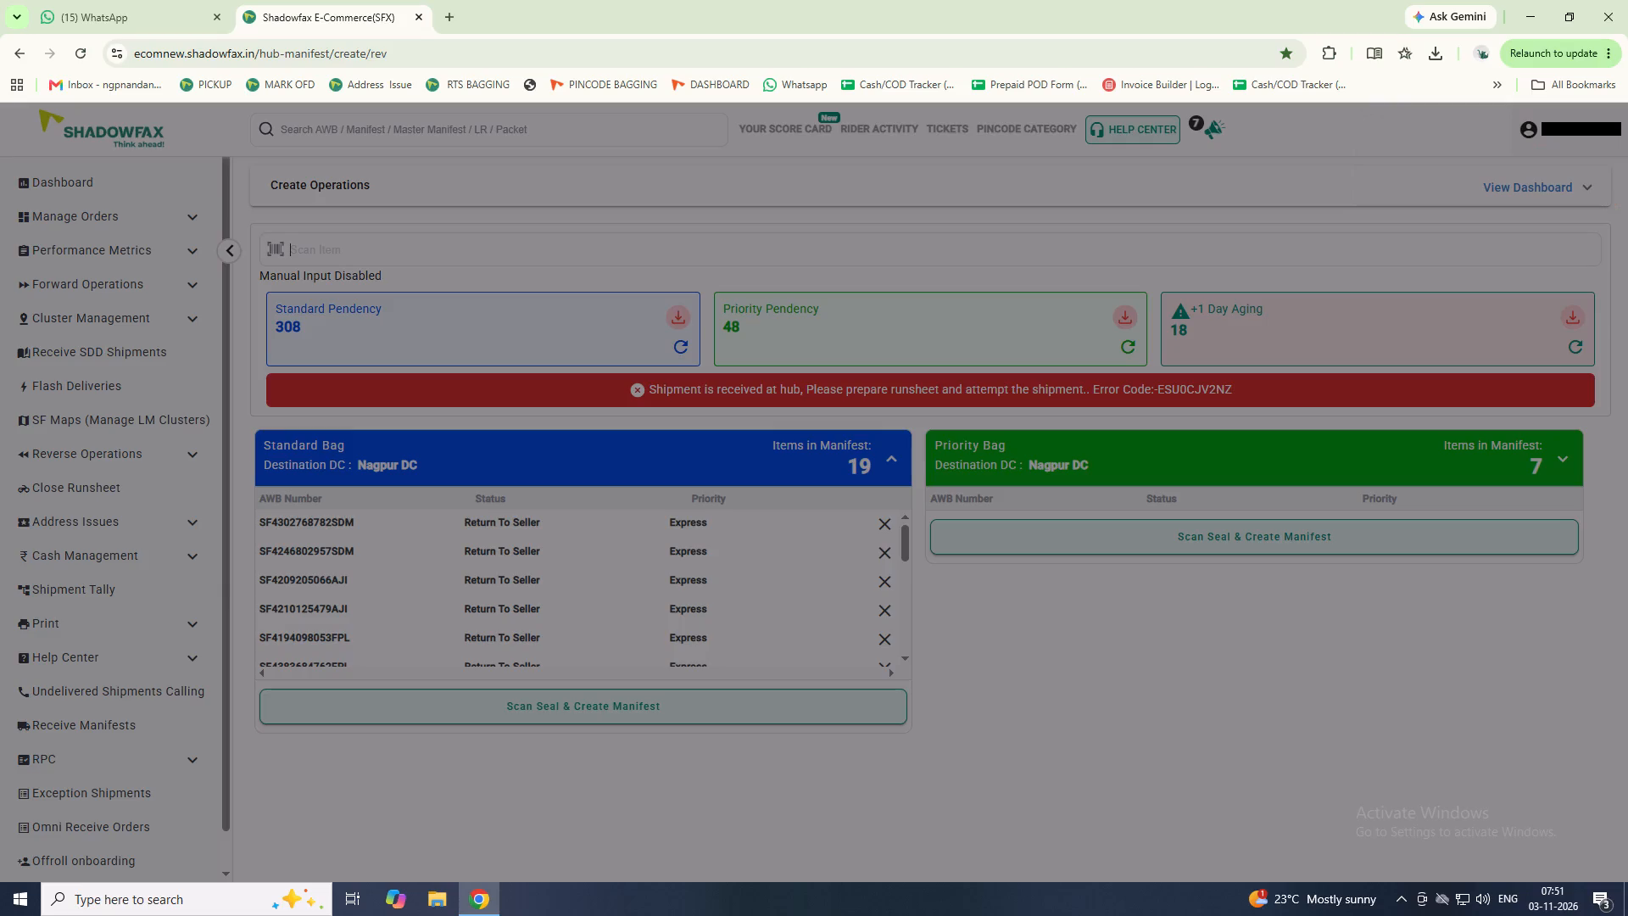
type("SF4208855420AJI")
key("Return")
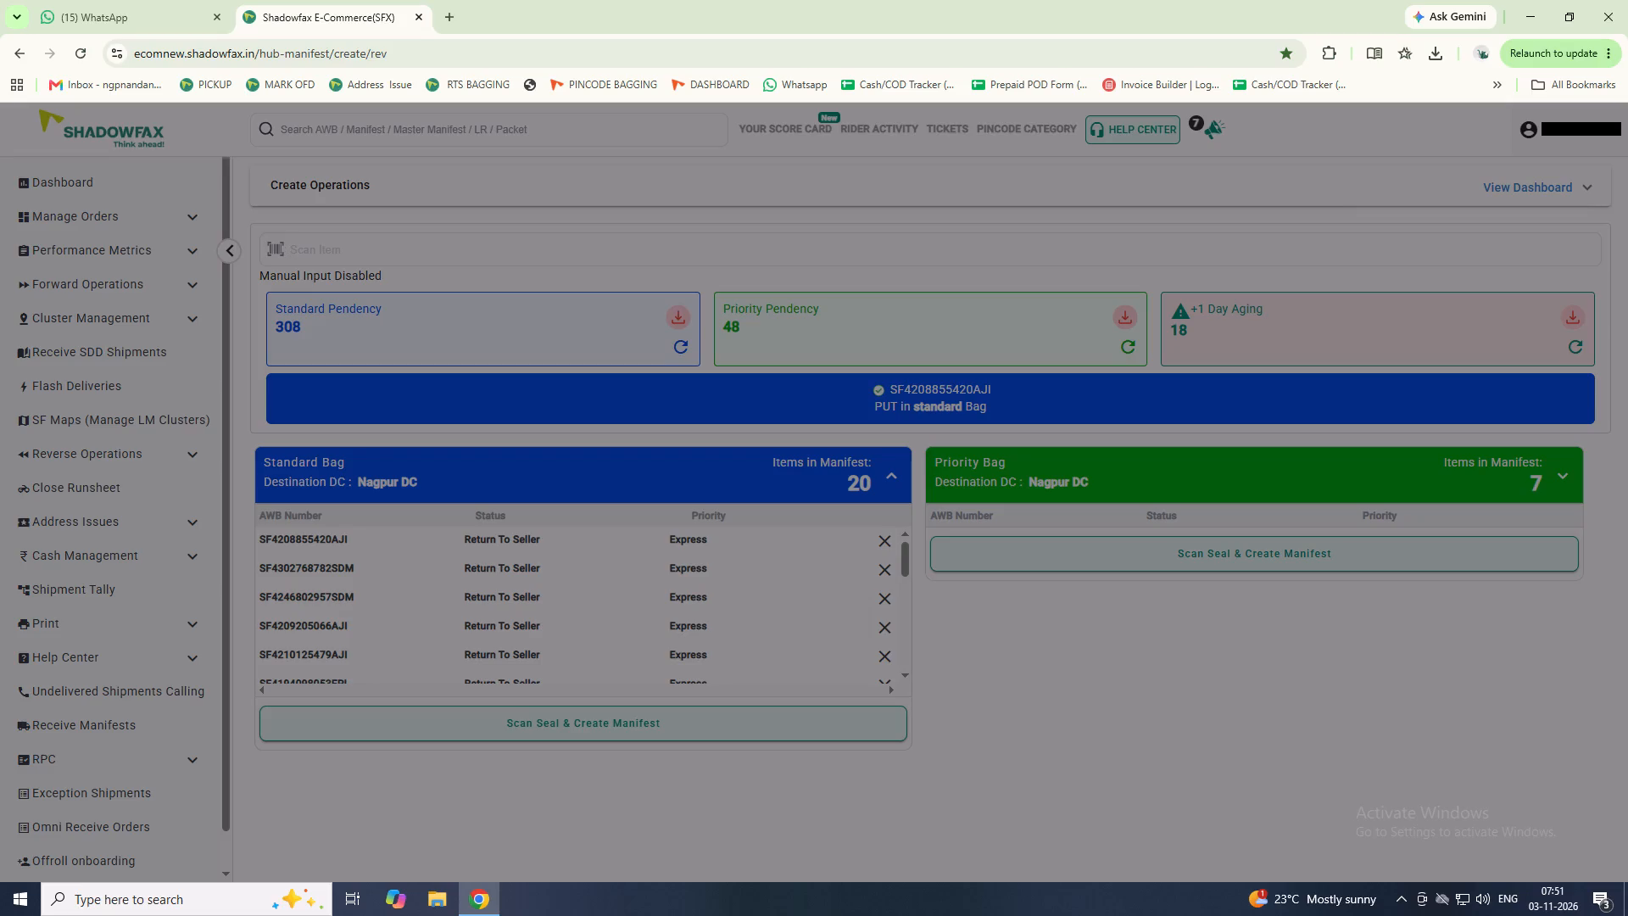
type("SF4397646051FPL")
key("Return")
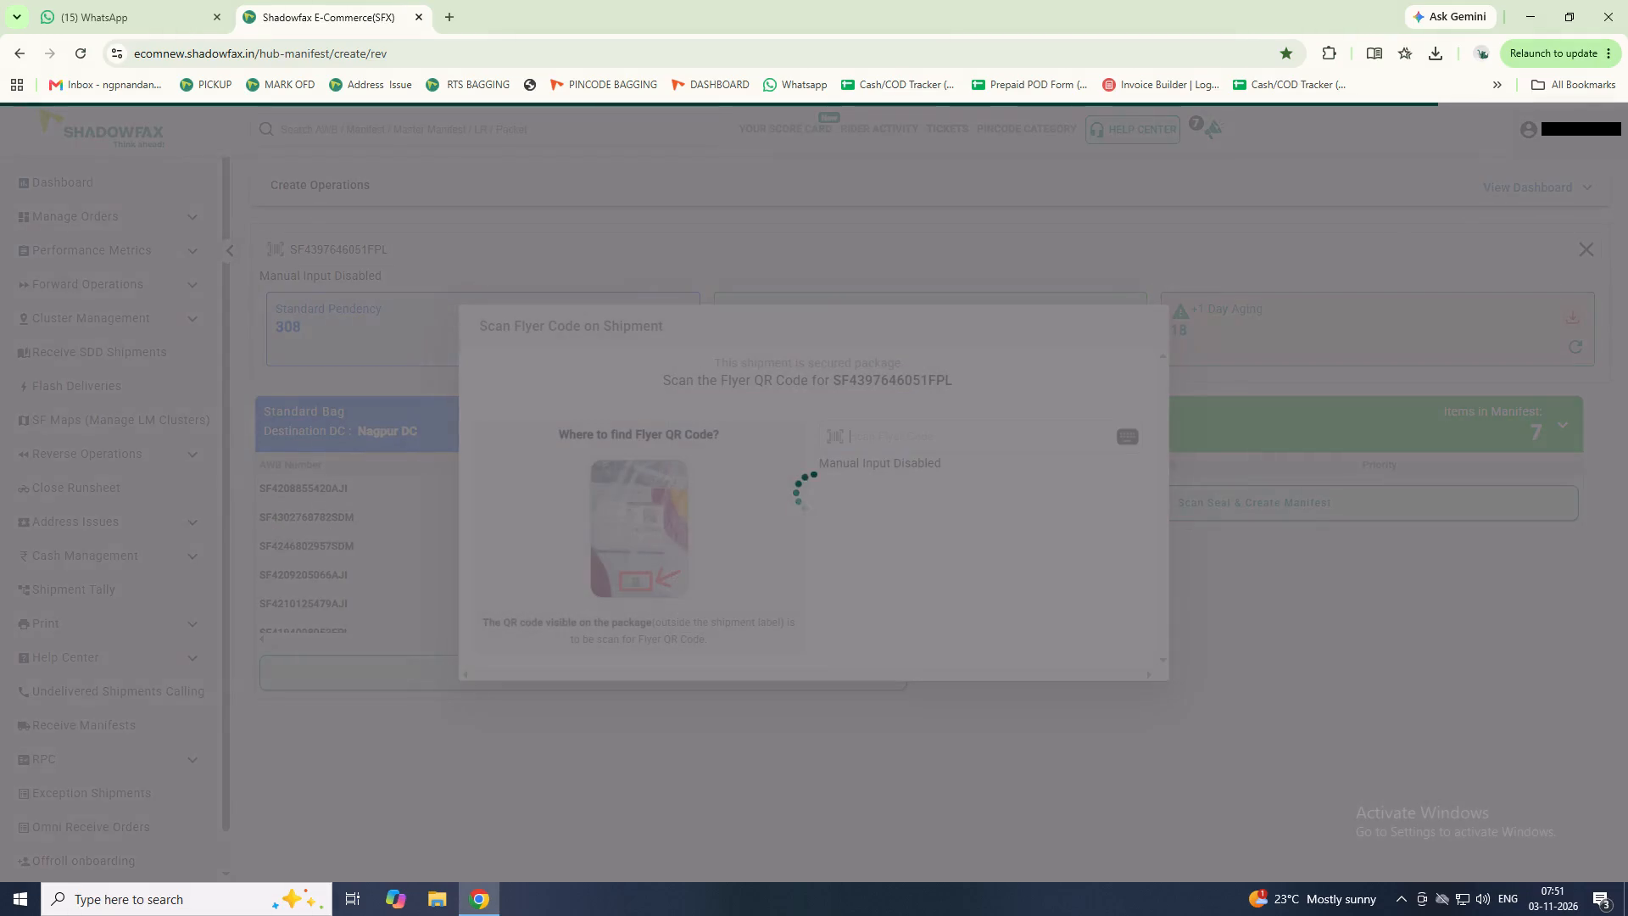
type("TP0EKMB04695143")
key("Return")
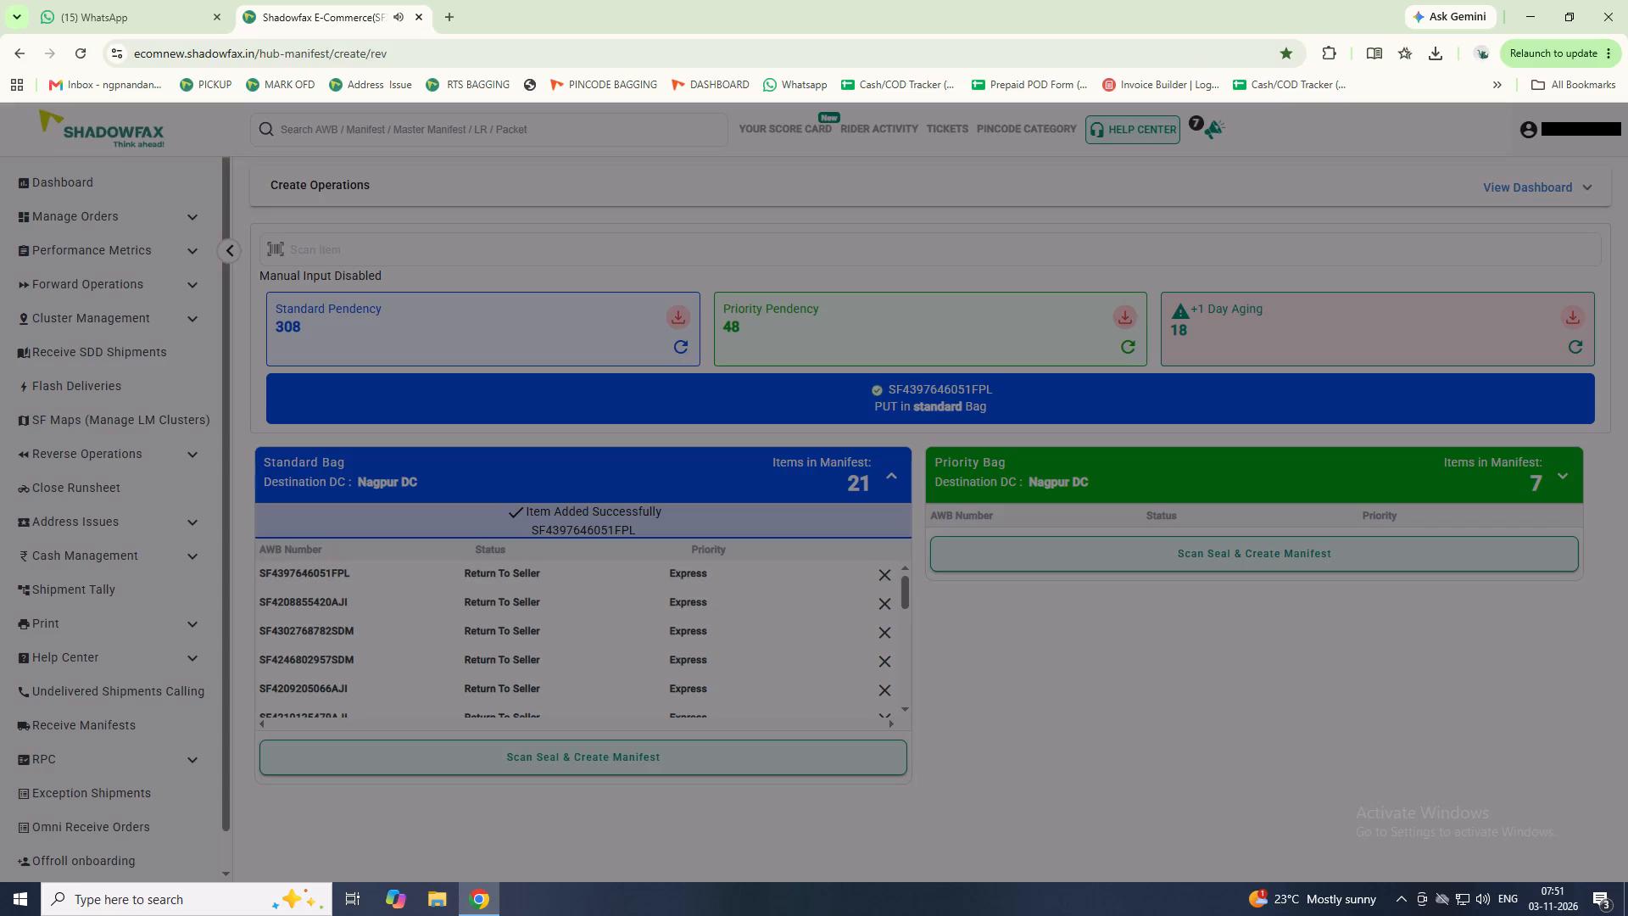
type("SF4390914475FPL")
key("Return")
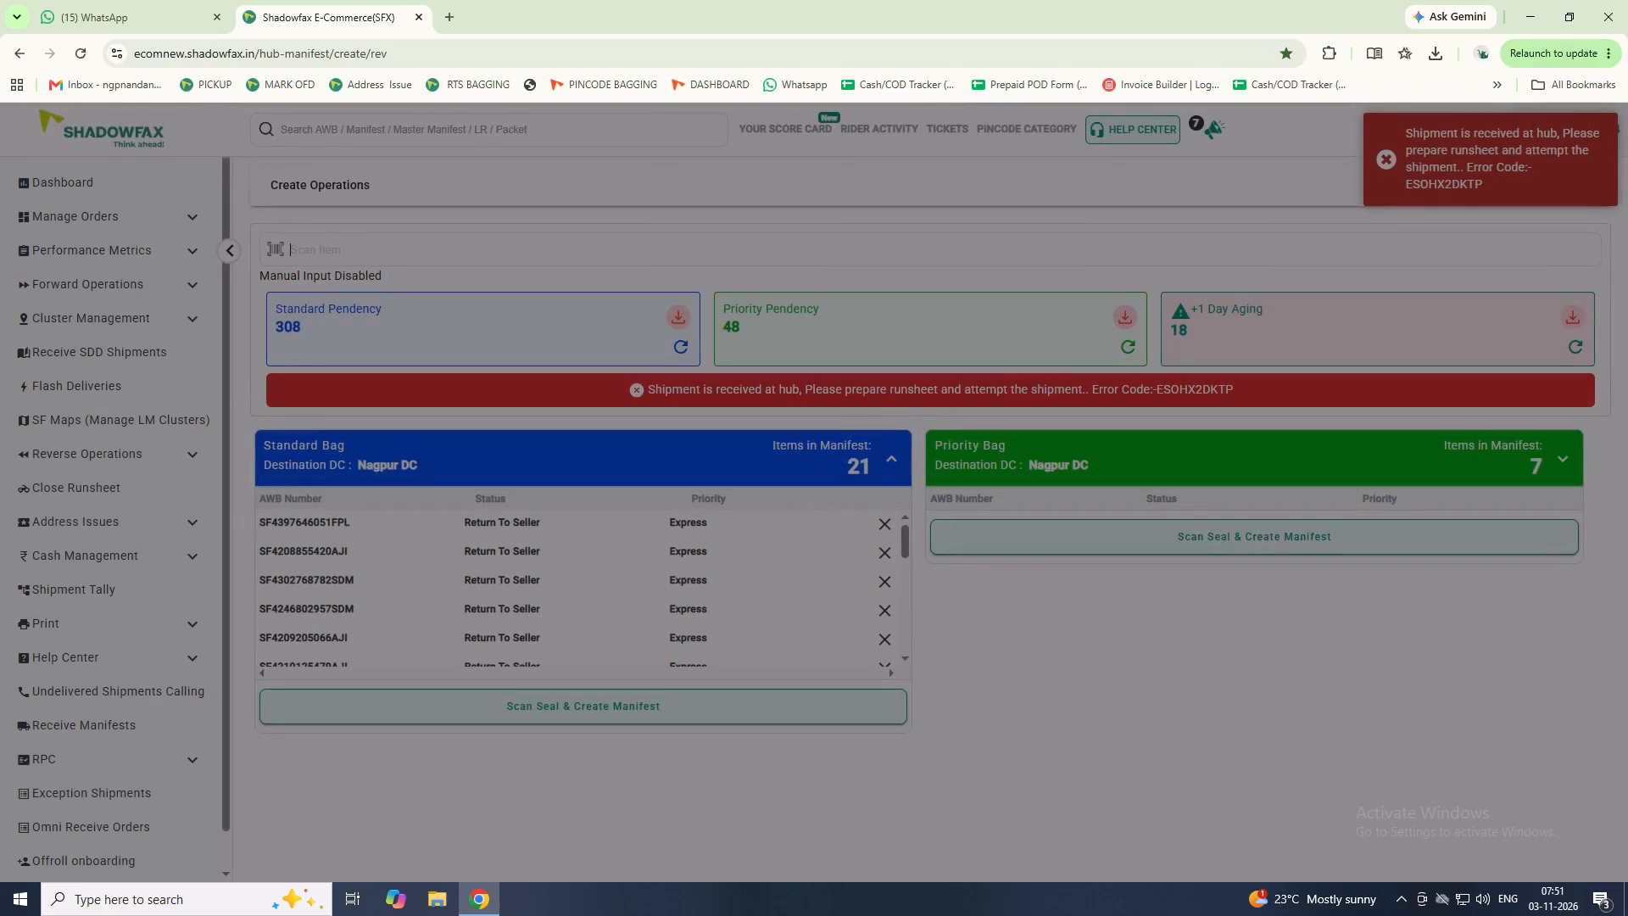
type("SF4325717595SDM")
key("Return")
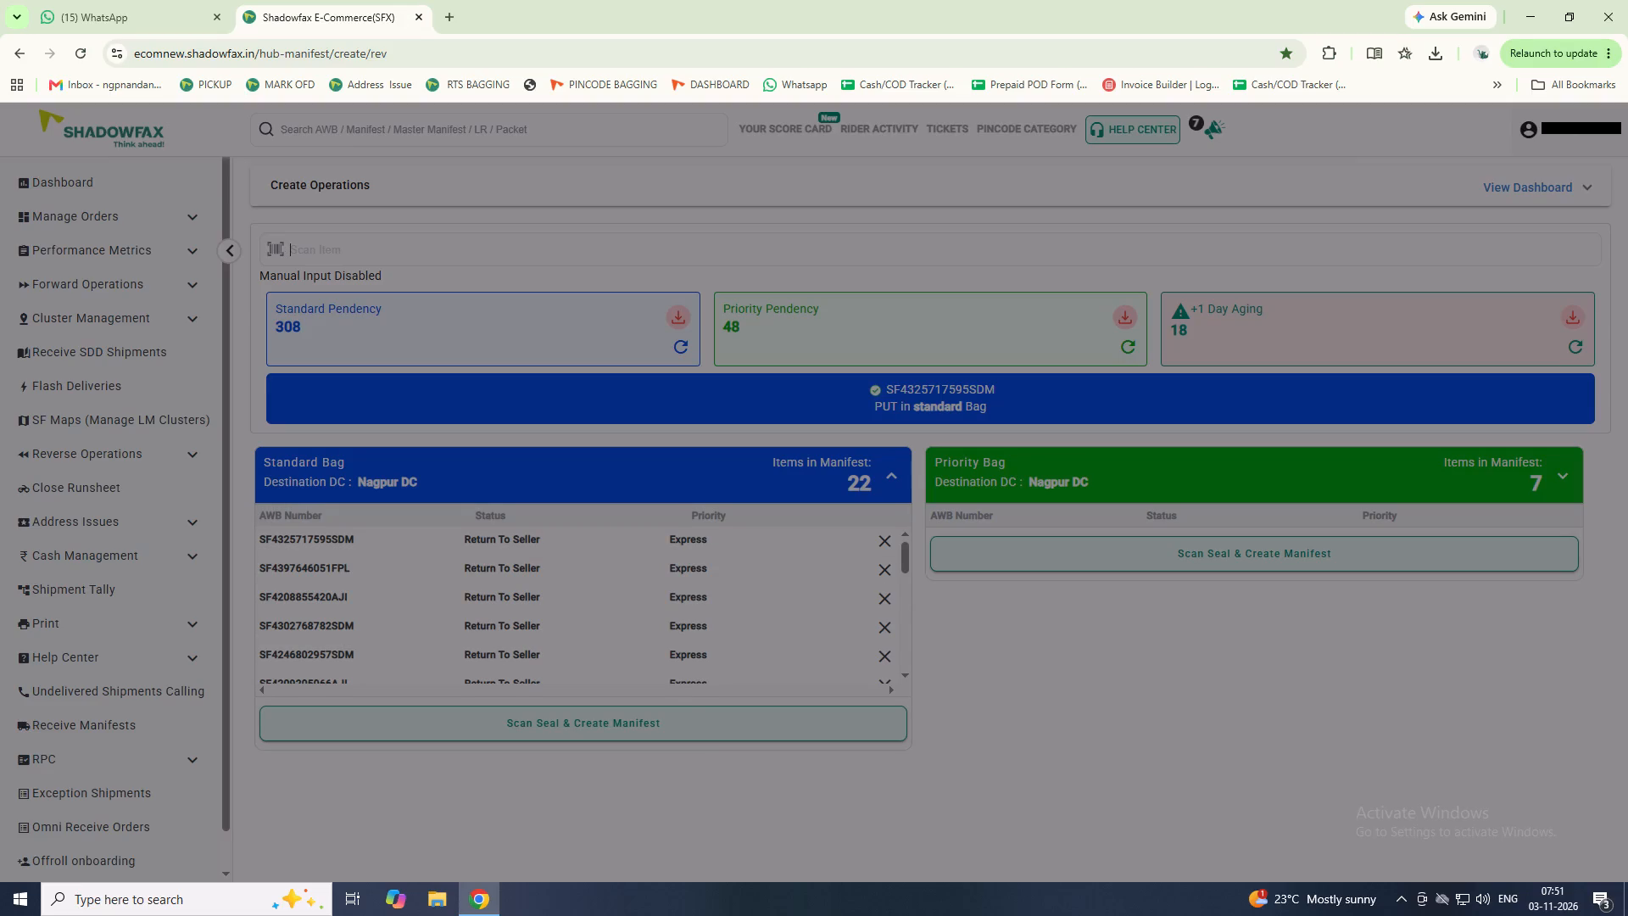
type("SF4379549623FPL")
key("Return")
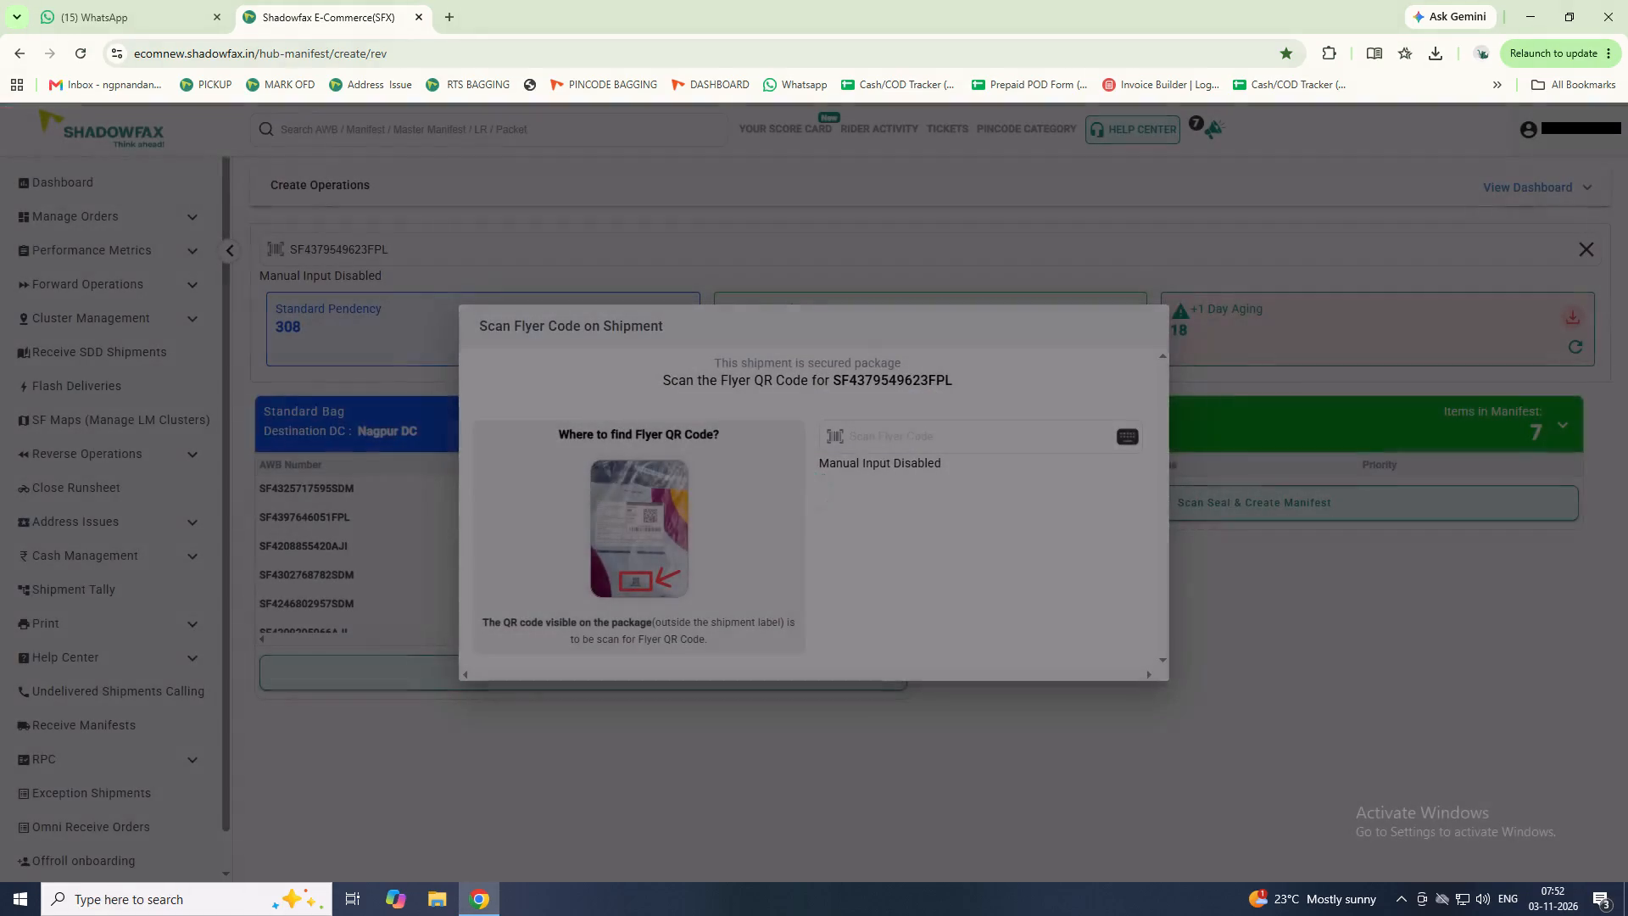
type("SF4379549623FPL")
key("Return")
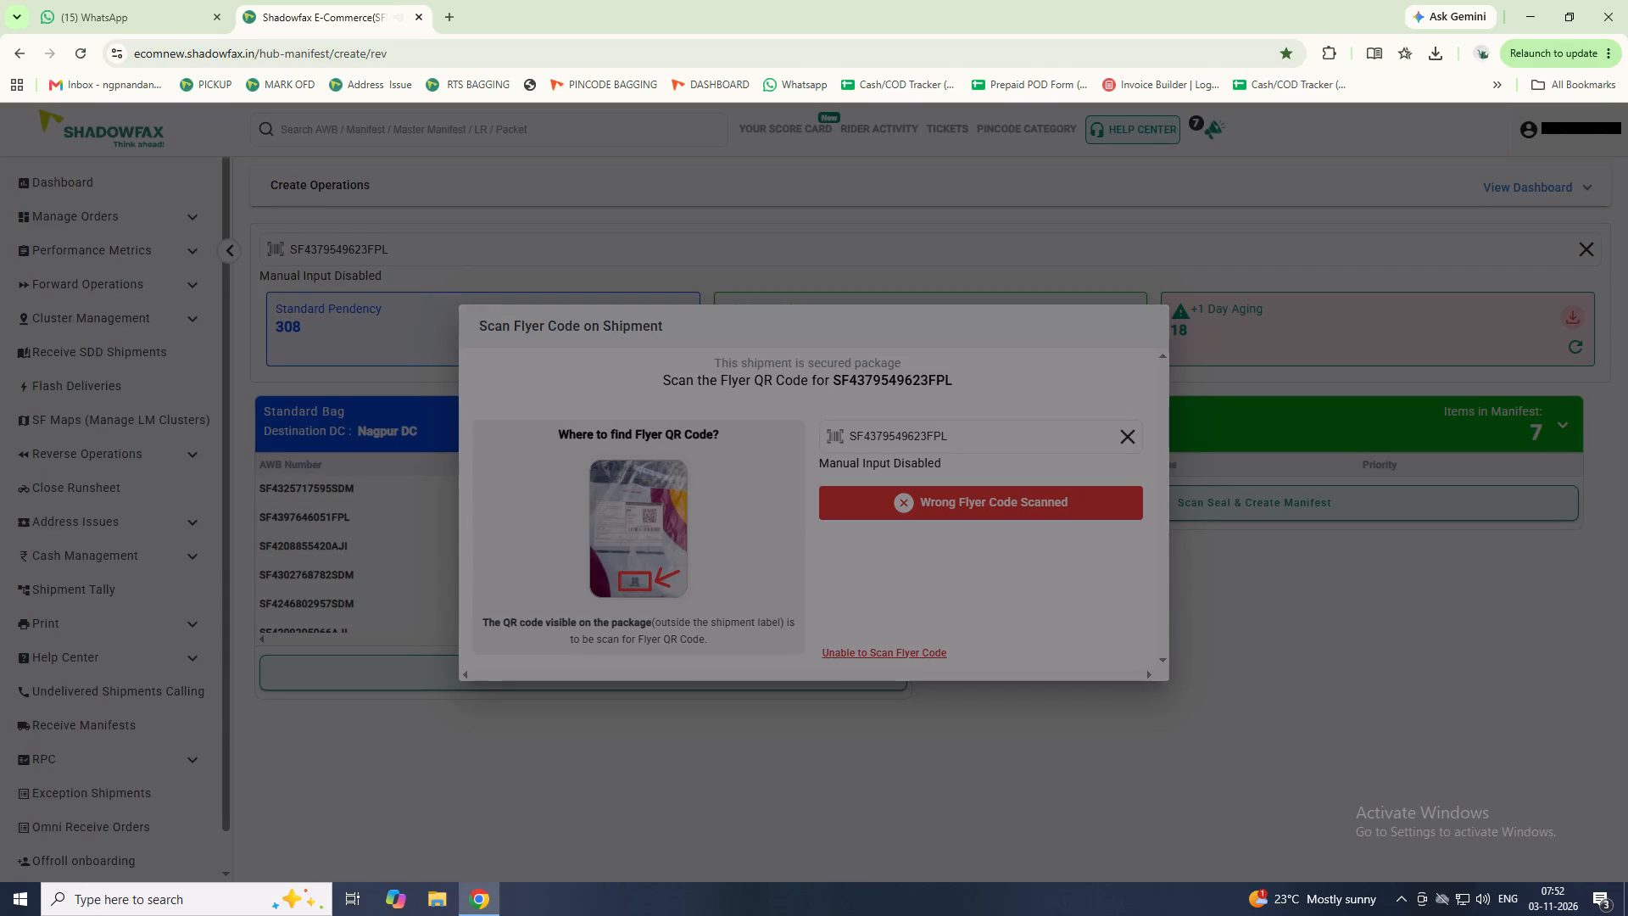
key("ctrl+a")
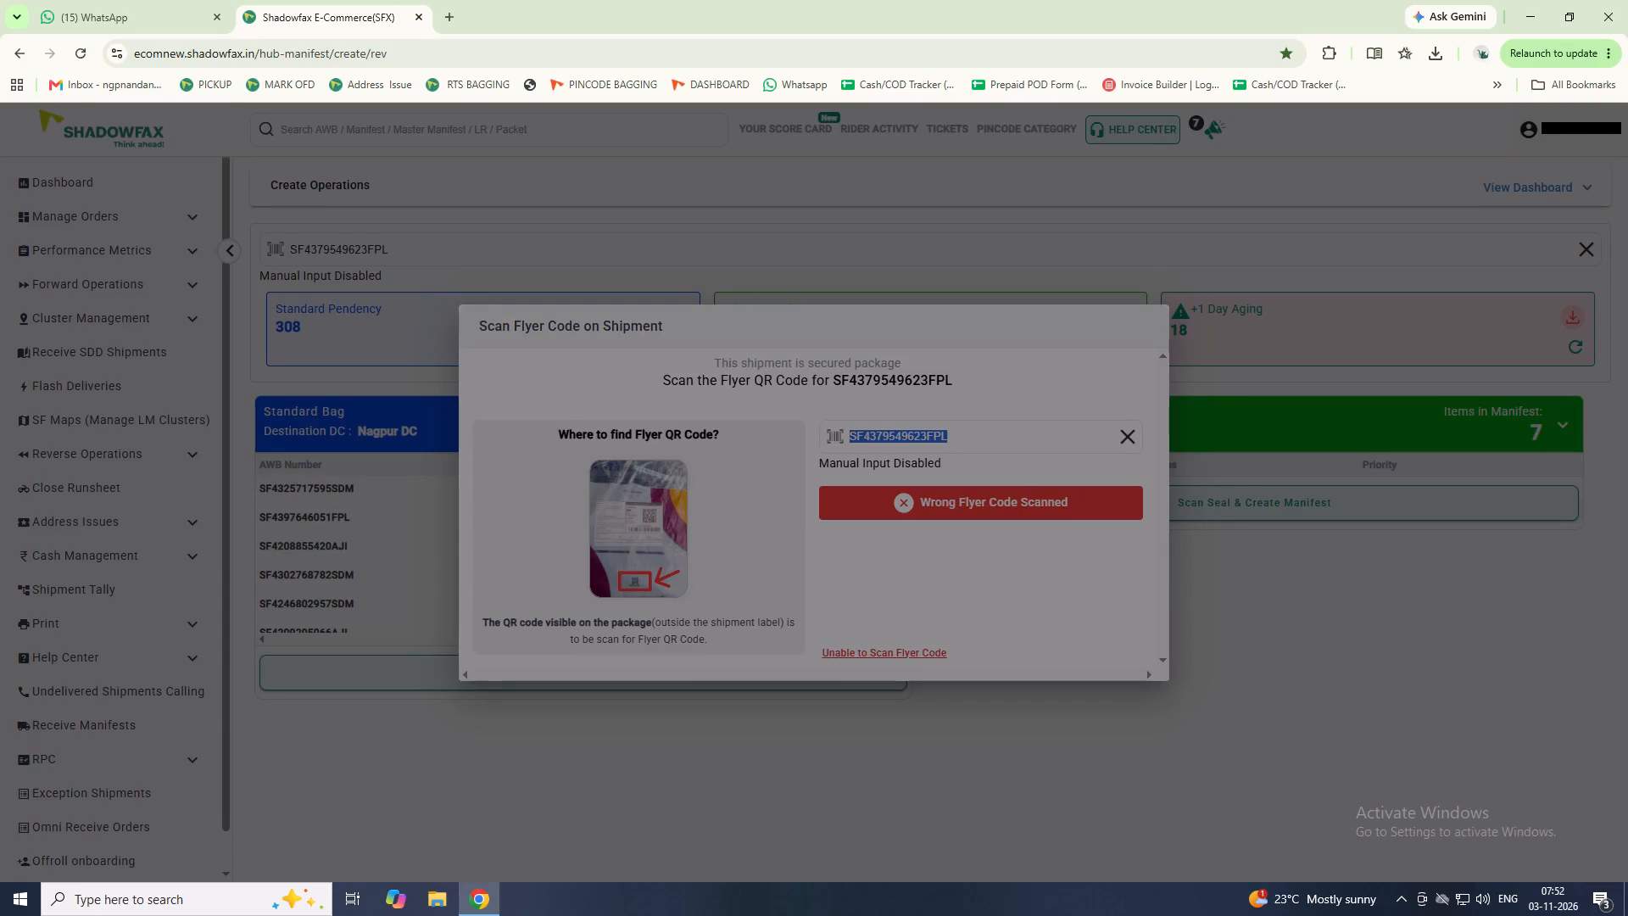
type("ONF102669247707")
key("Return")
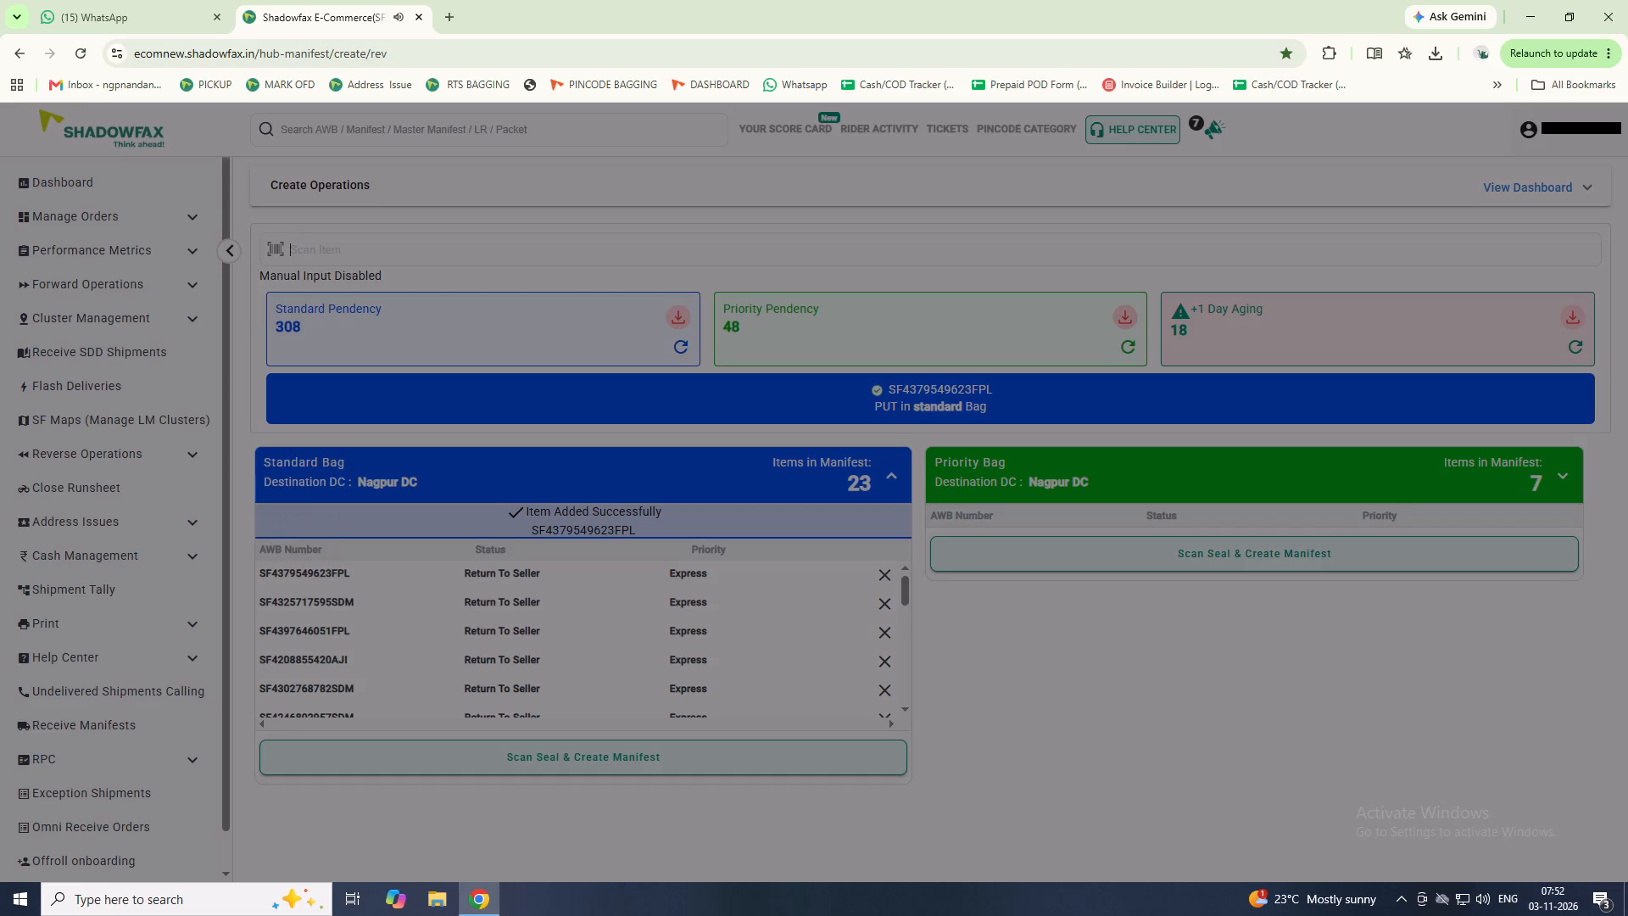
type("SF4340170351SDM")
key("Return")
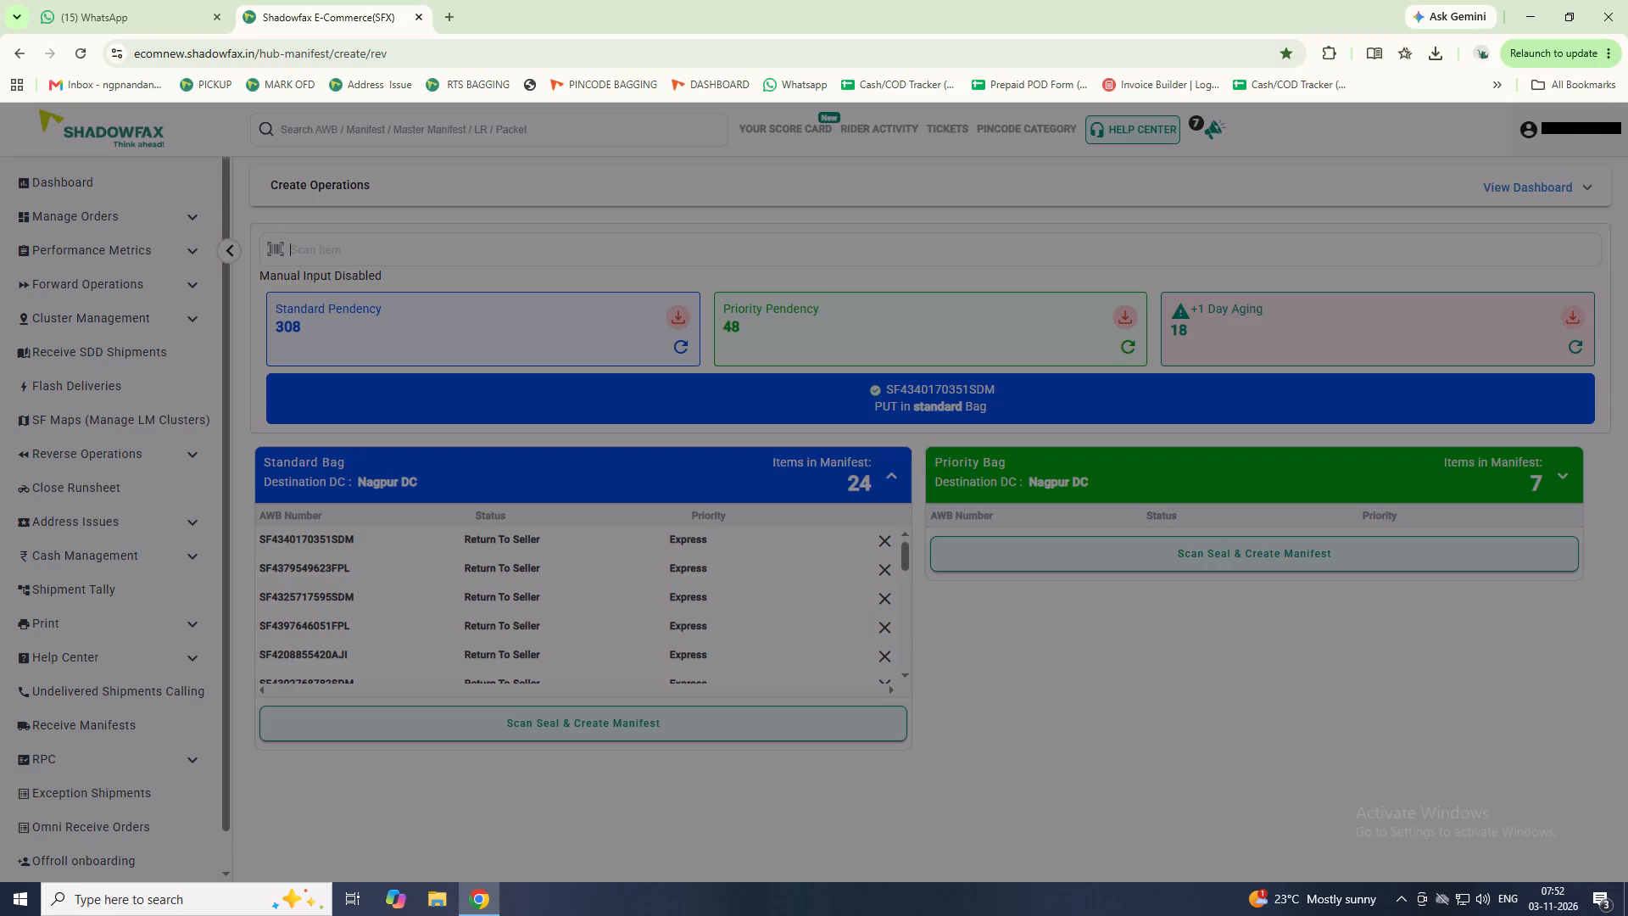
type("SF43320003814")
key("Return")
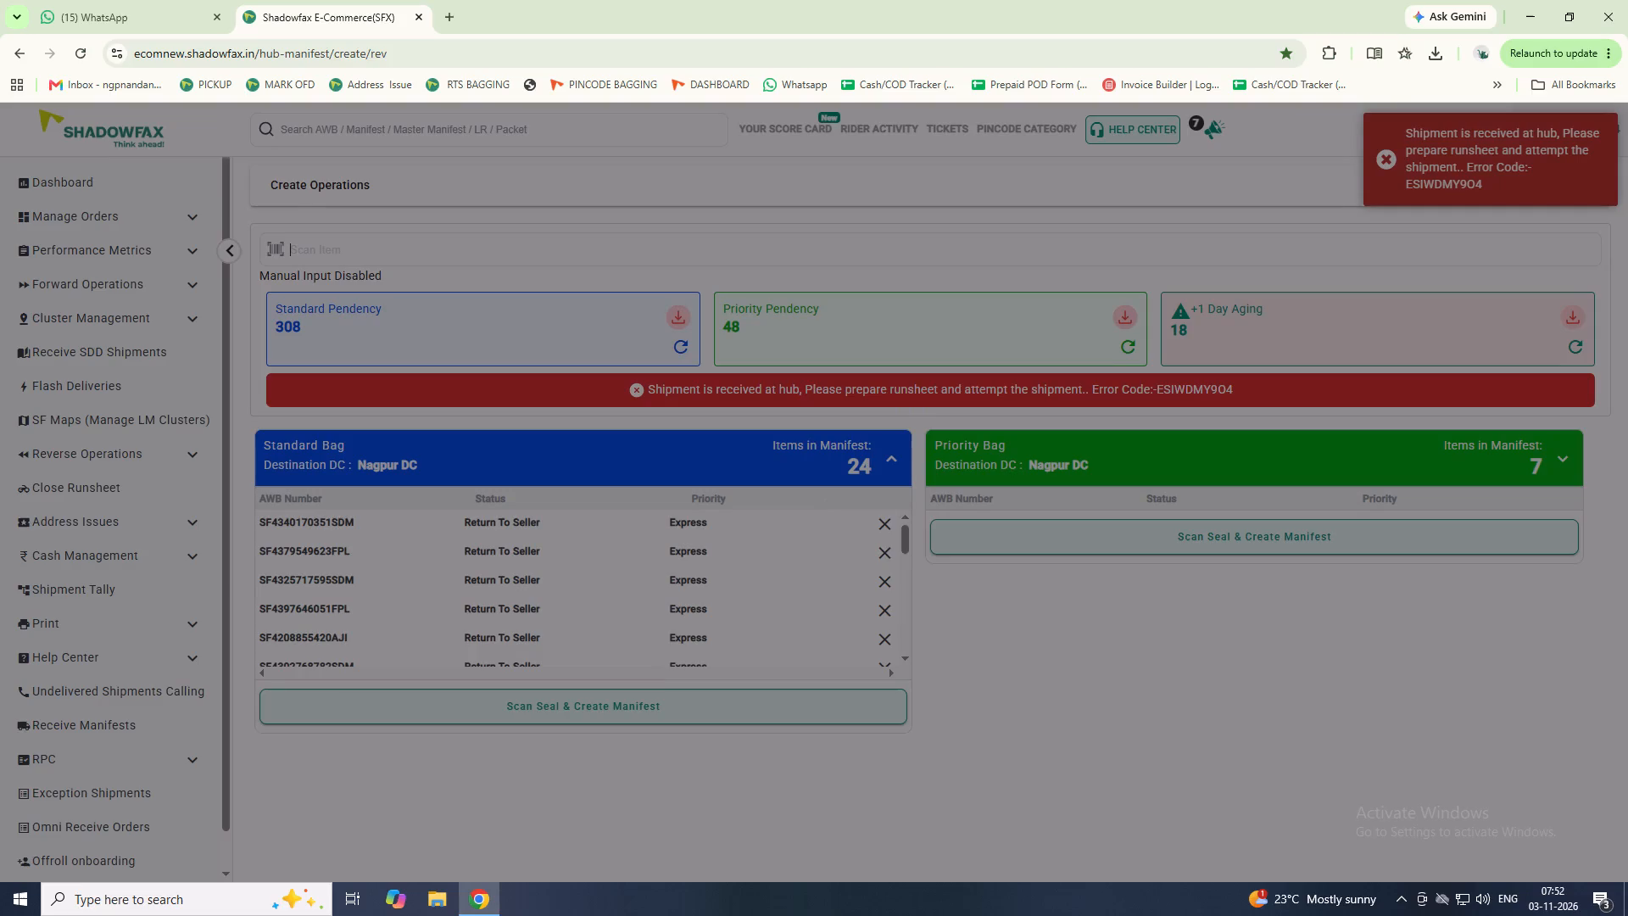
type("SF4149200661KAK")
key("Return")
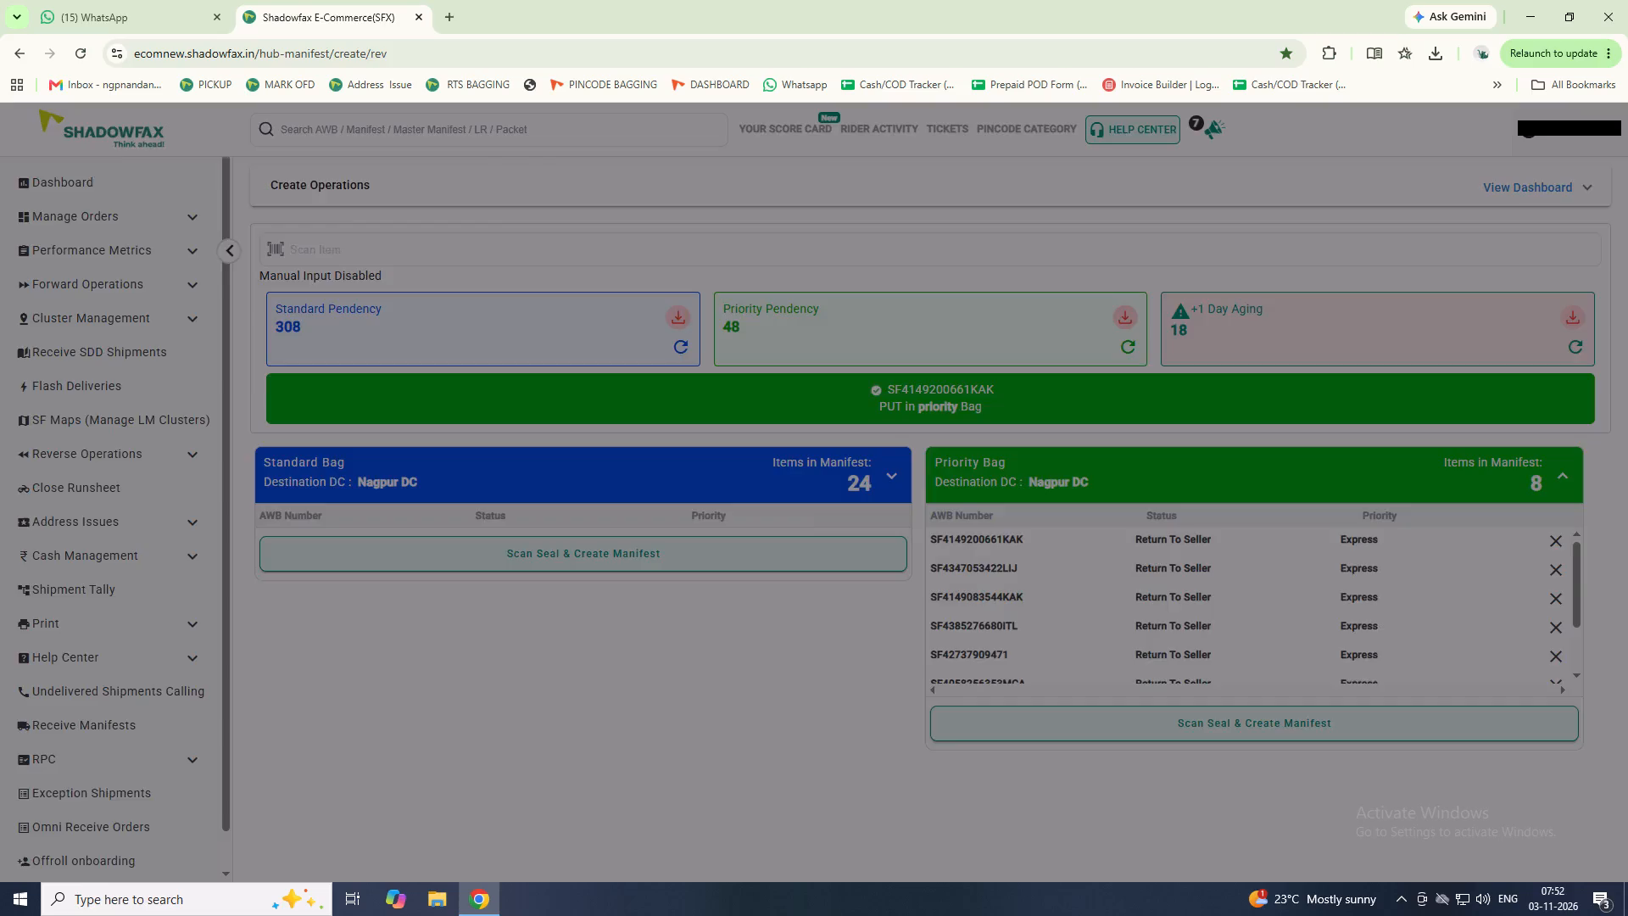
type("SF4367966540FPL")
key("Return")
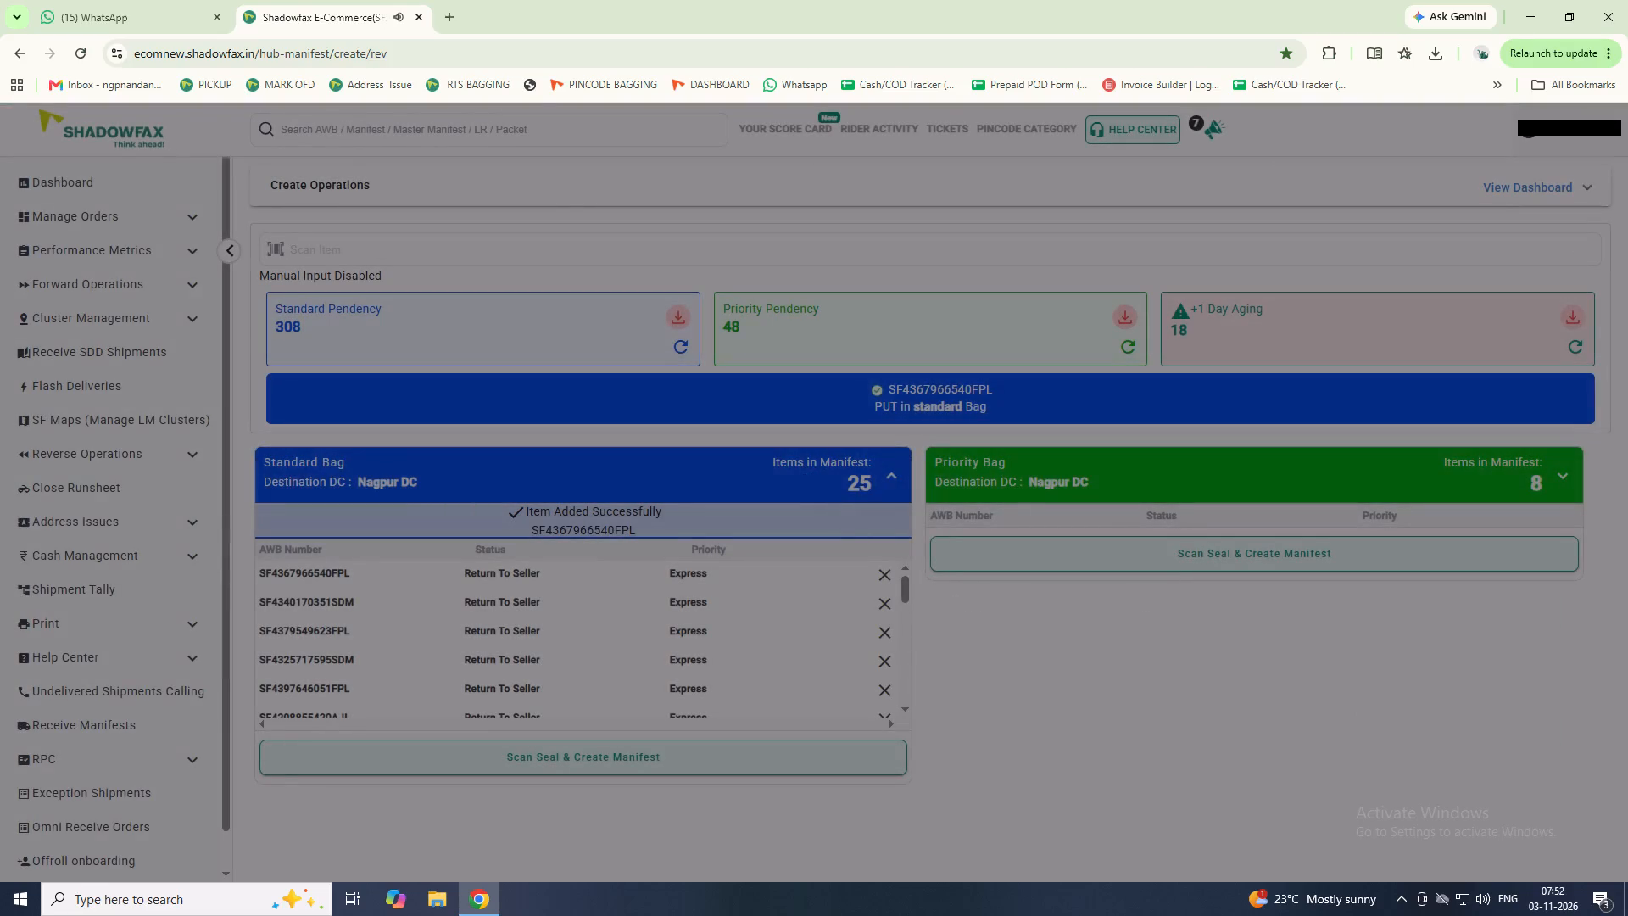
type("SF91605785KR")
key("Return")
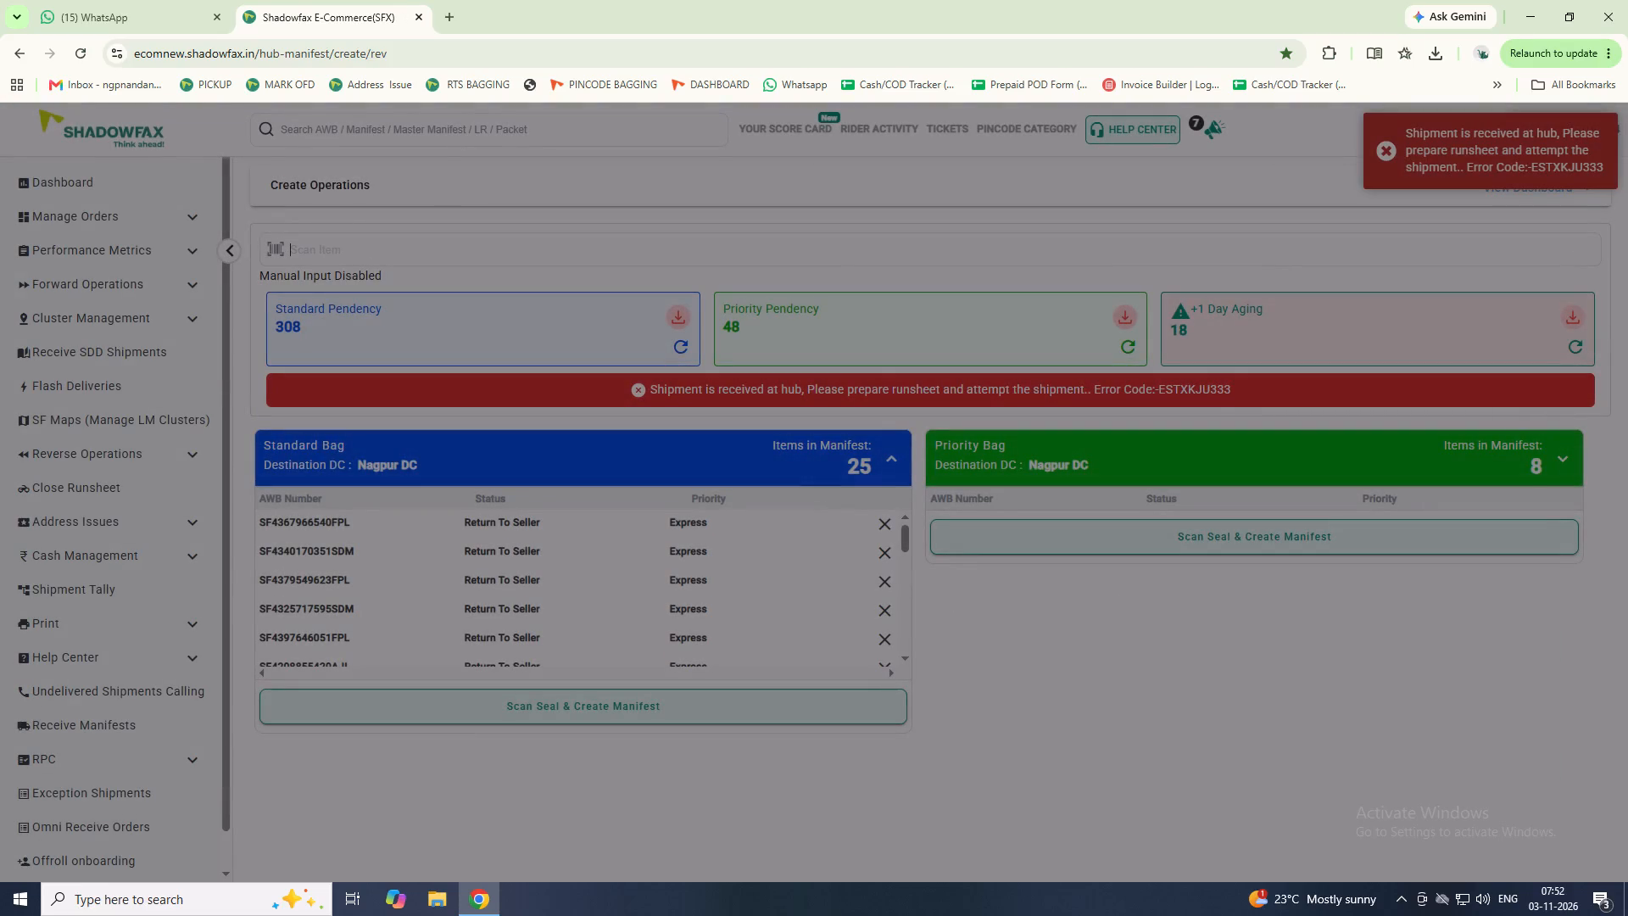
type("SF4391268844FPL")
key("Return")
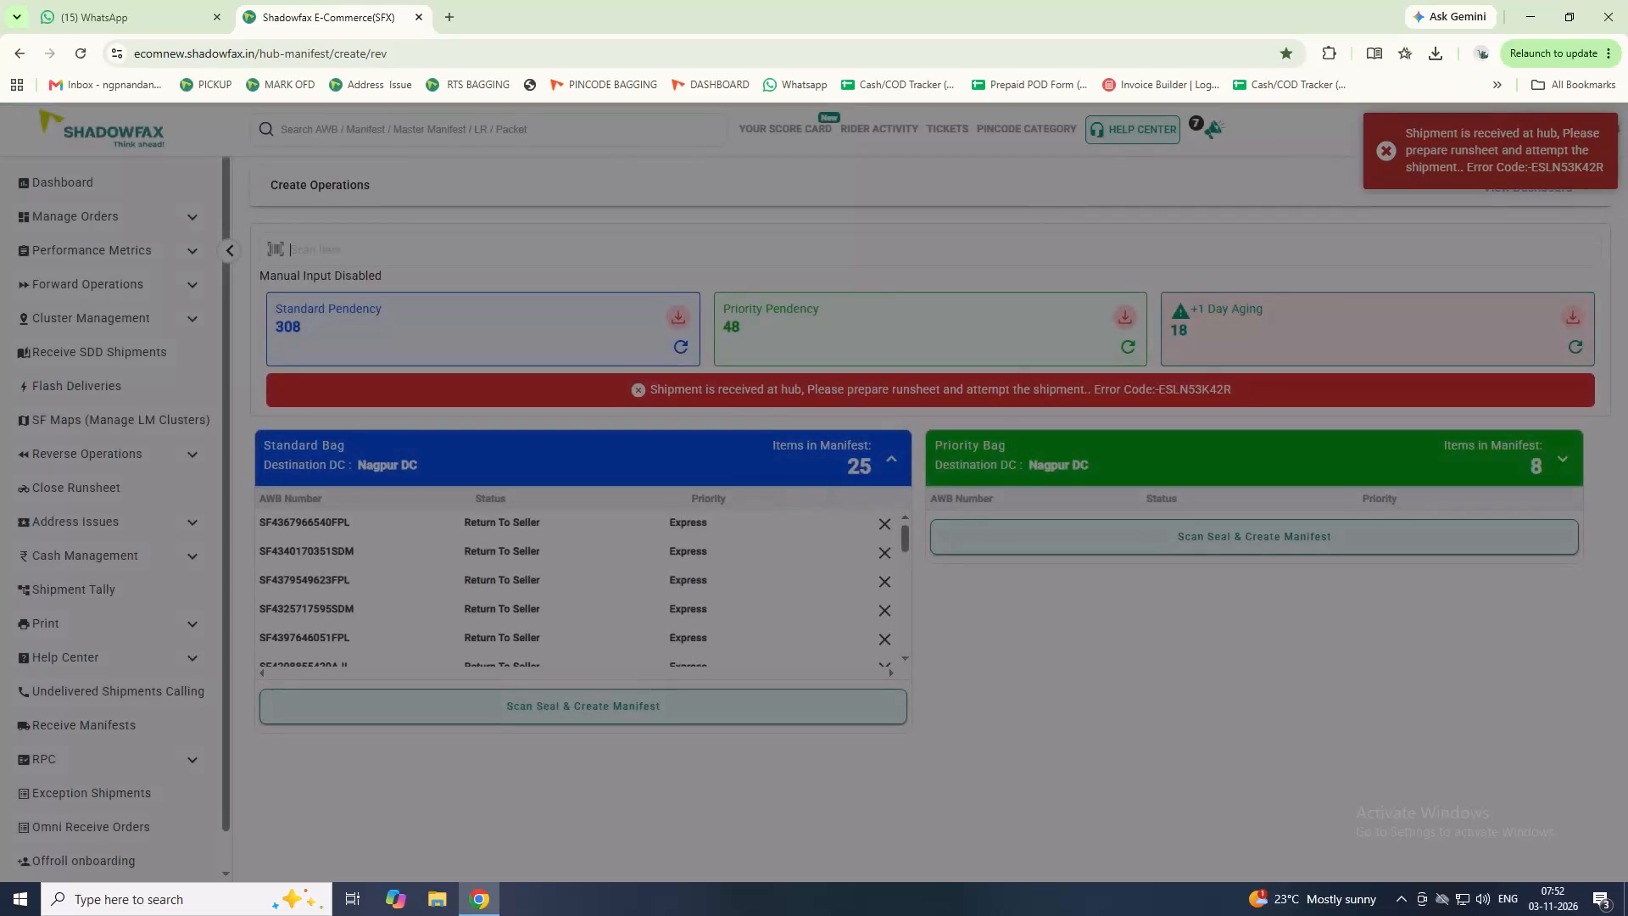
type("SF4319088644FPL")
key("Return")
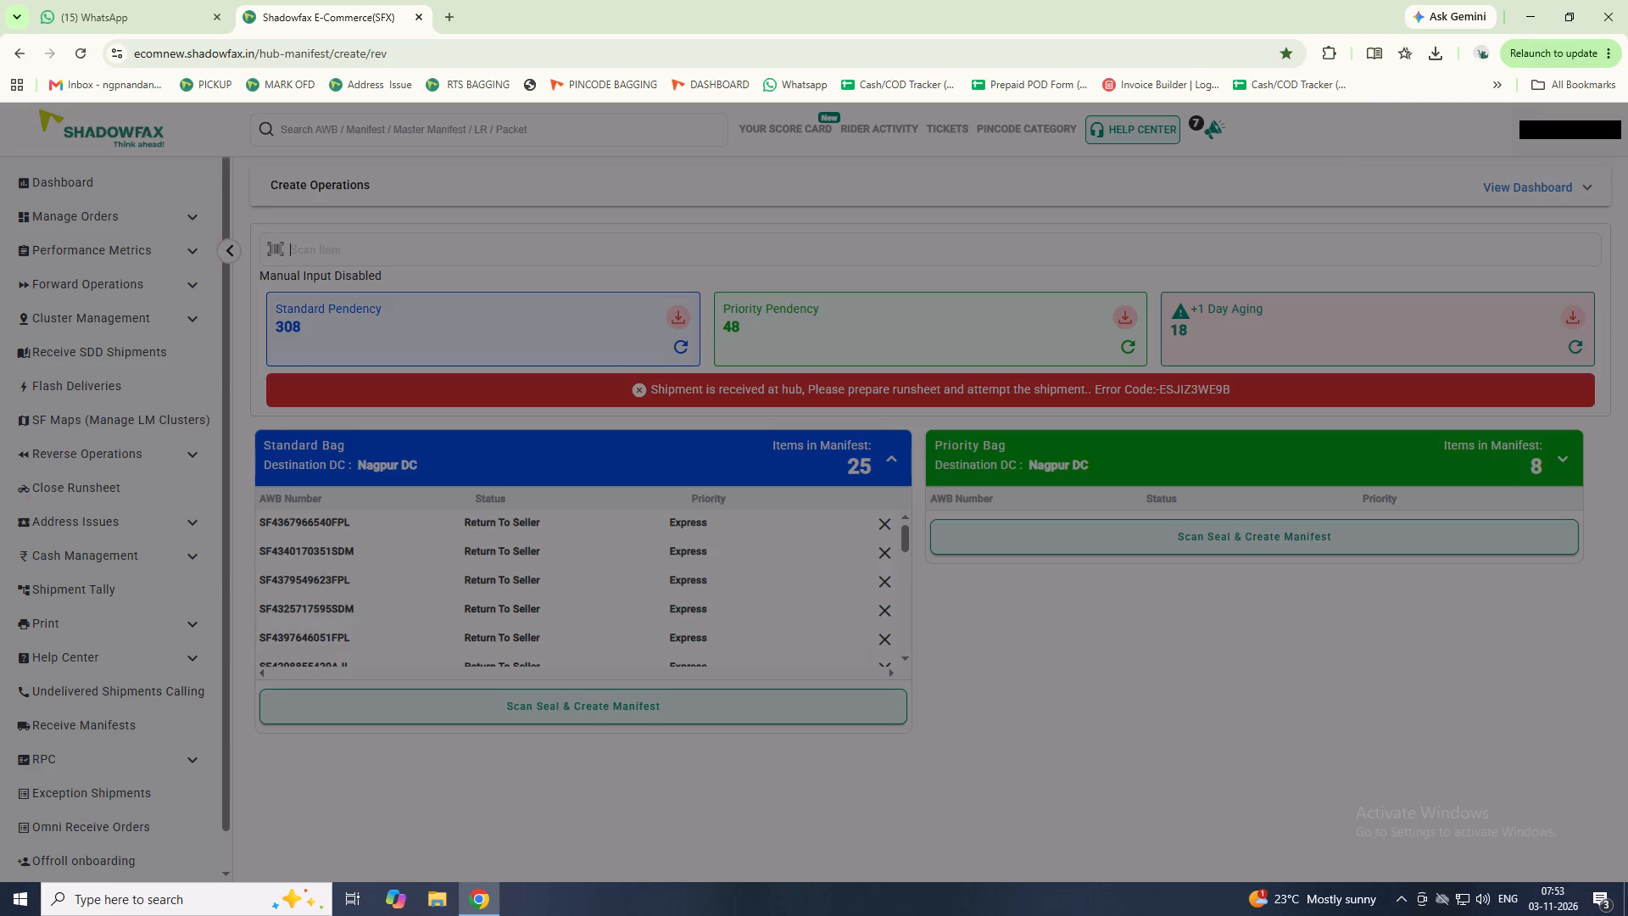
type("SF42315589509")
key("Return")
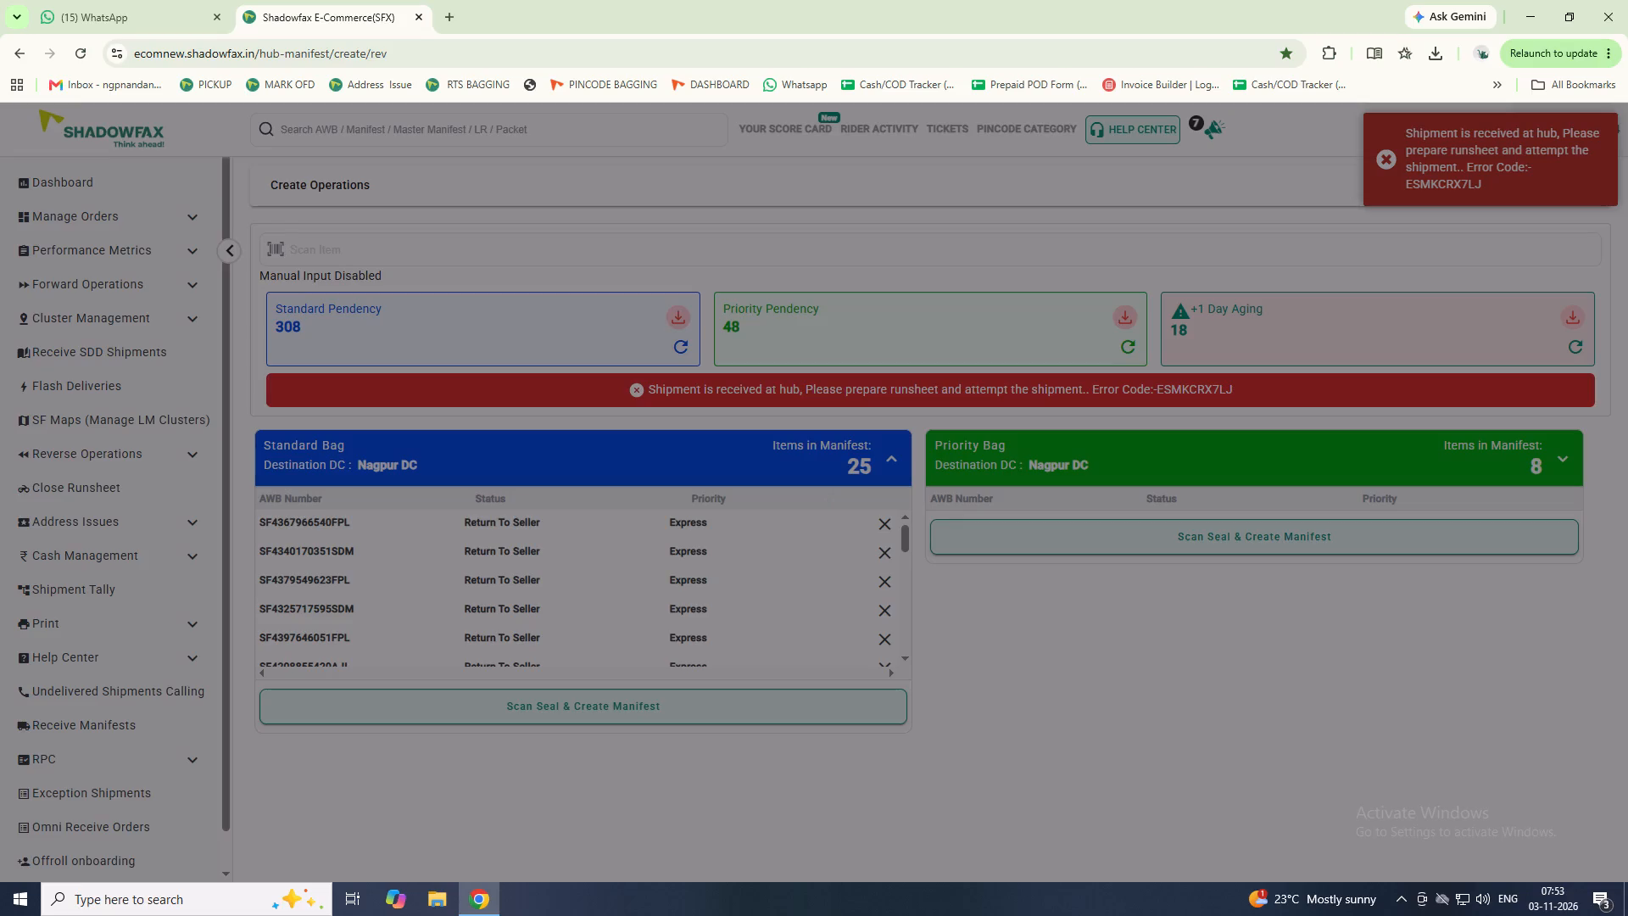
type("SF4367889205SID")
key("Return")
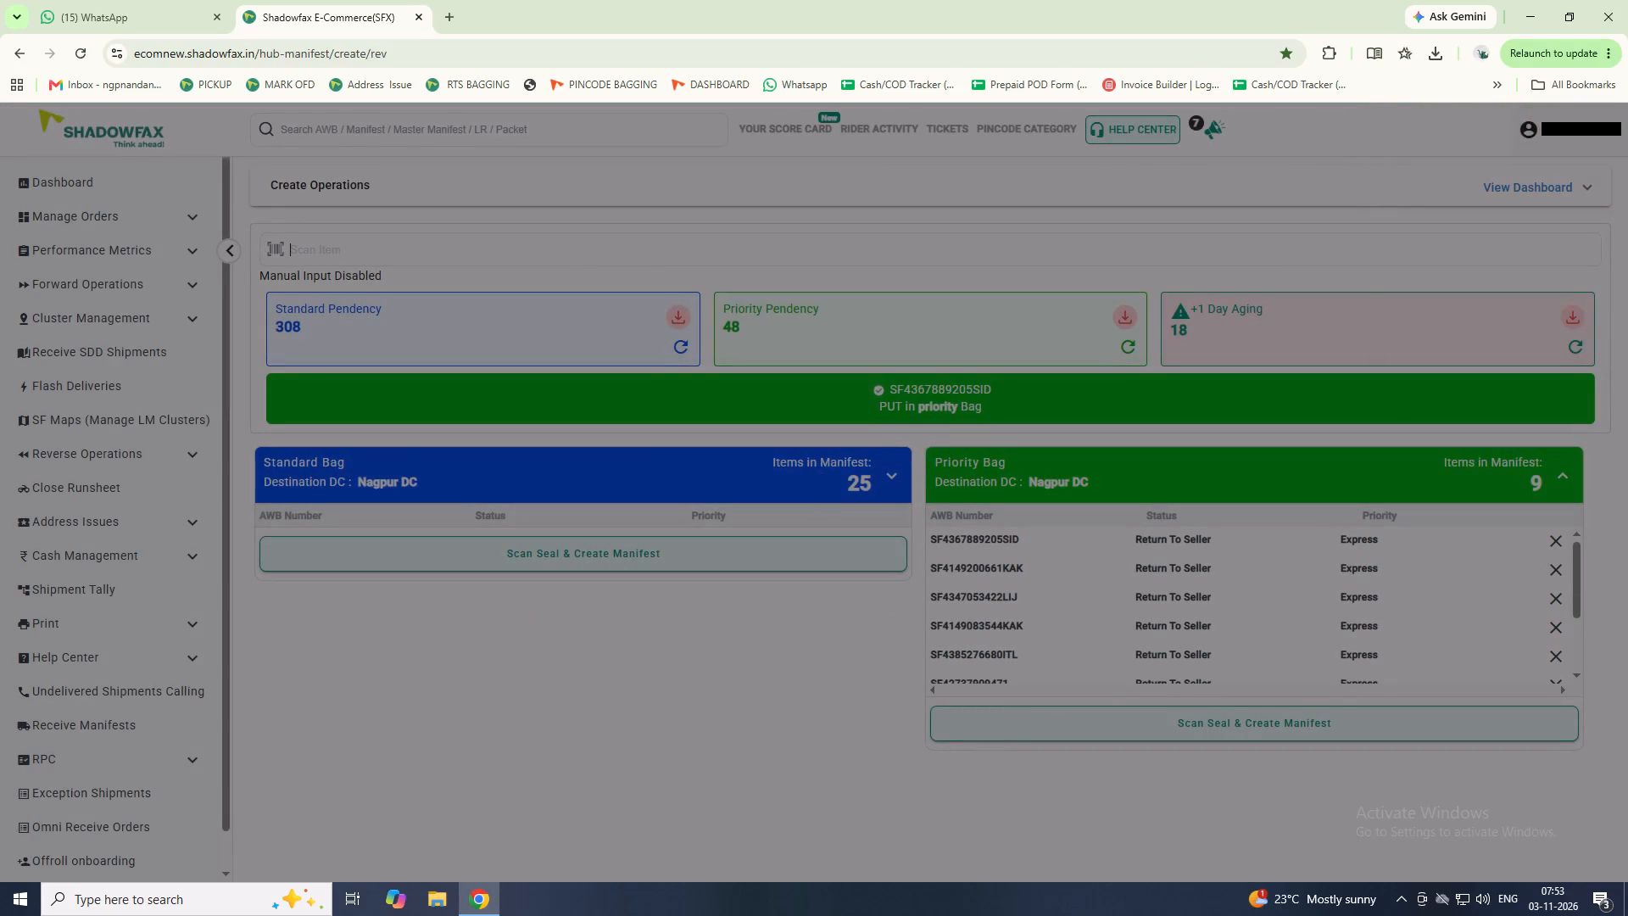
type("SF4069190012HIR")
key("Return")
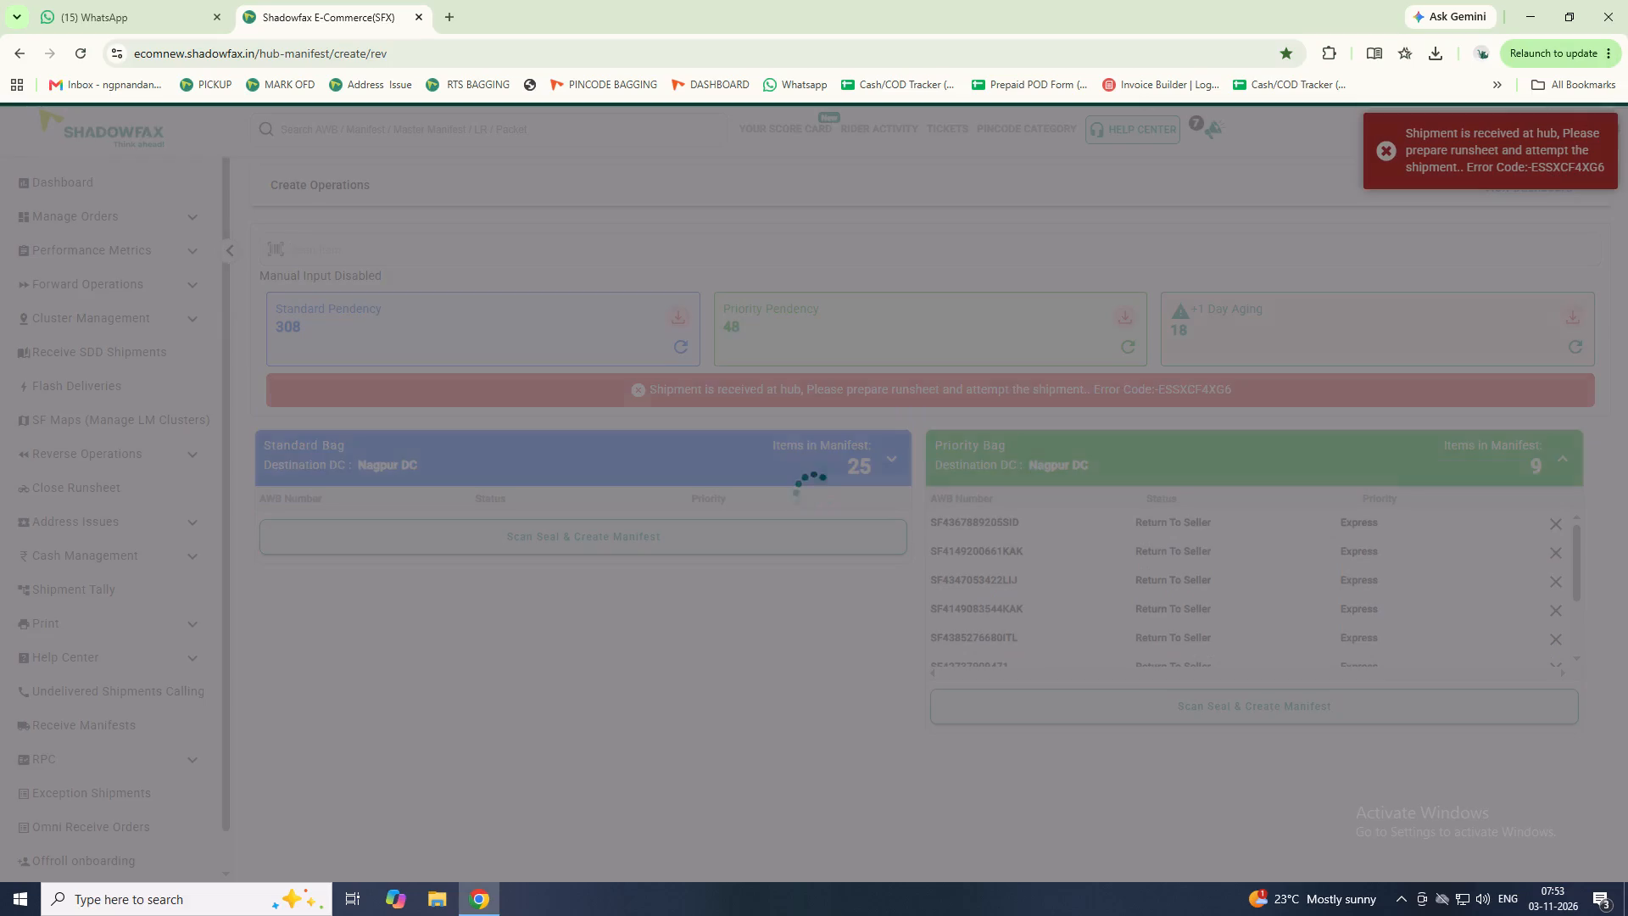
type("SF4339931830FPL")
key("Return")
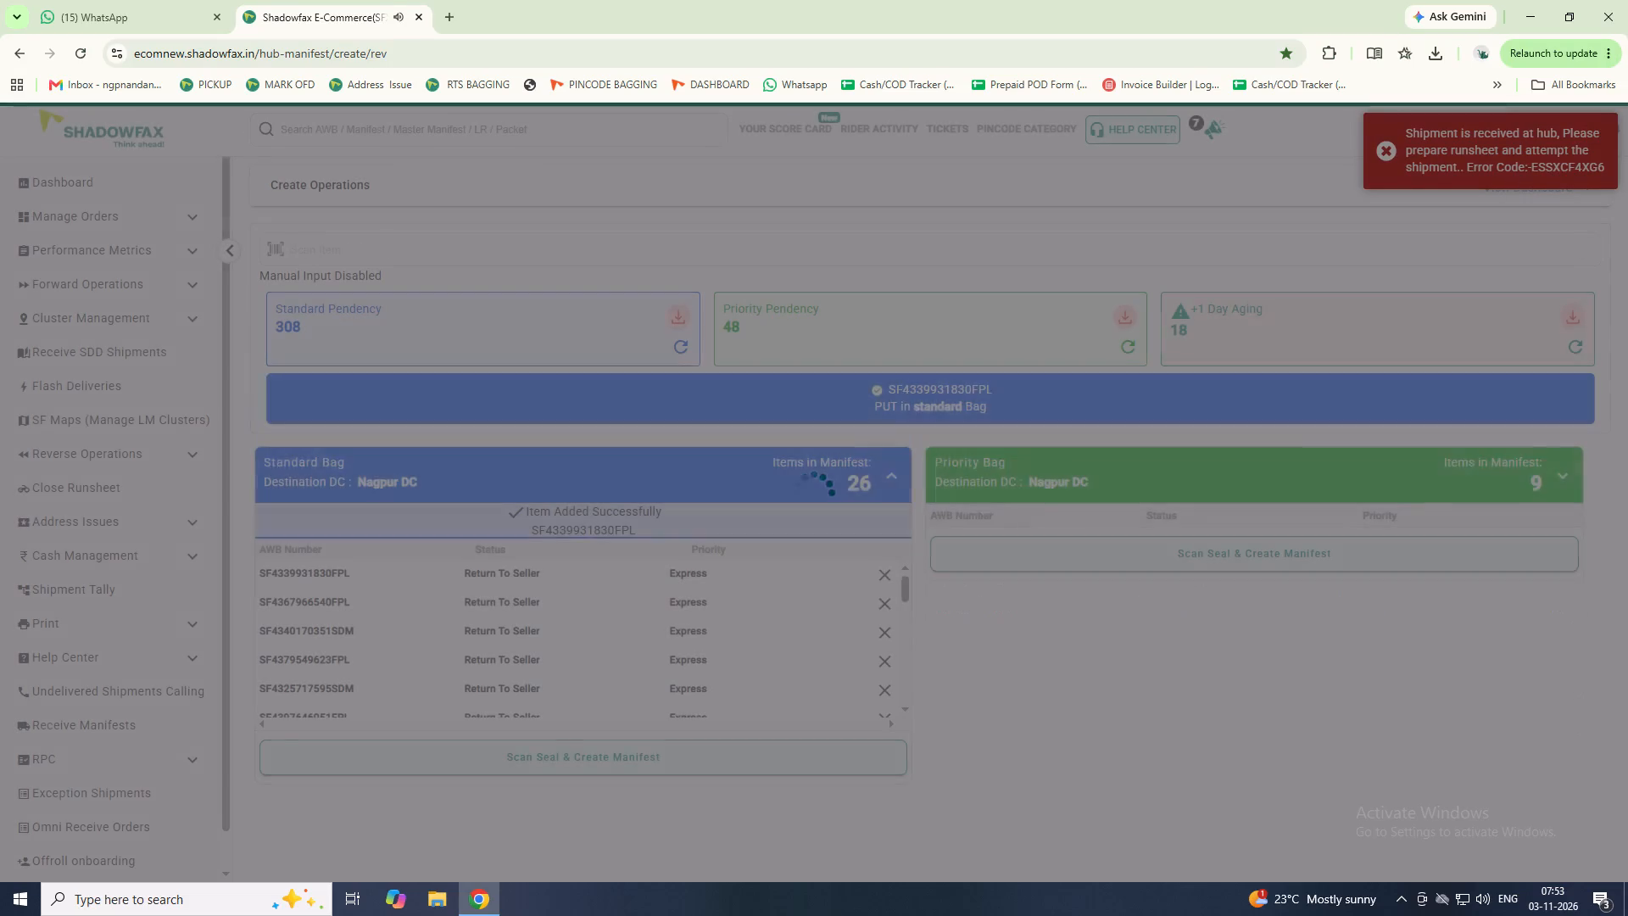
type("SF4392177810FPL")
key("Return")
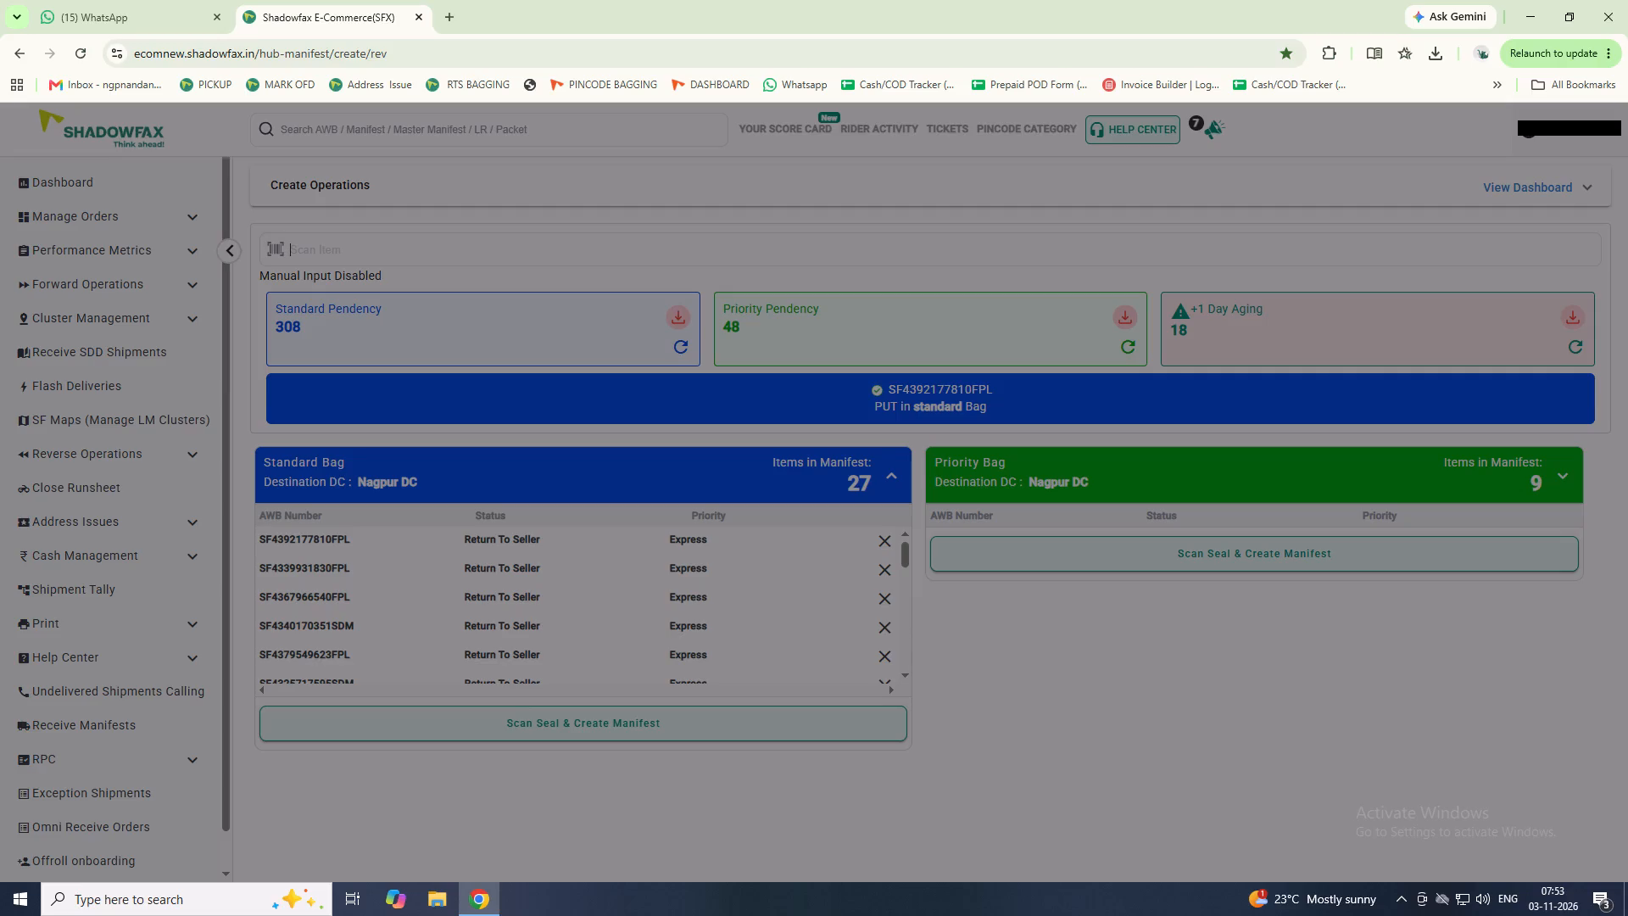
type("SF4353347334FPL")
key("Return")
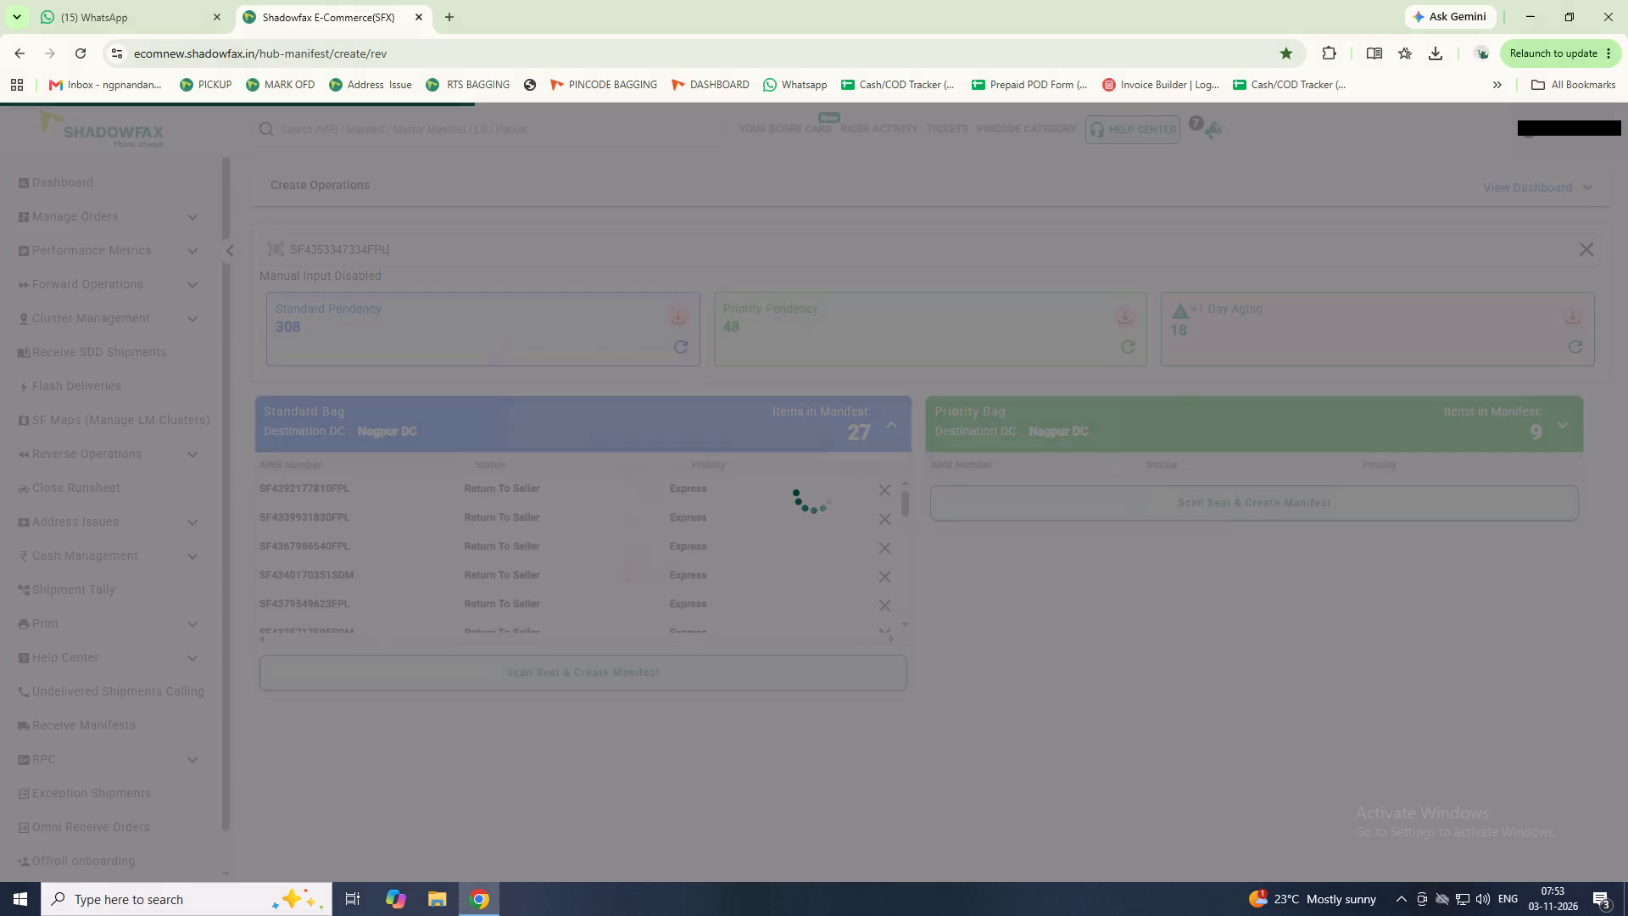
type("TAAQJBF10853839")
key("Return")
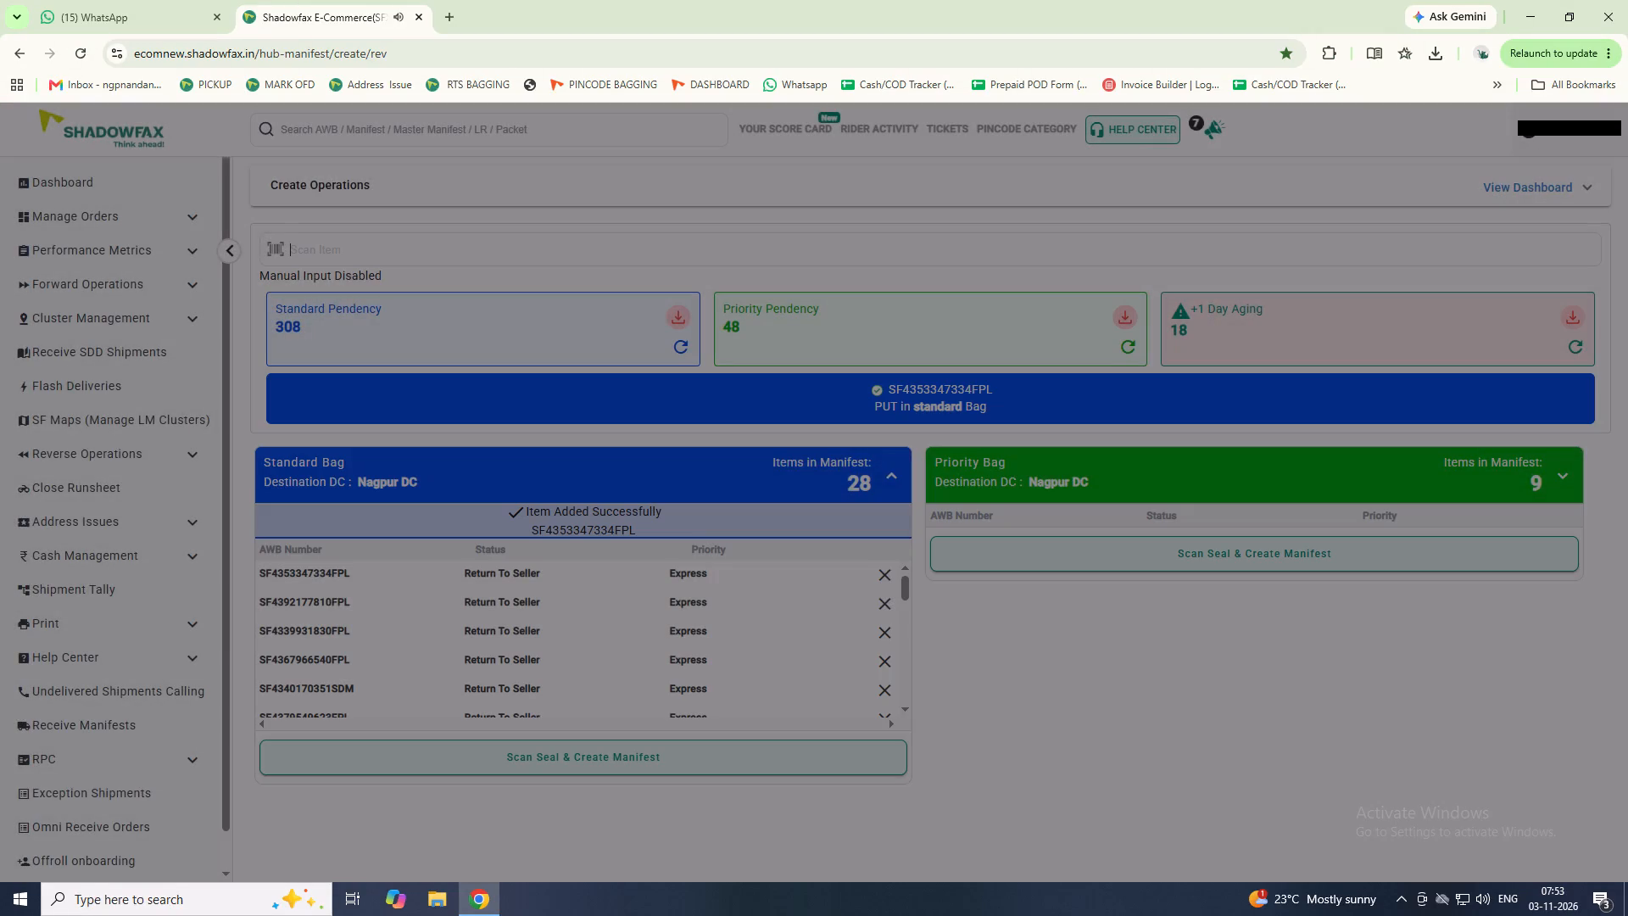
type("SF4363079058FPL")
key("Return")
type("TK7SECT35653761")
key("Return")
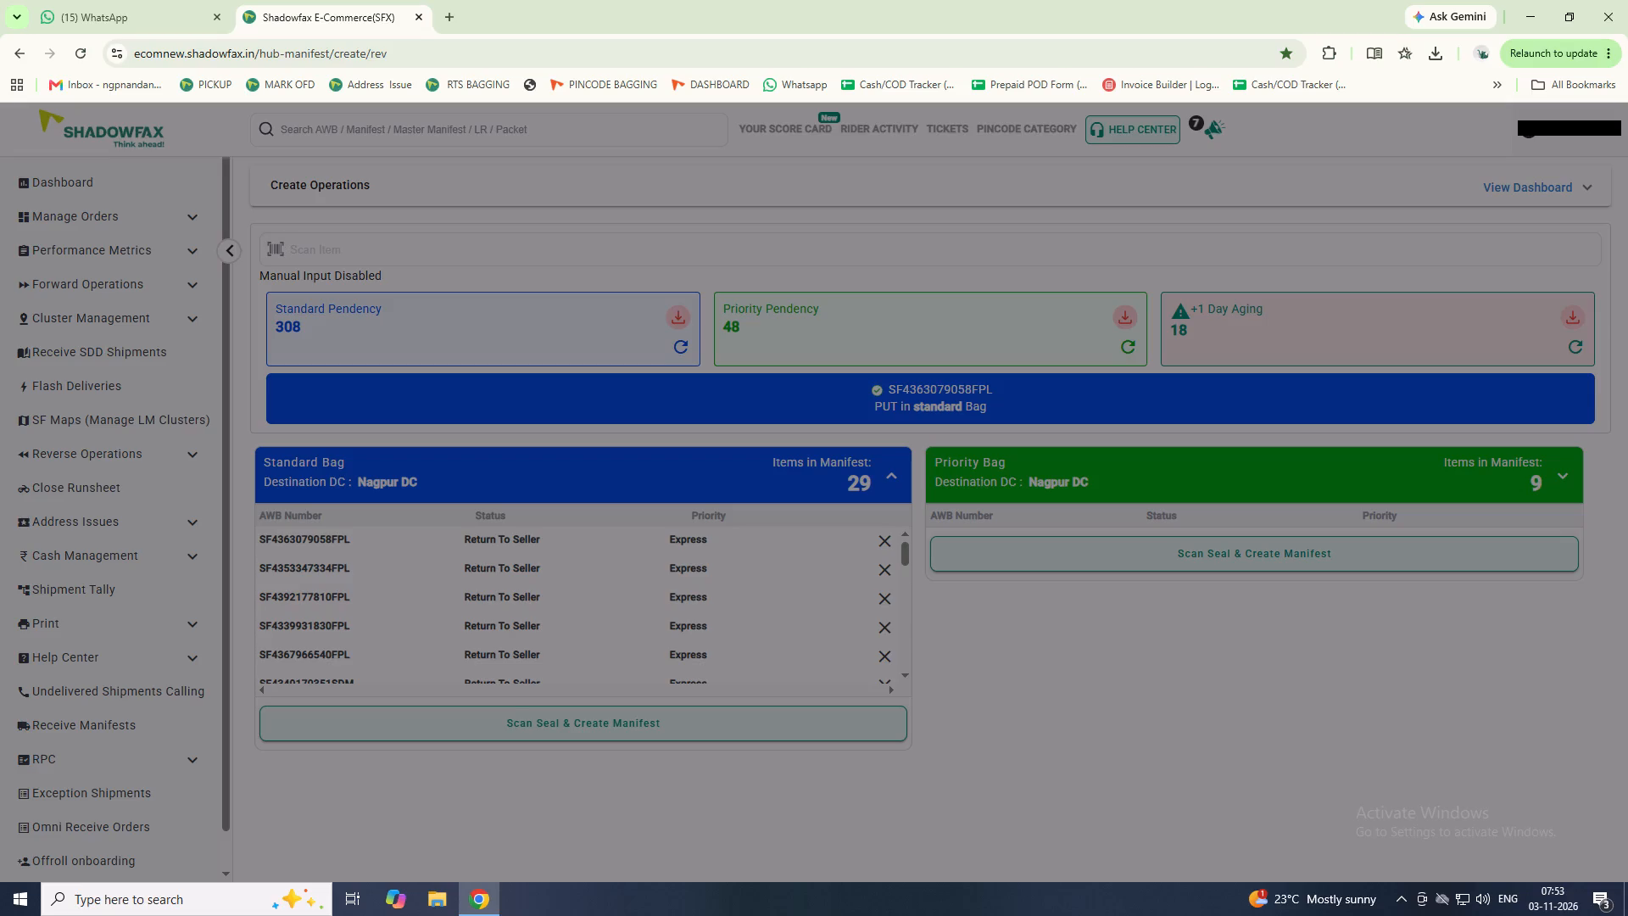
Create the standard bag's manifest for Nagpur DC with blue seal HDRY23569974.
double_click(610, 723)
left_click(625, 721)
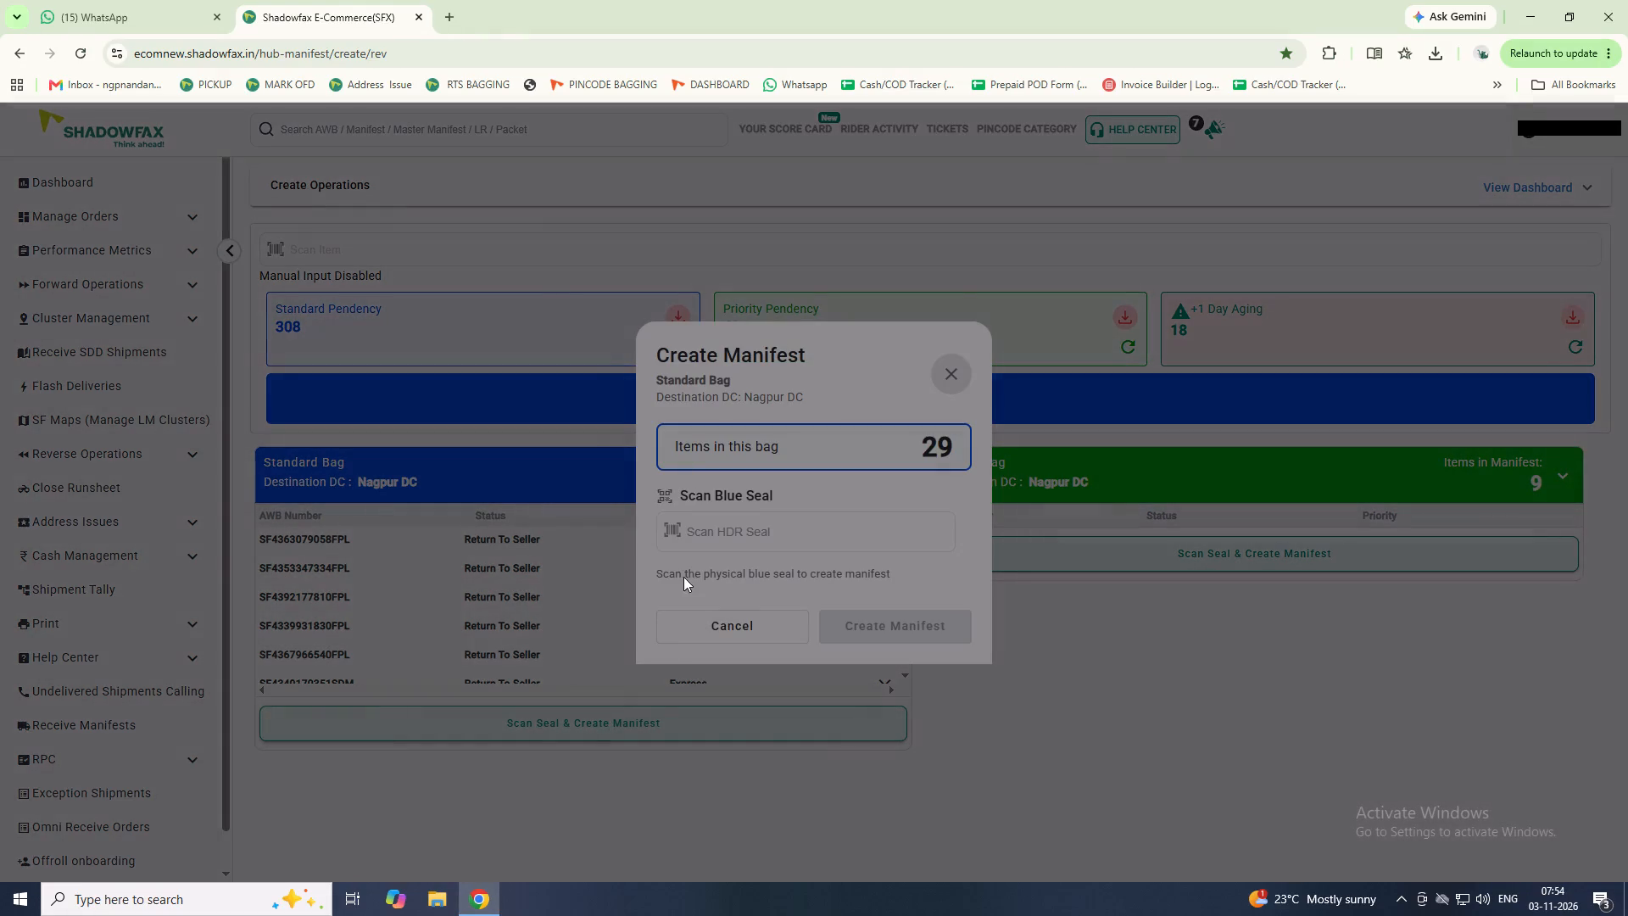
left_click(690, 551)
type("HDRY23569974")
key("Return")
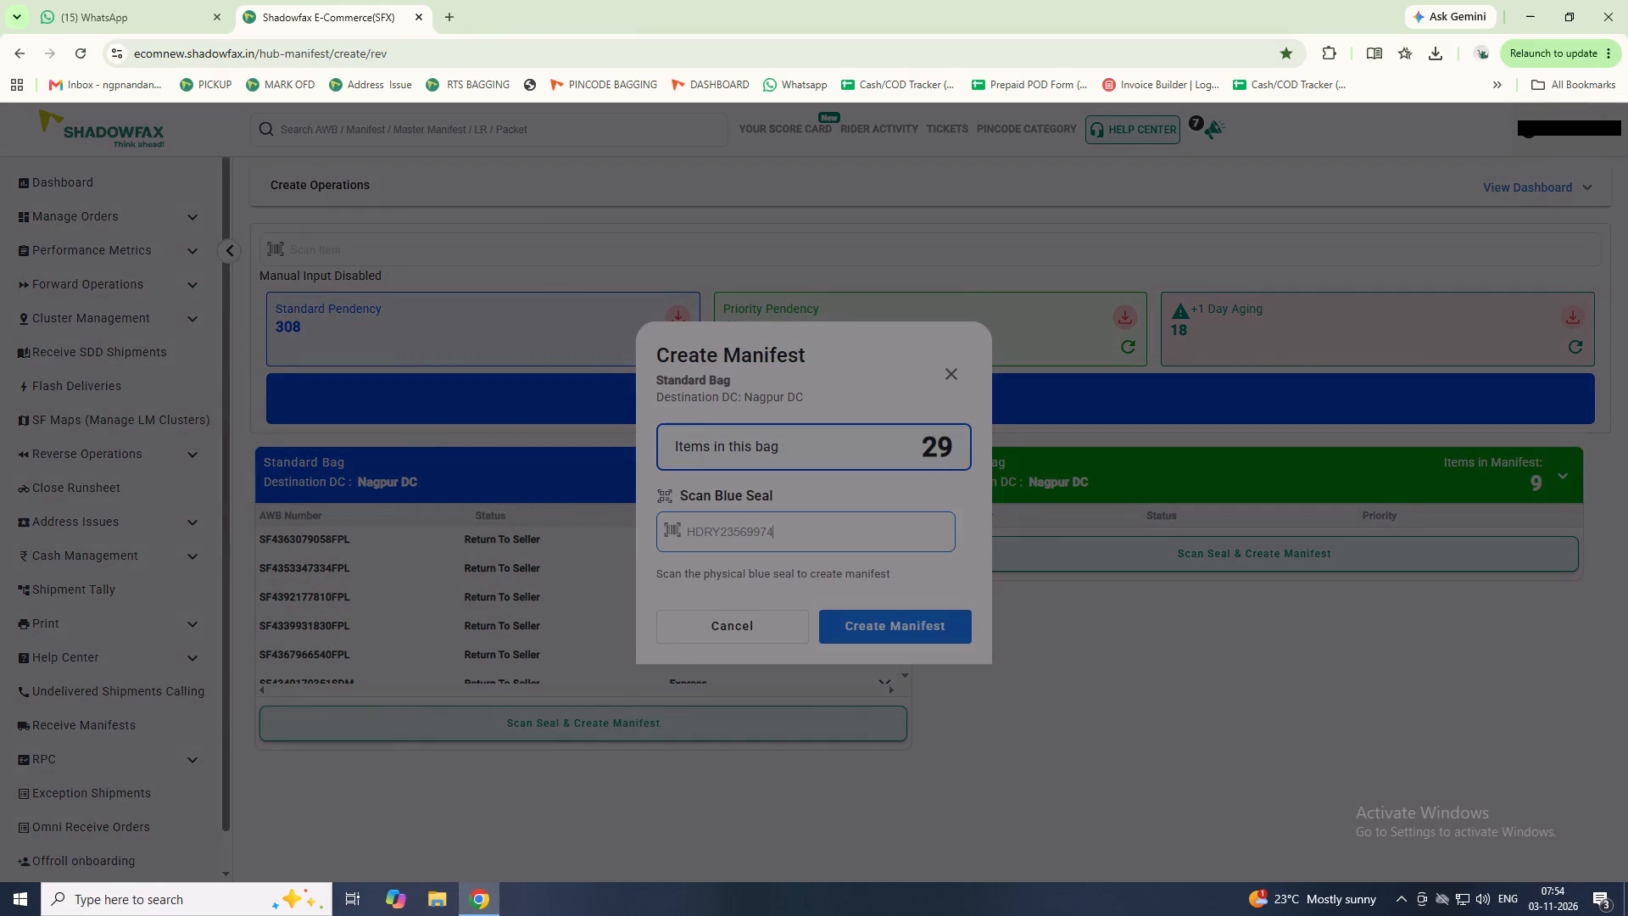
left_click(878, 632)
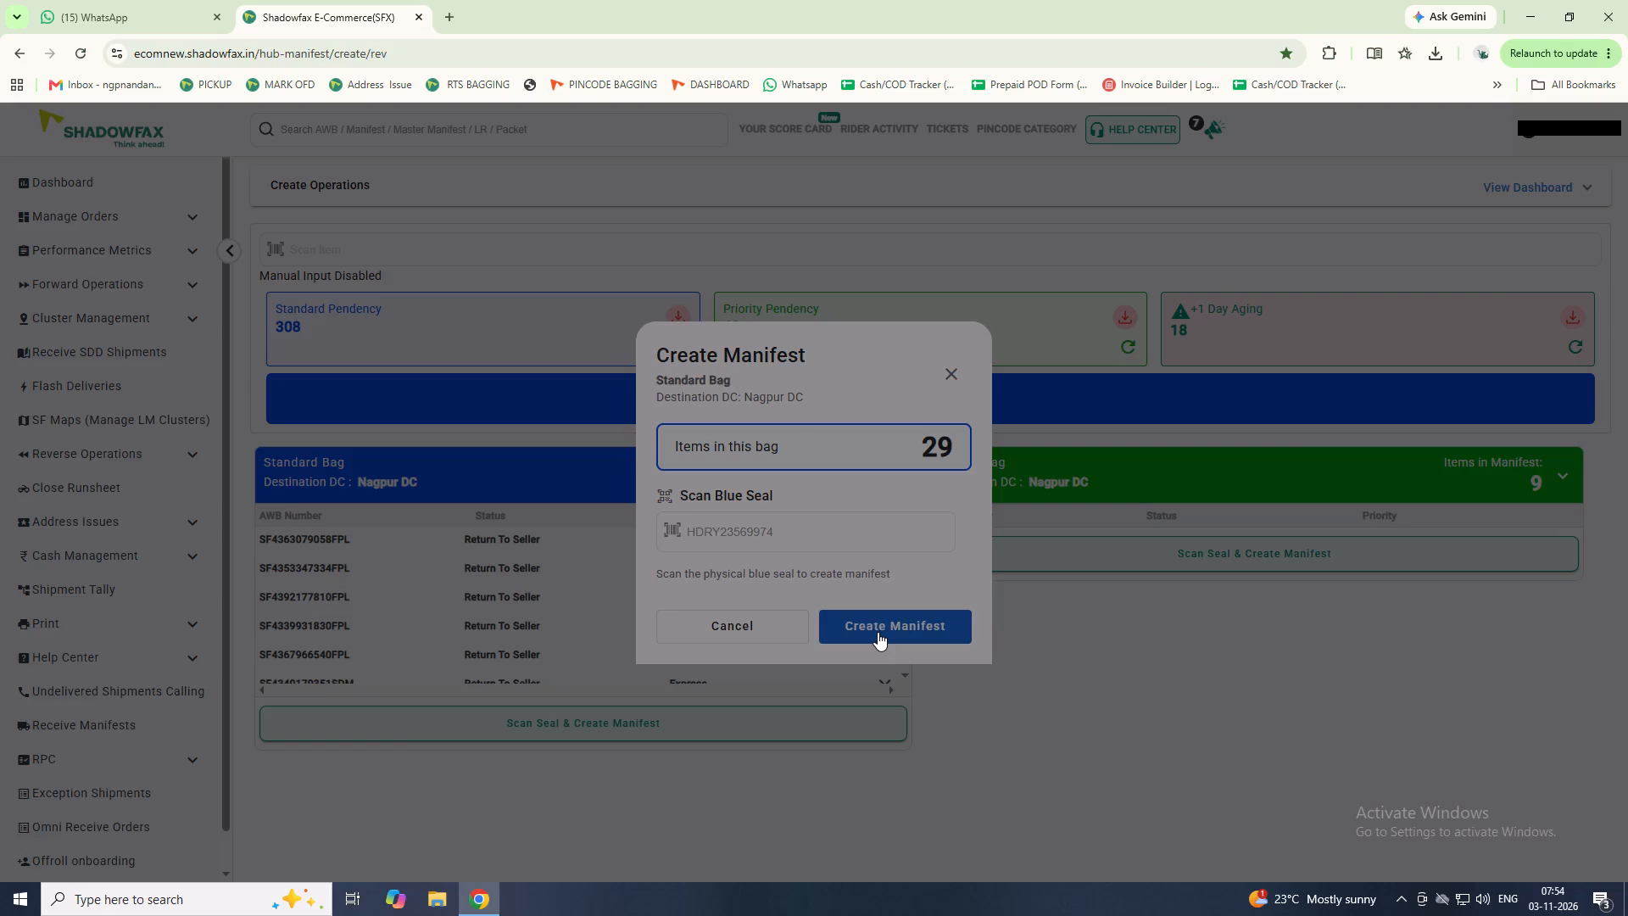
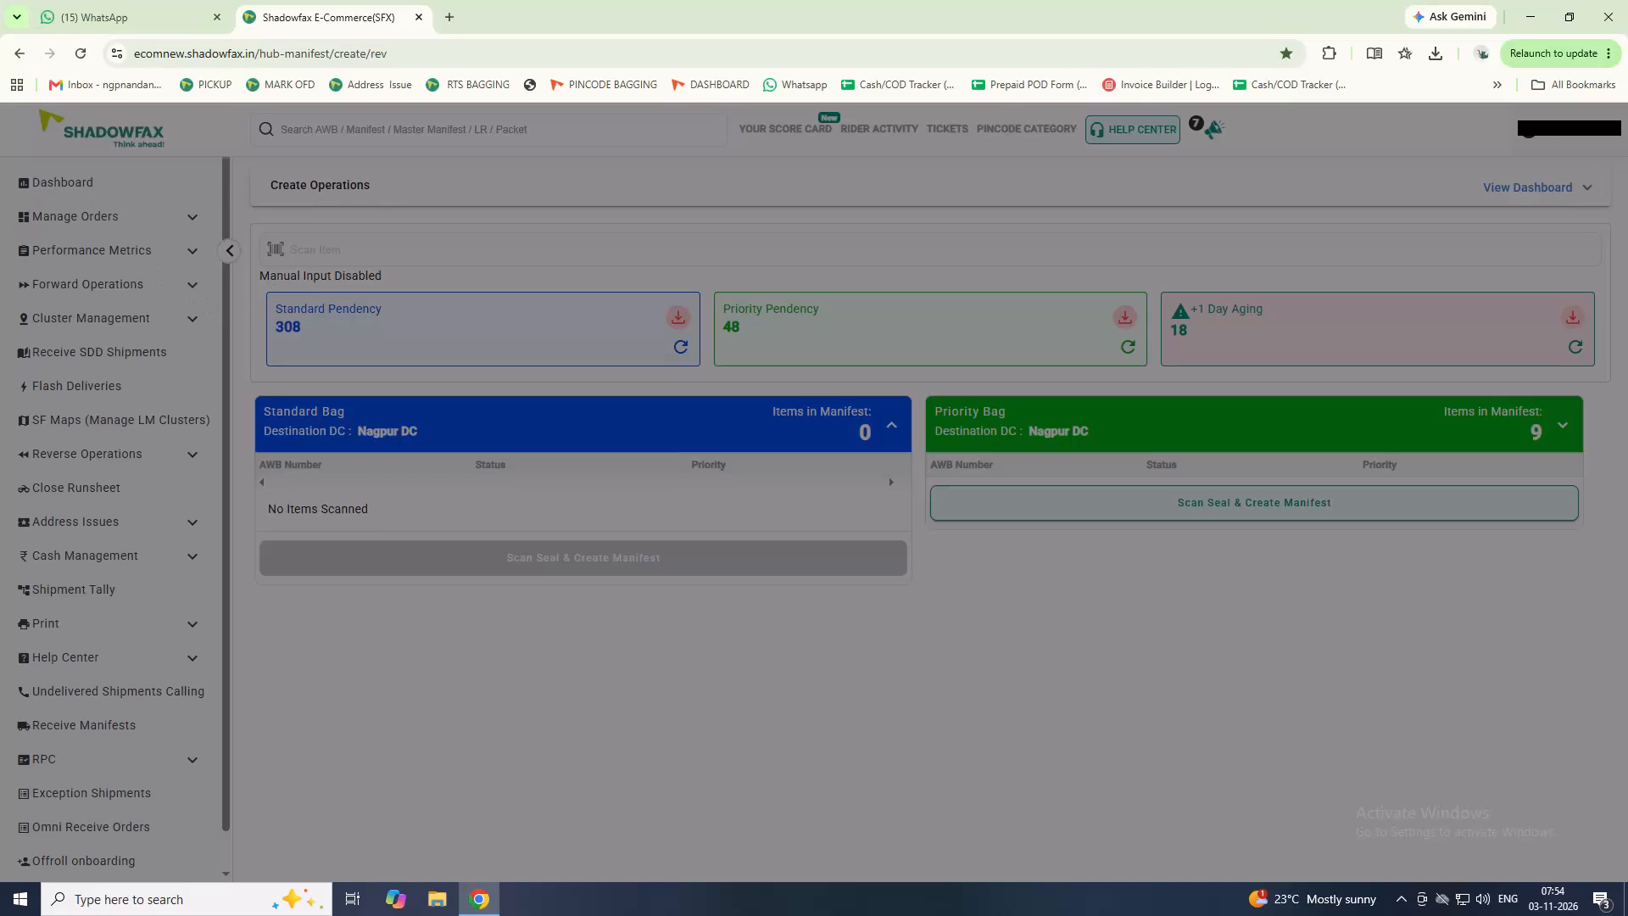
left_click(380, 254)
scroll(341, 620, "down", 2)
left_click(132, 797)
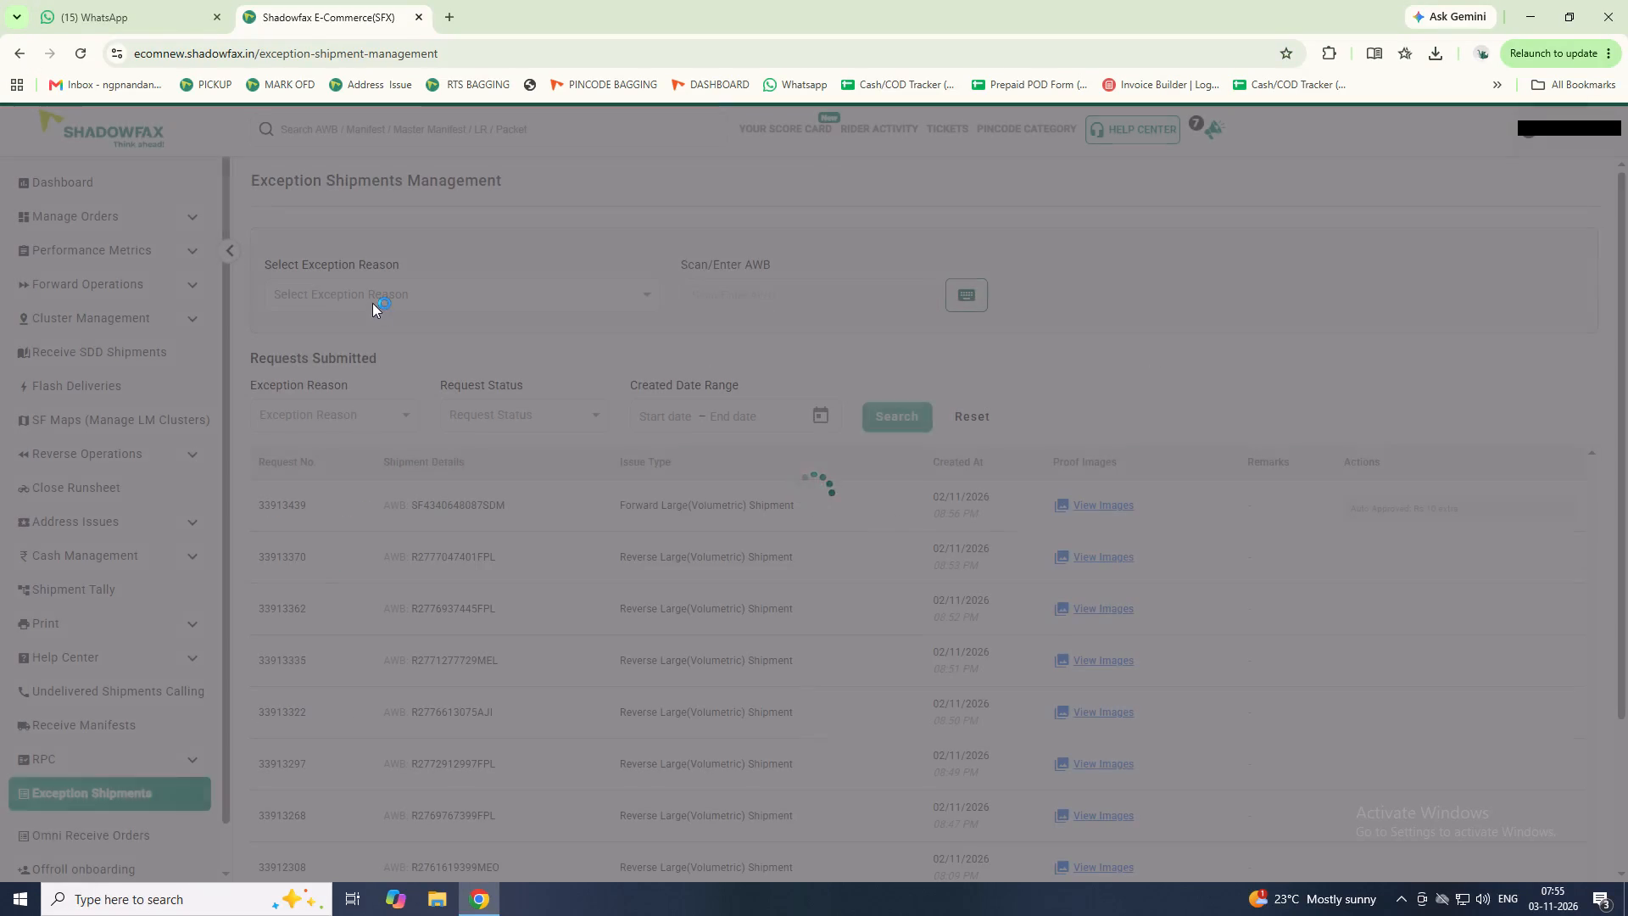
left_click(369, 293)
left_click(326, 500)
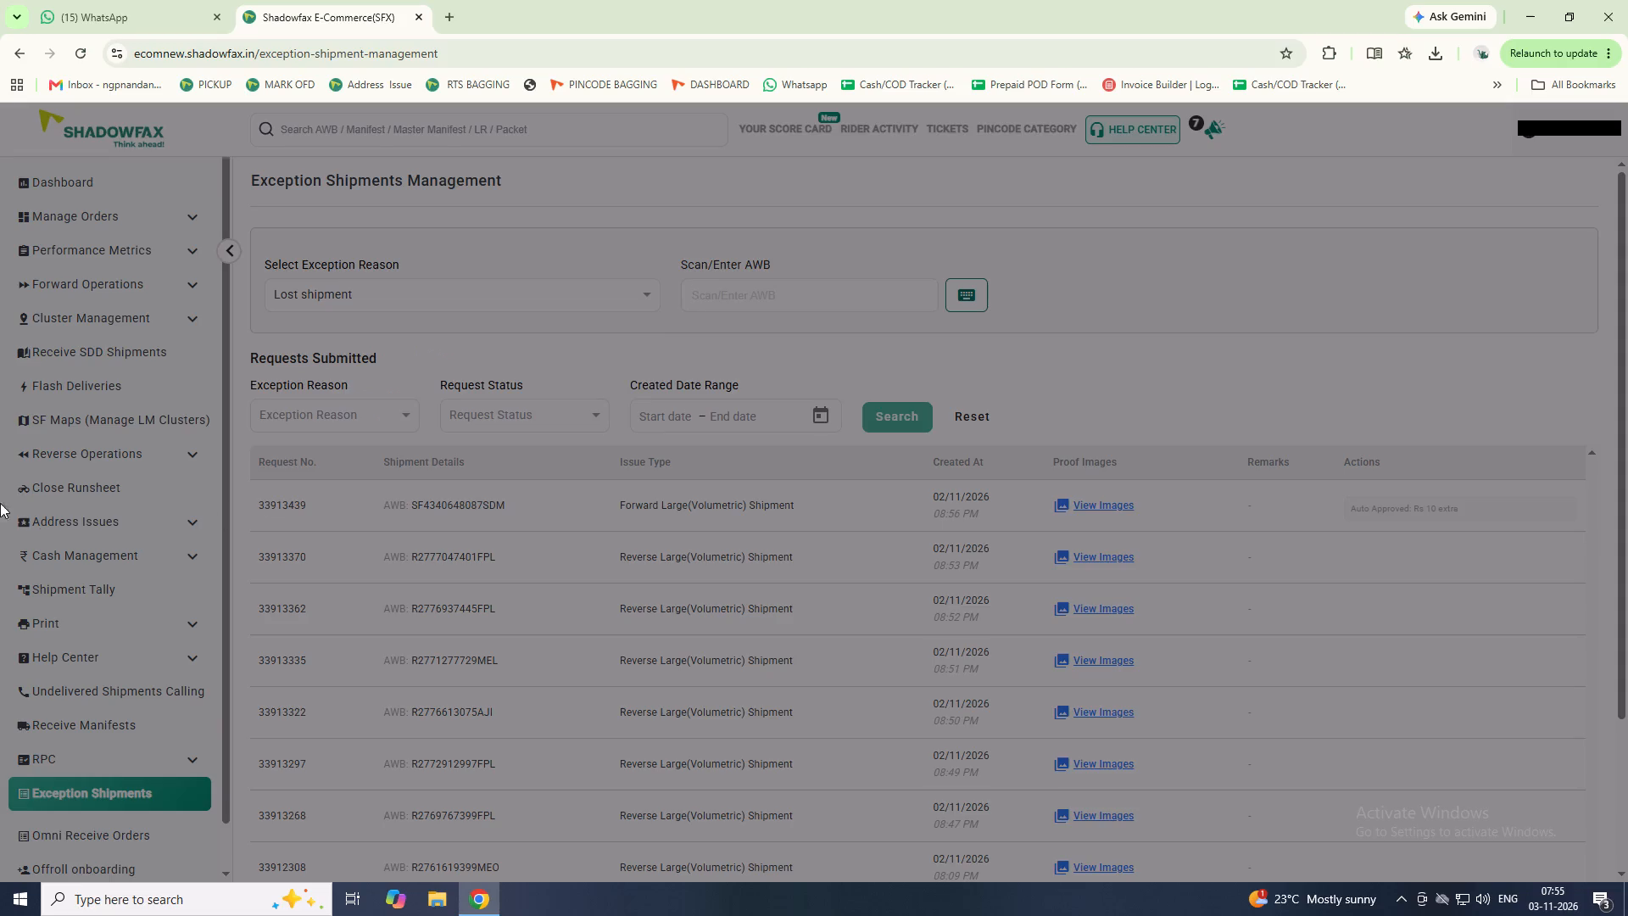
left_click(85, 211)
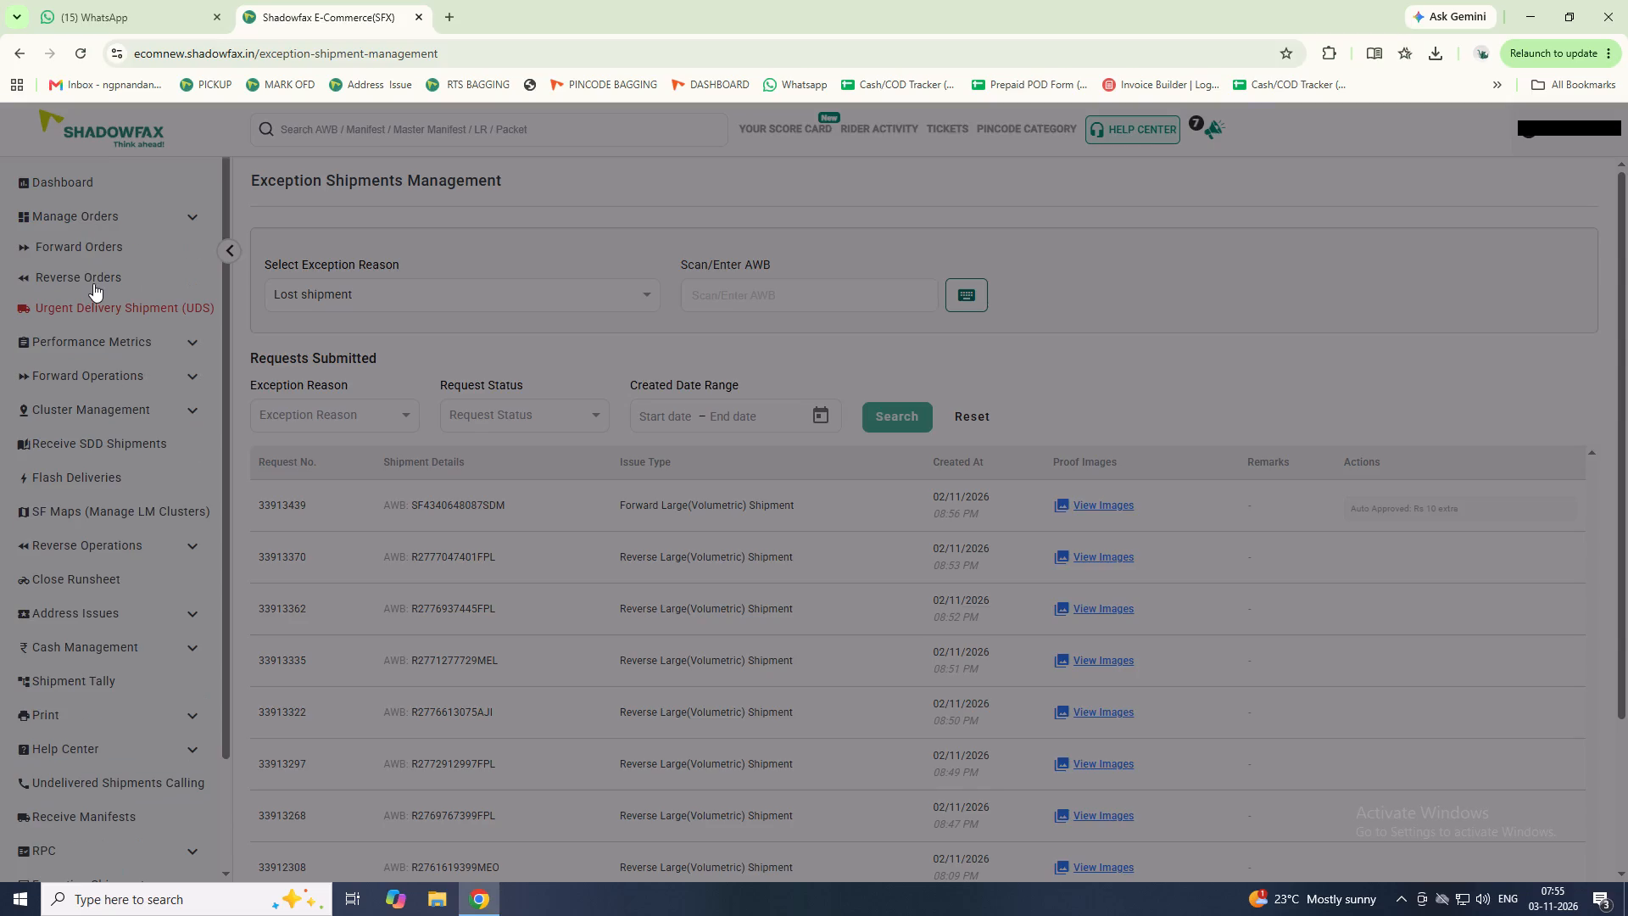
left_click(95, 277)
left_click(797, 239)
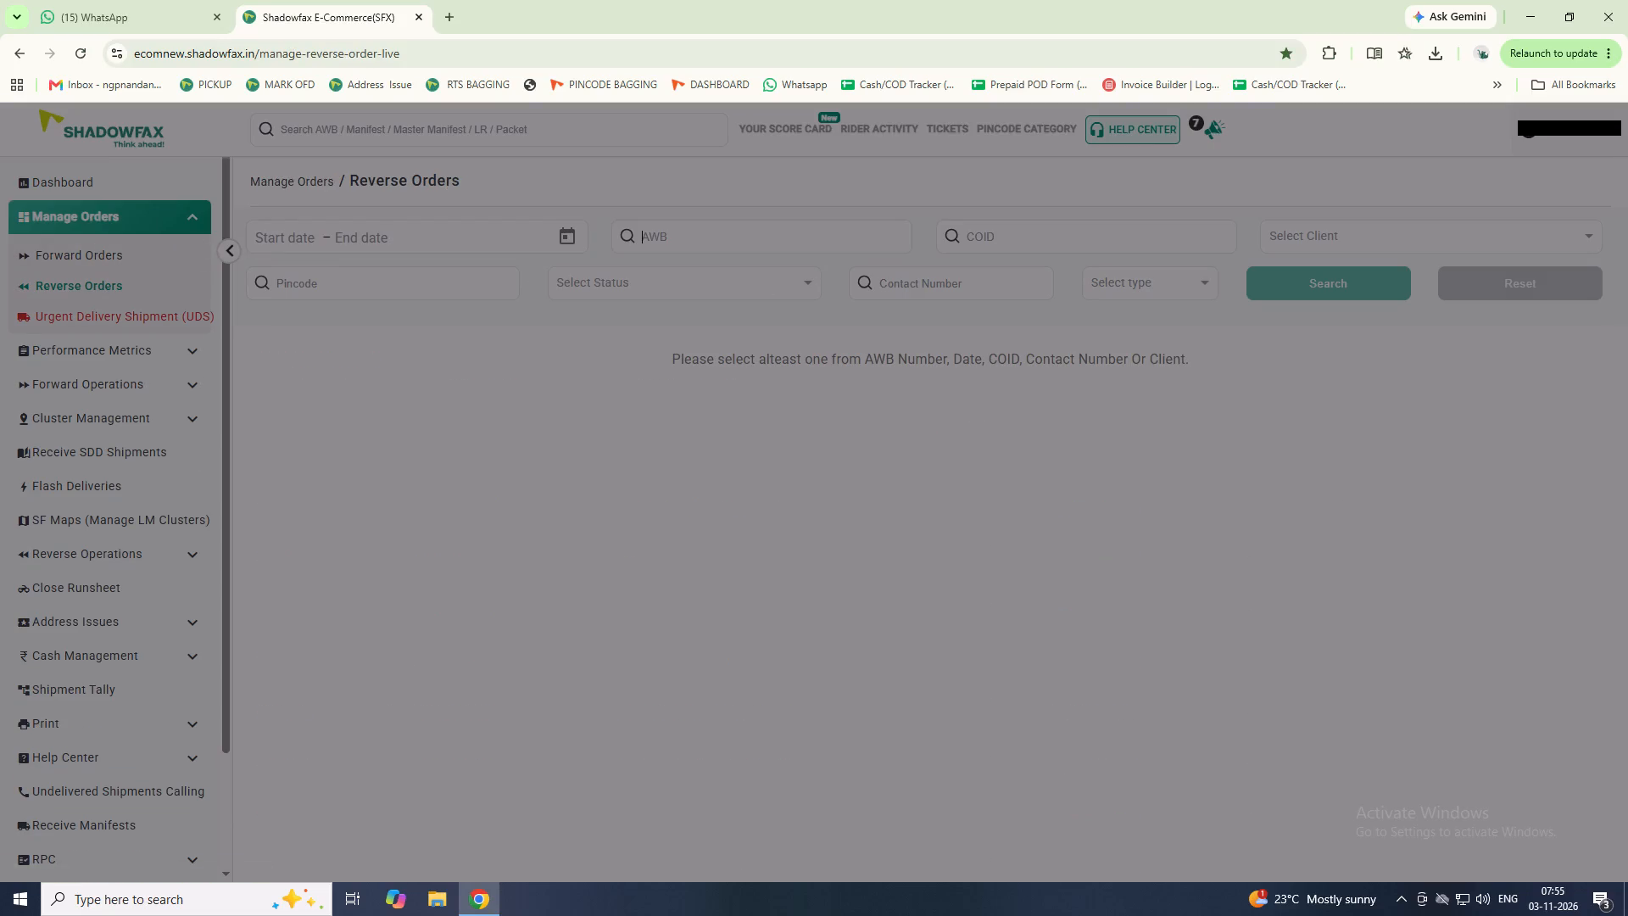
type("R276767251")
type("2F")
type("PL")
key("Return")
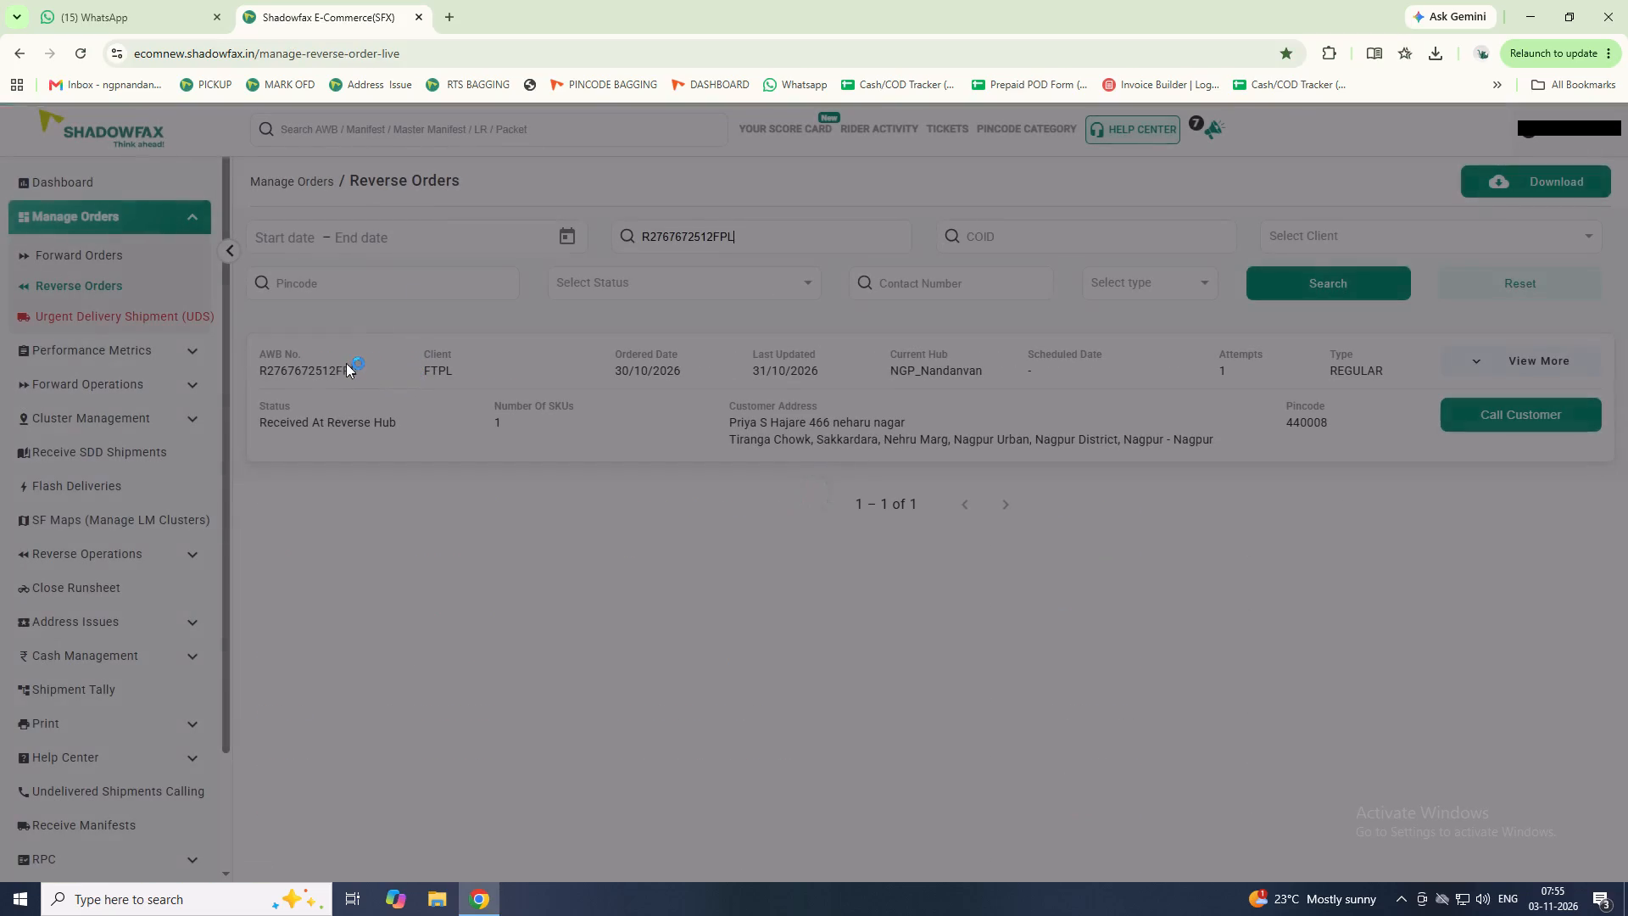
left_click(333, 368)
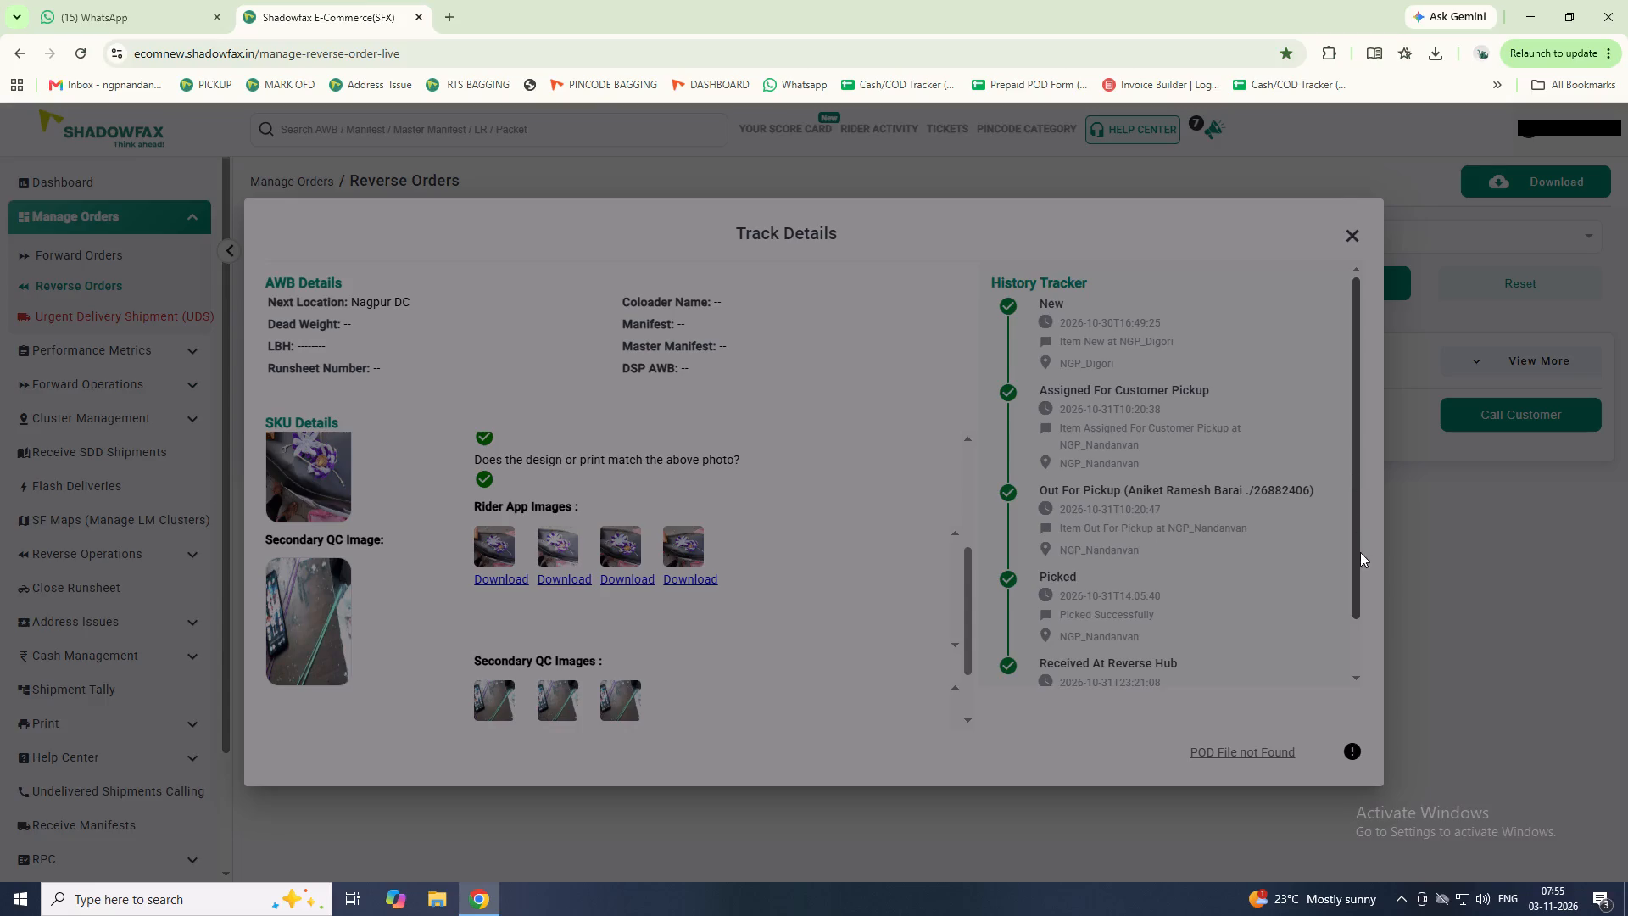
left_click_drag(1357, 561, 1353, 582)
left_click_drag(1353, 590, 1357, 666)
left_click(1471, 647)
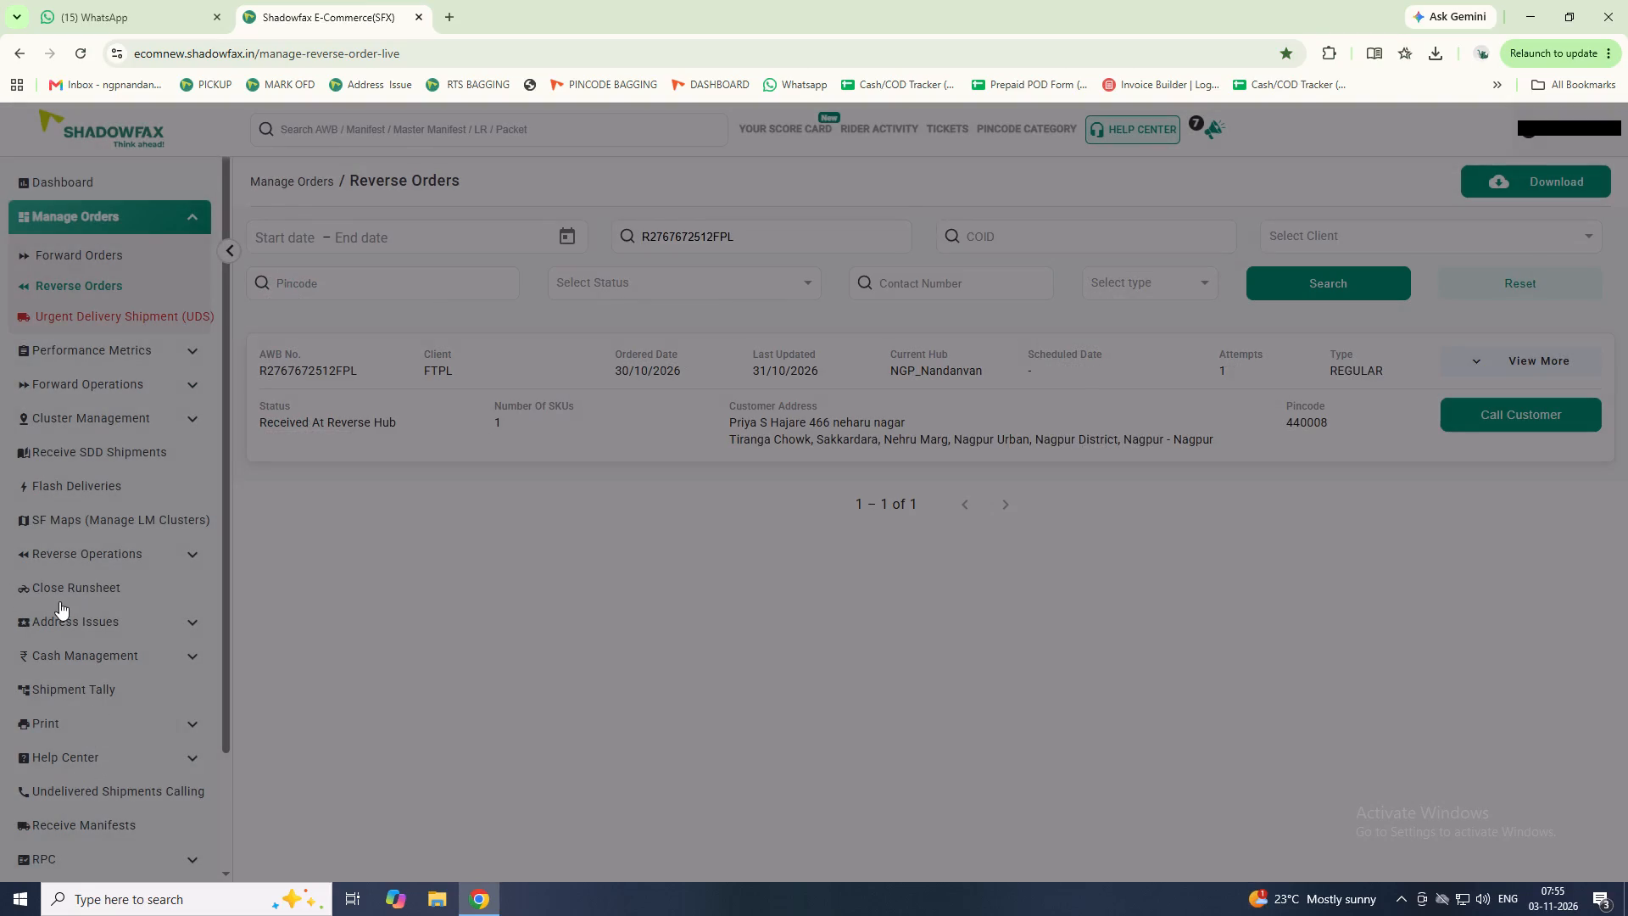
left_click_drag(235, 745, 239, 884)
left_click(226, 750)
left_click_drag(226, 756, 230, 856)
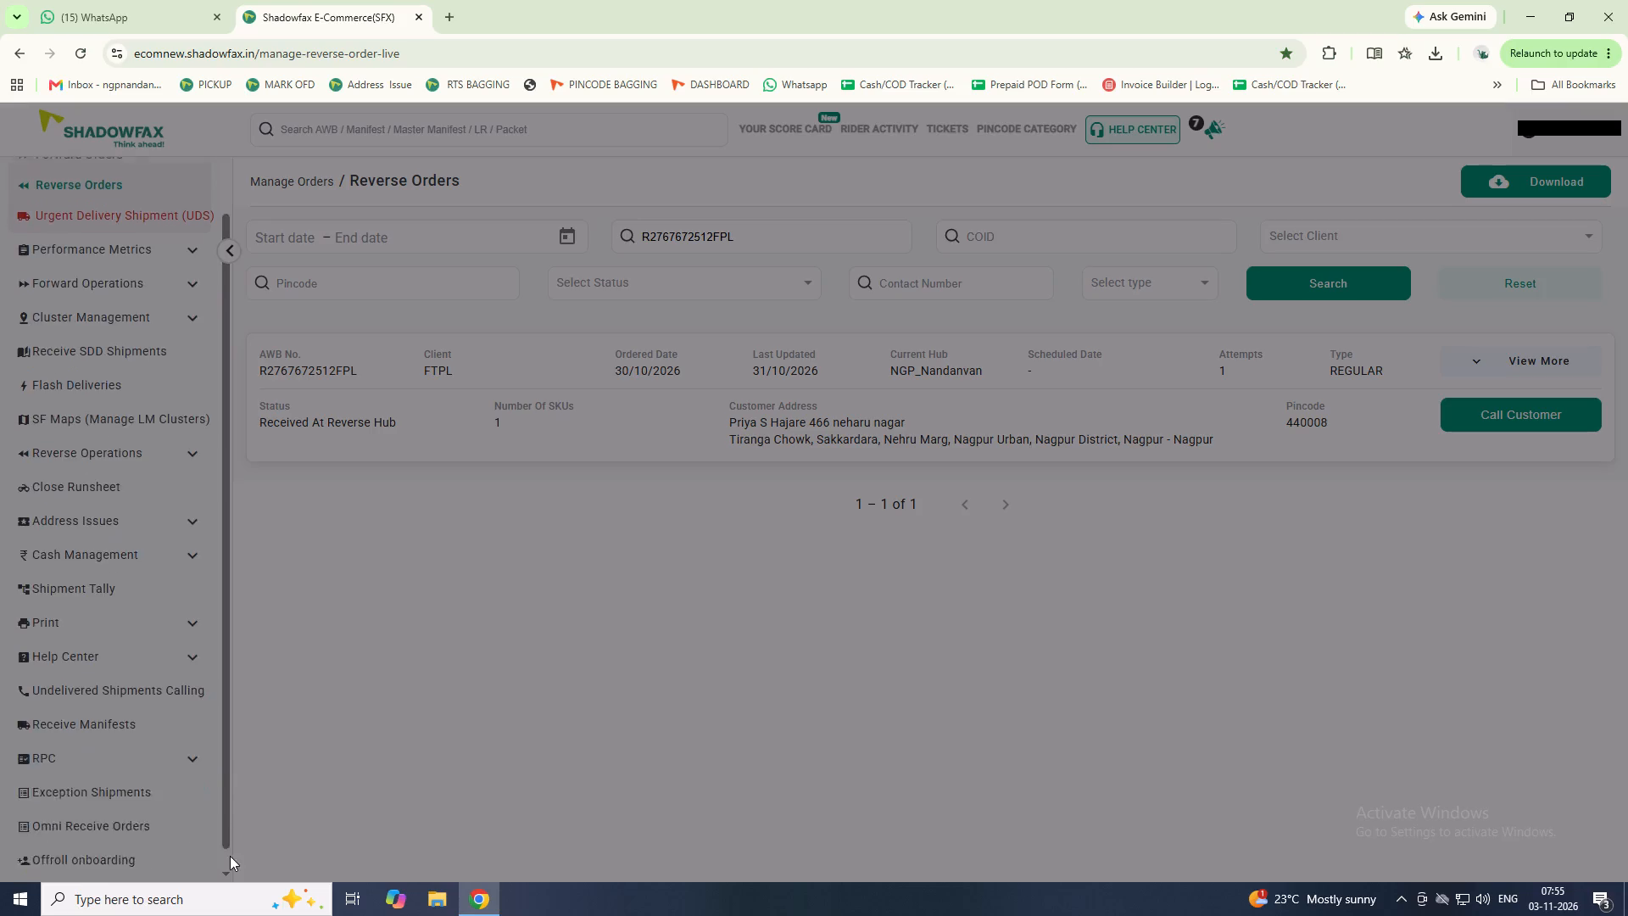
left_click_drag(230, 856, 231, 869)
left_click(132, 745)
left_click(131, 745)
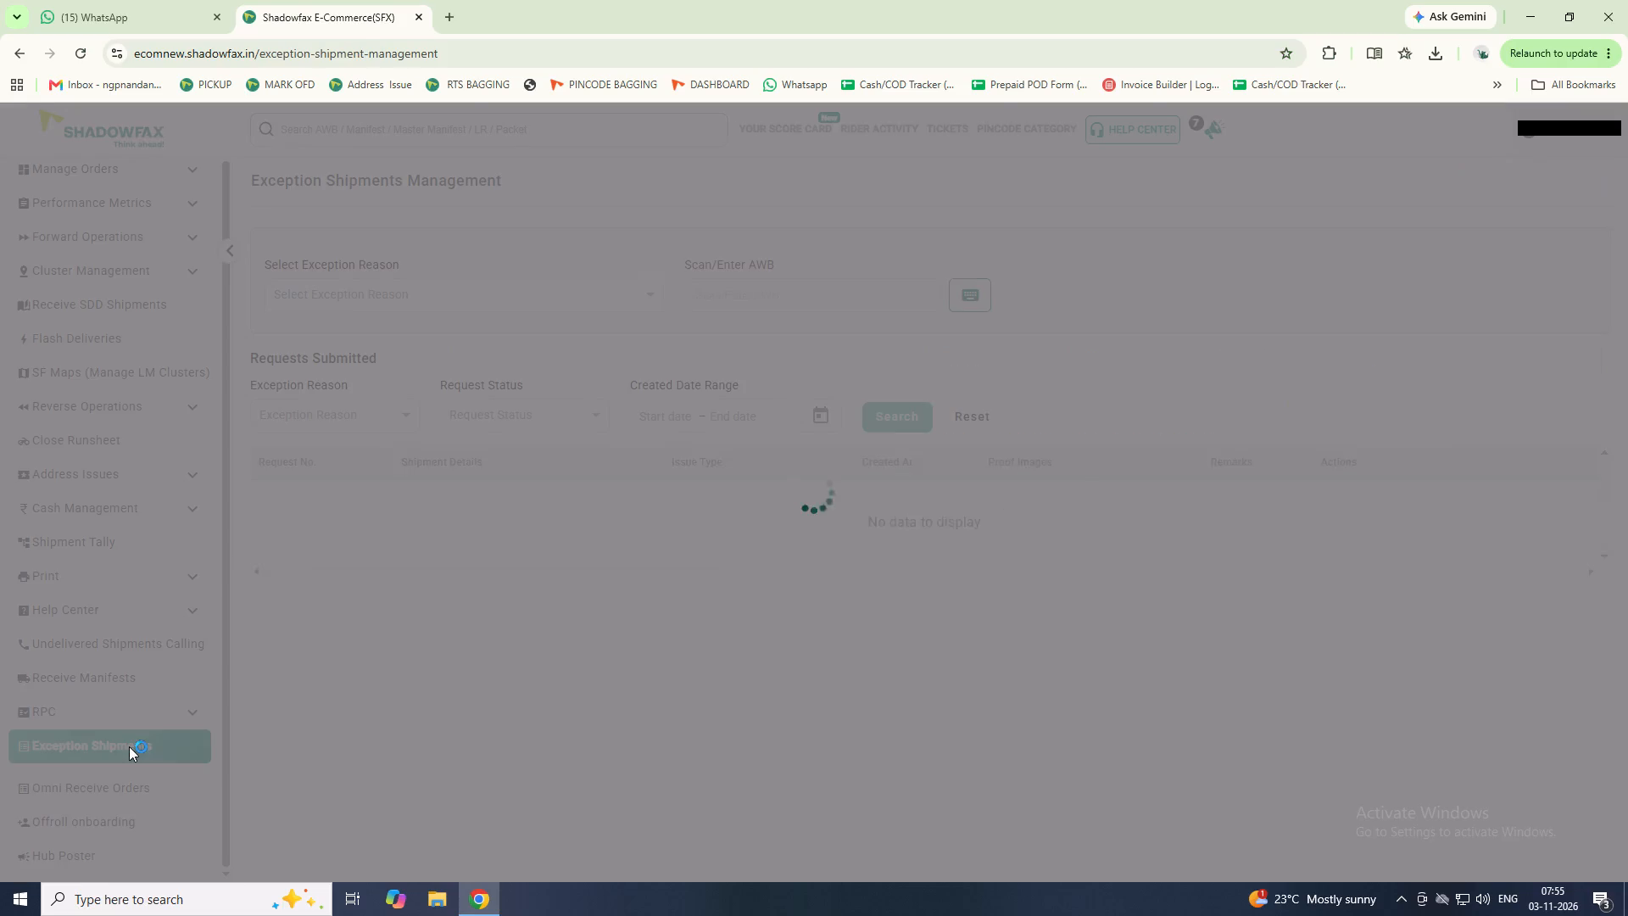
left_click(296, 293)
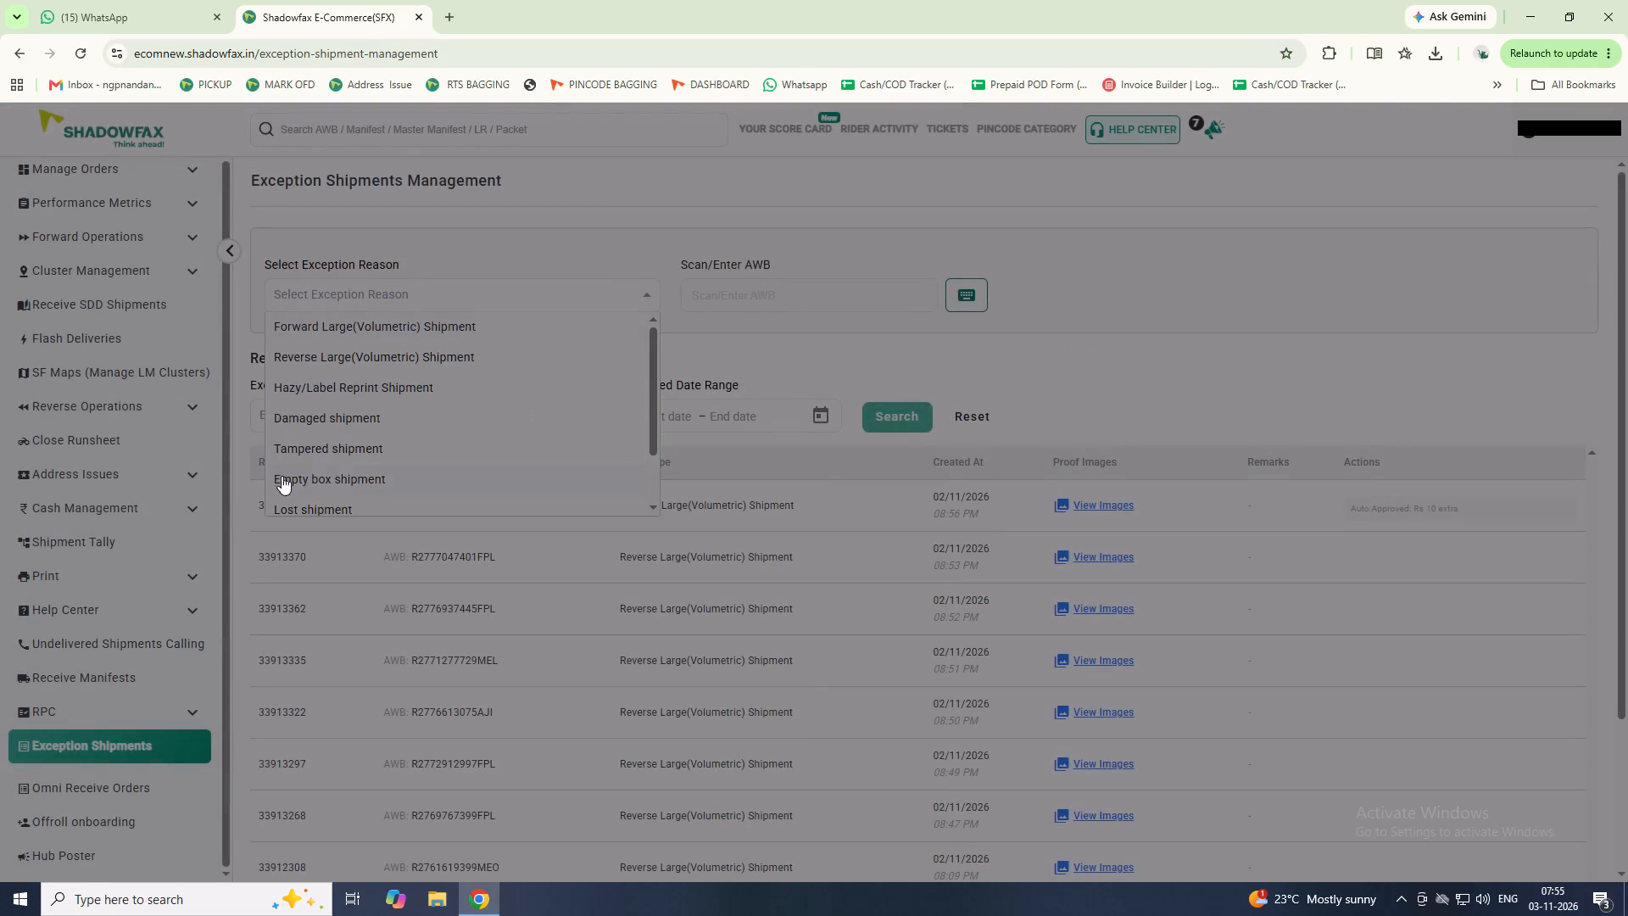
left_click(292, 507)
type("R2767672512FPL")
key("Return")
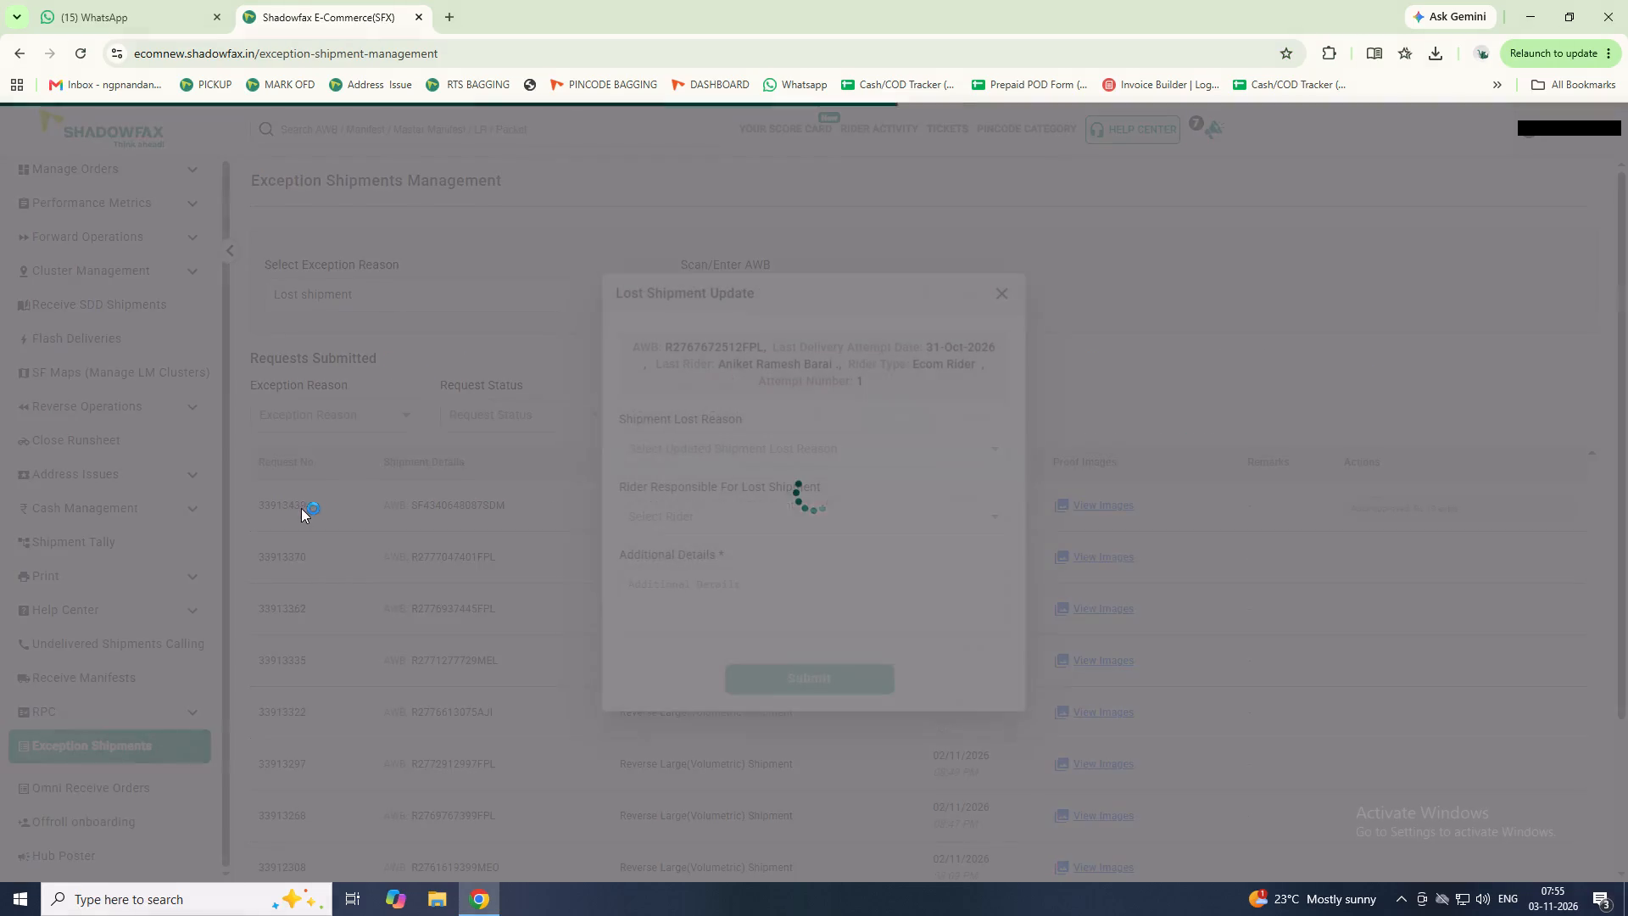
Submit the lost shipment update with reason Lost by a rider, the shipment's last rider as responsible, and details "lost by ridr".
left_click(755, 432)
left_click(747, 450)
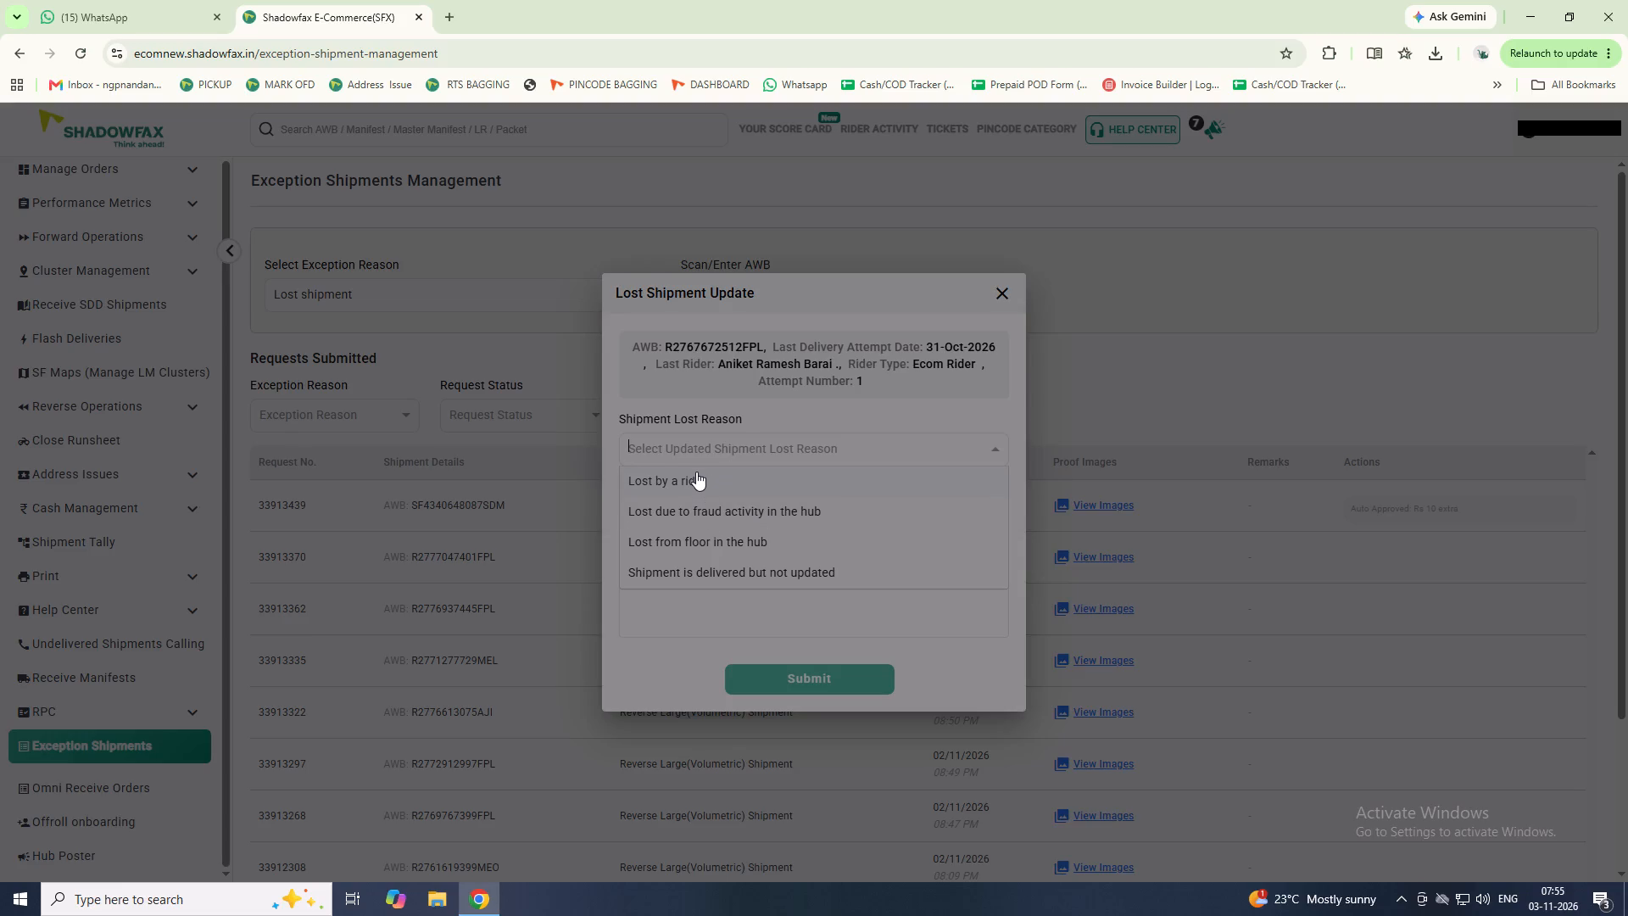
left_click(695, 473)
left_click(673, 513)
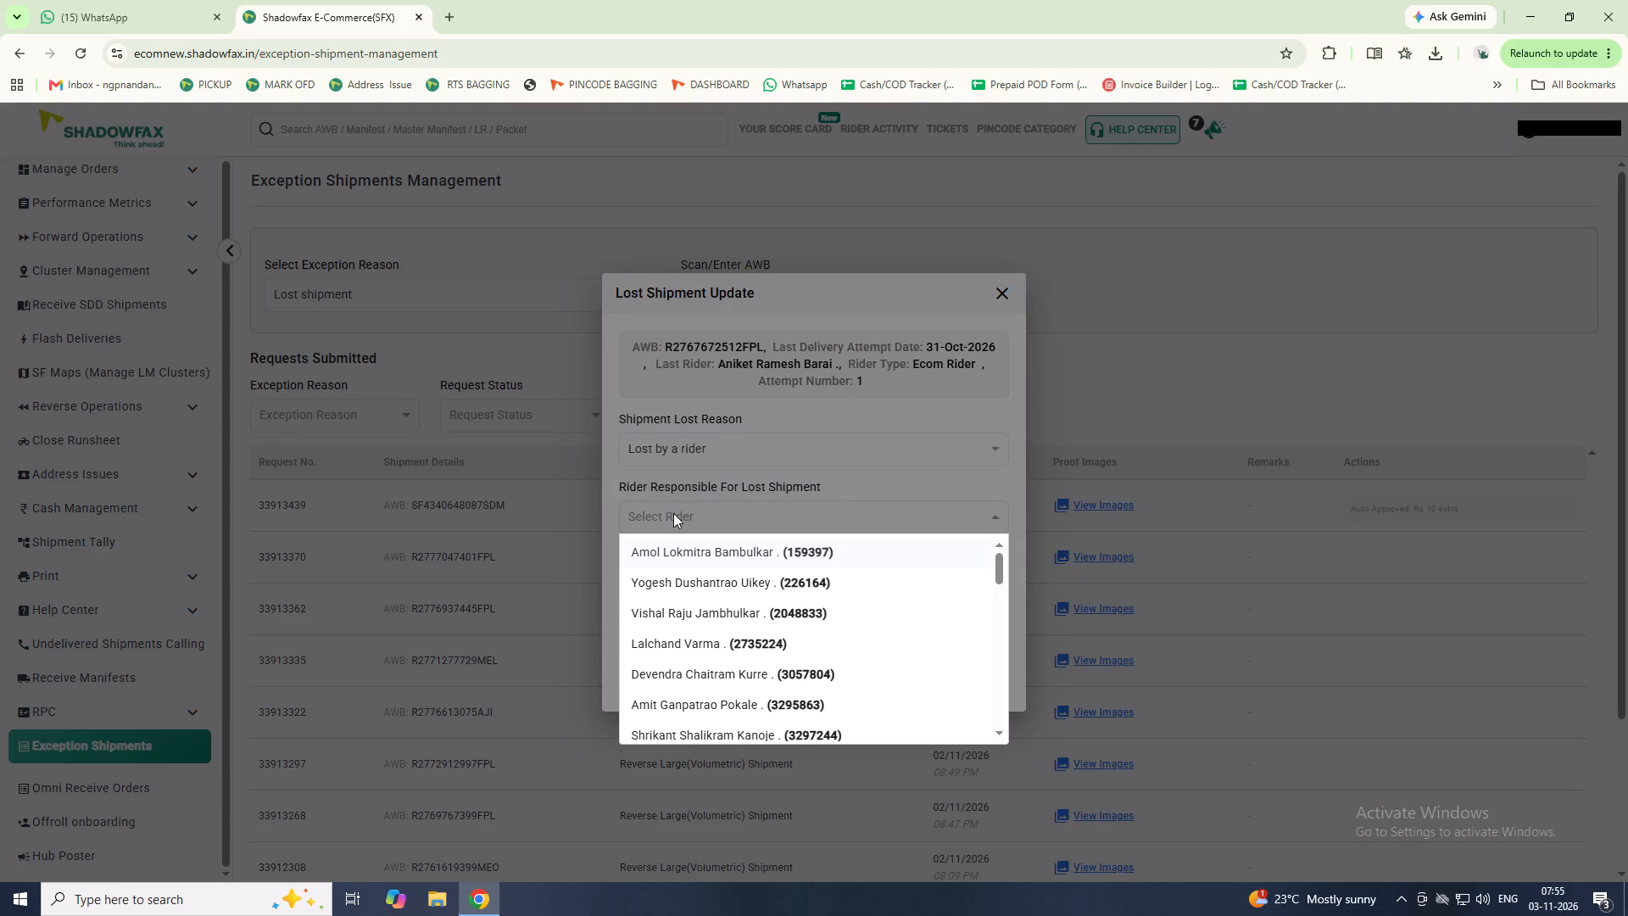
type("bara")
left_click(678, 587)
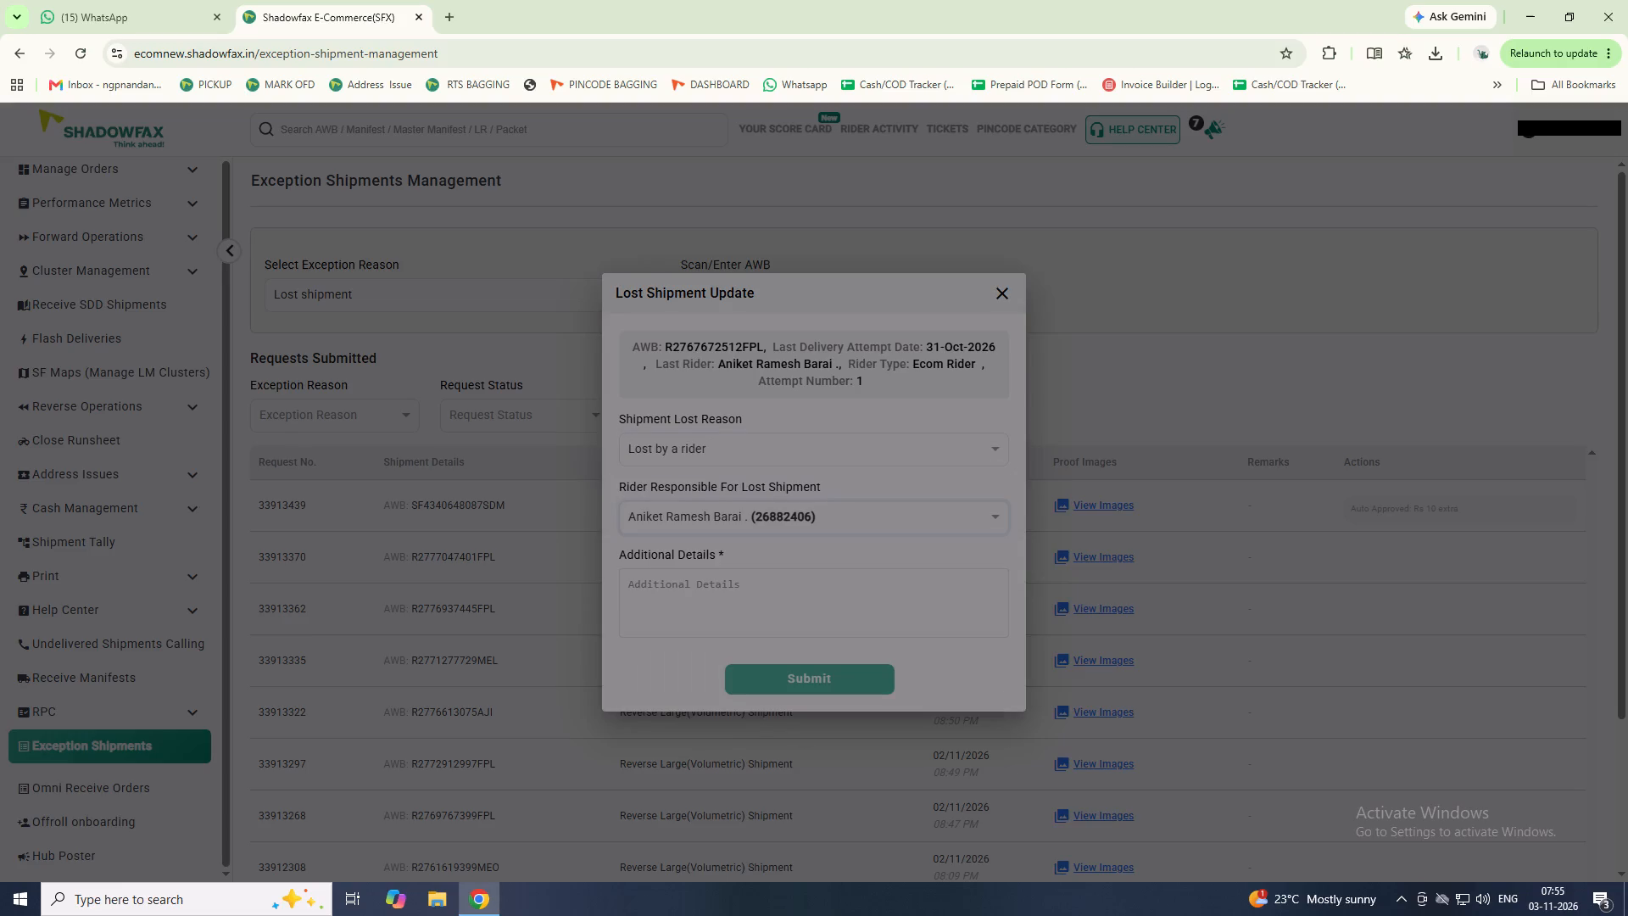
left_click(679, 586)
type("ls")
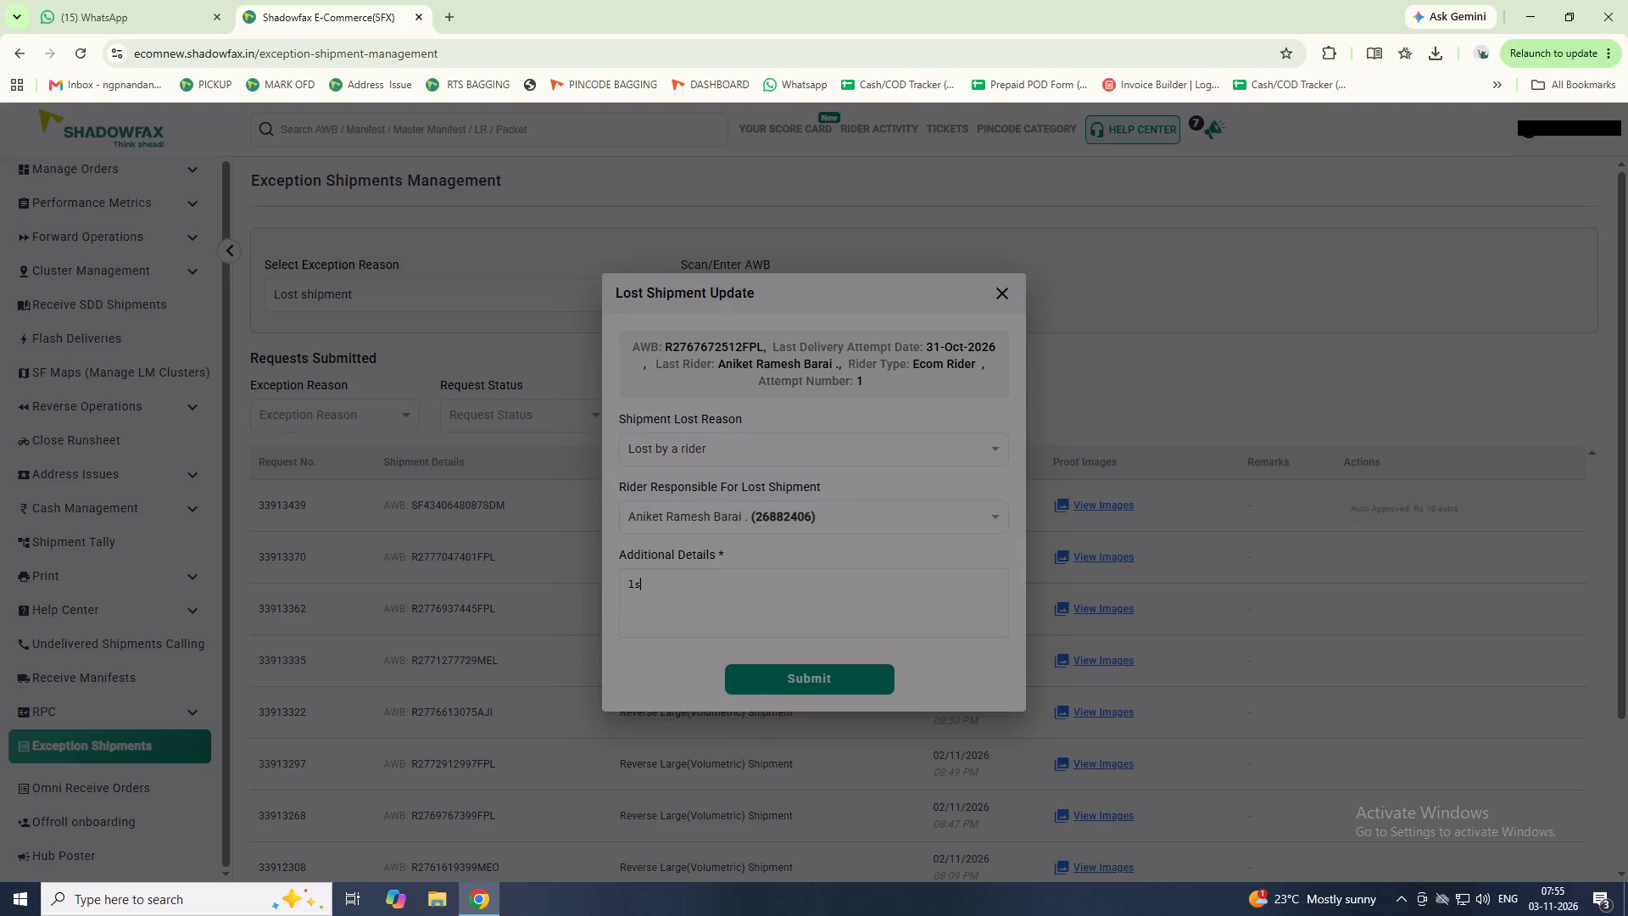
key("BackSpace")
type("ost by ridr")
left_click(752, 690)
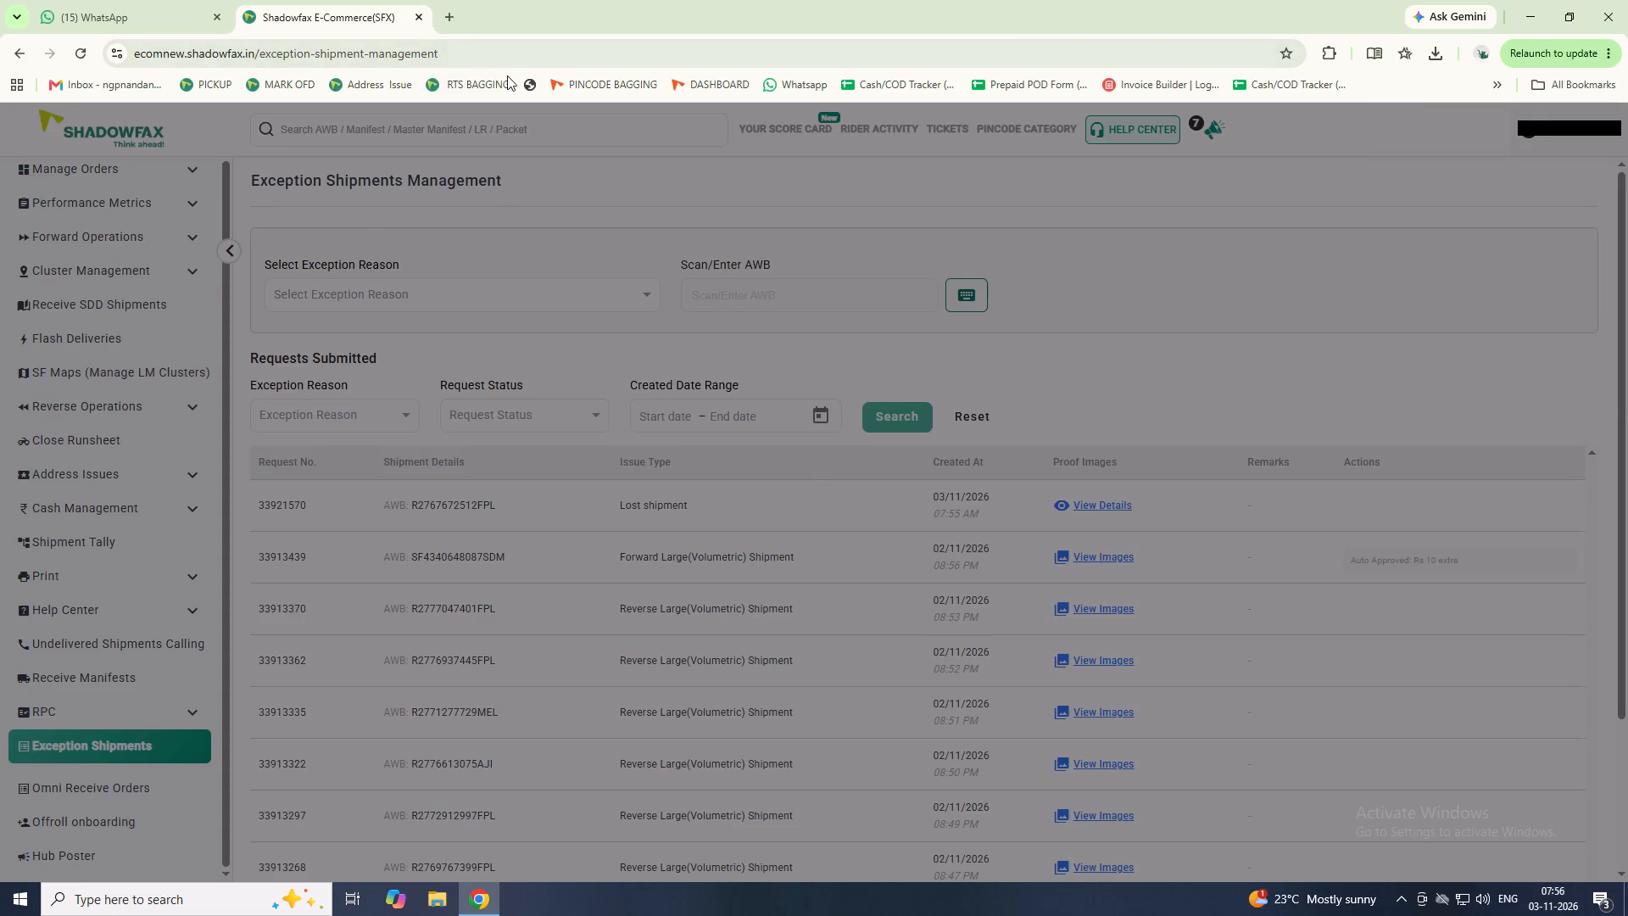
left_click(462, 86)
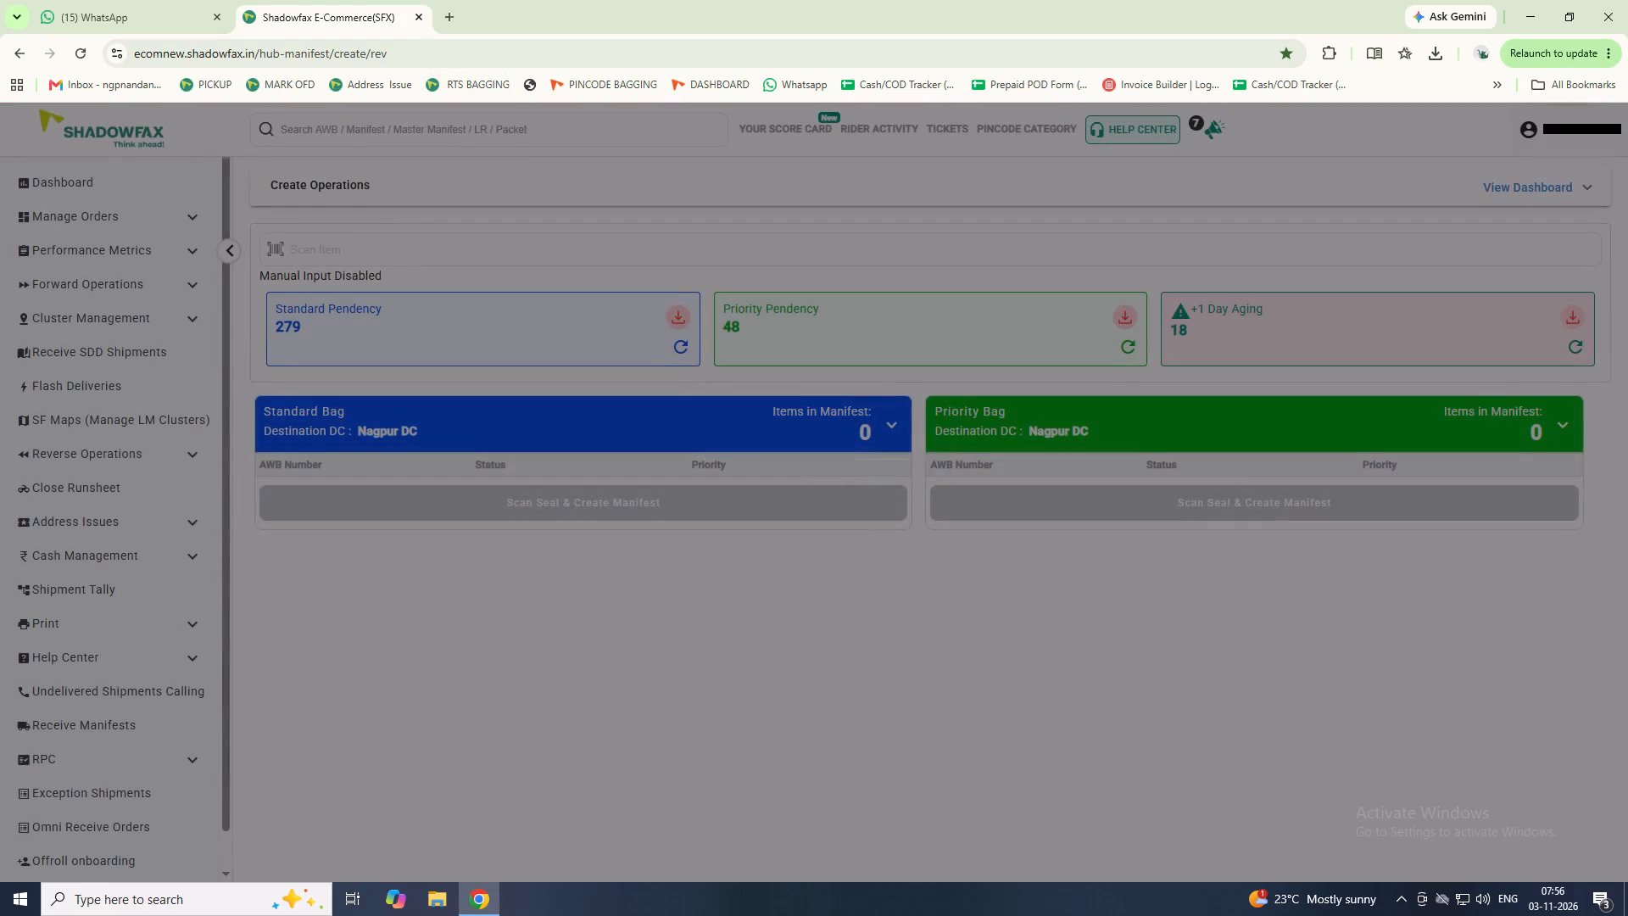
left_click(363, 257)
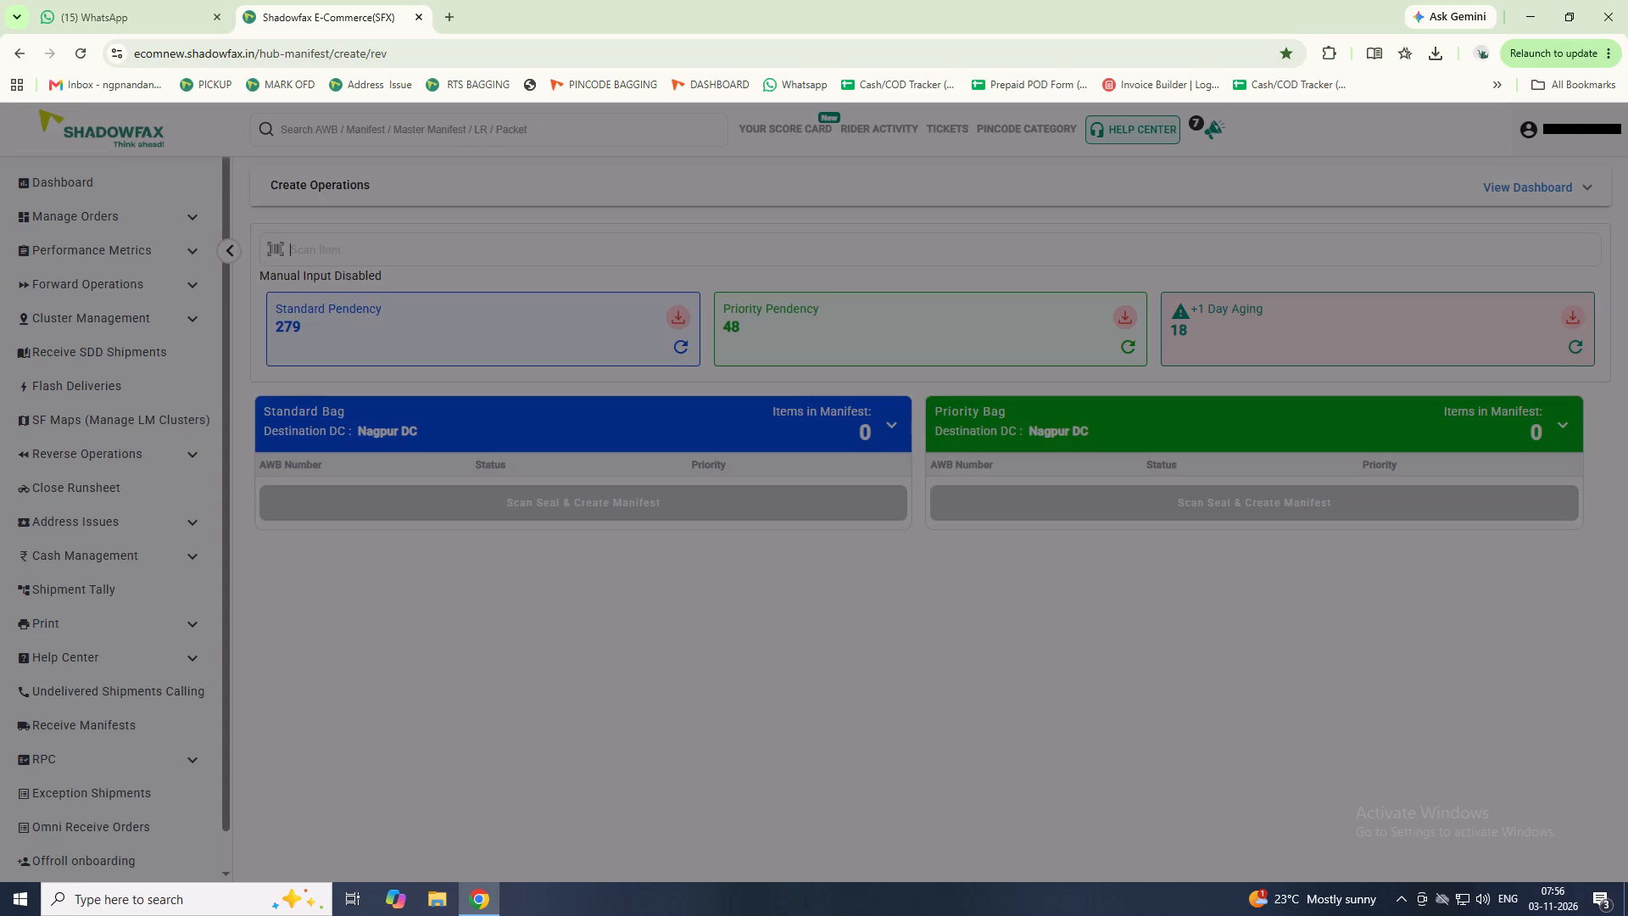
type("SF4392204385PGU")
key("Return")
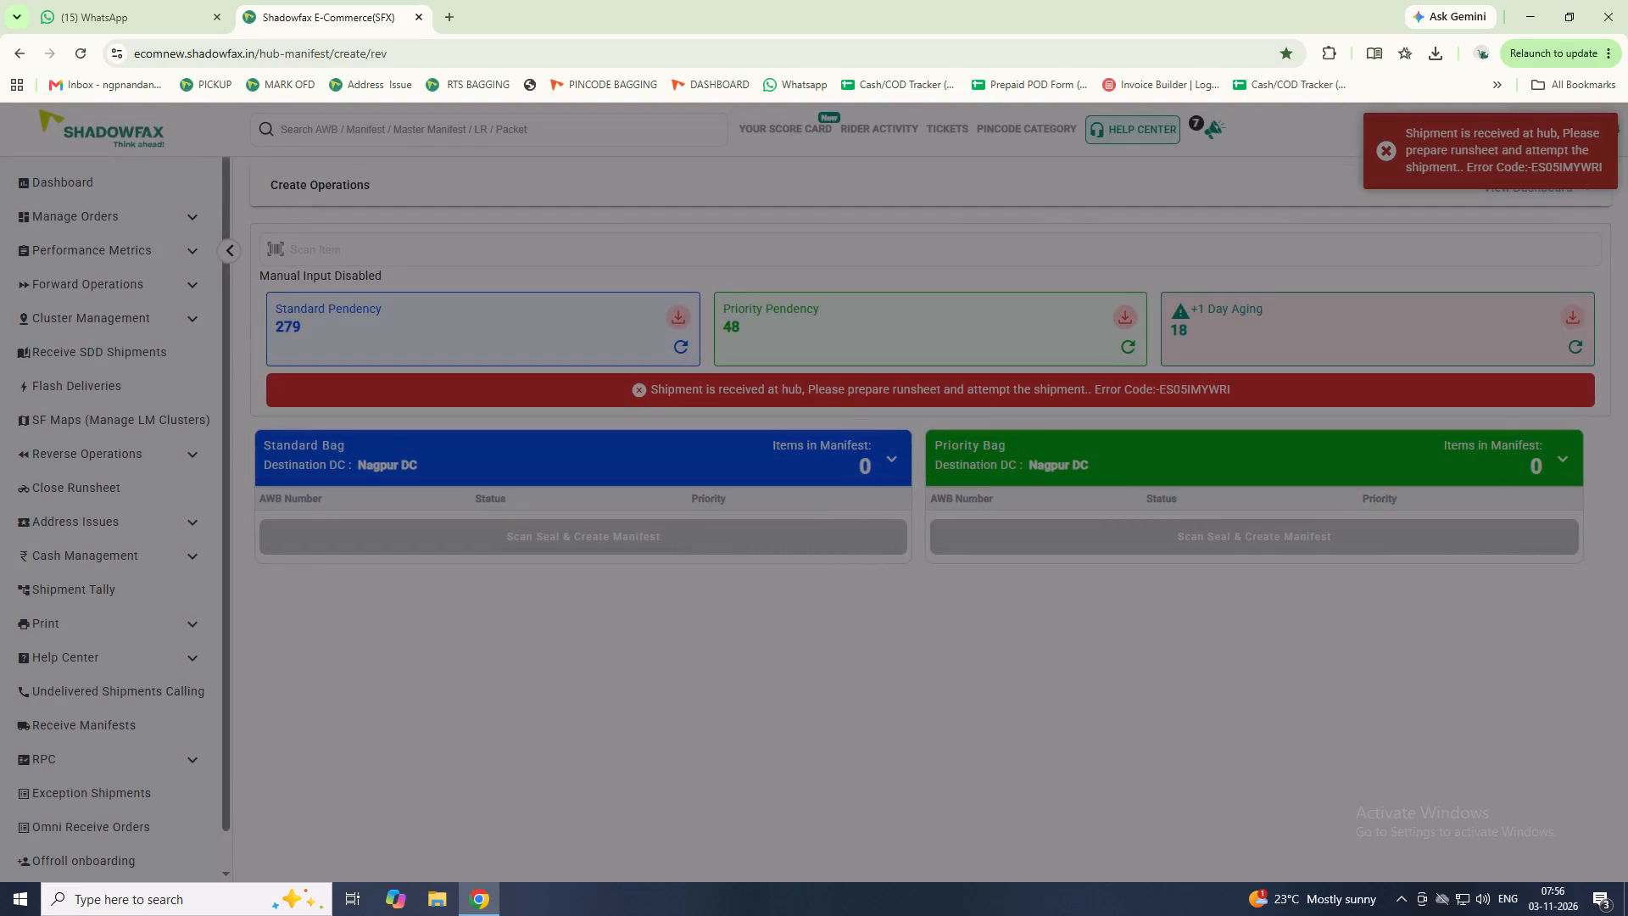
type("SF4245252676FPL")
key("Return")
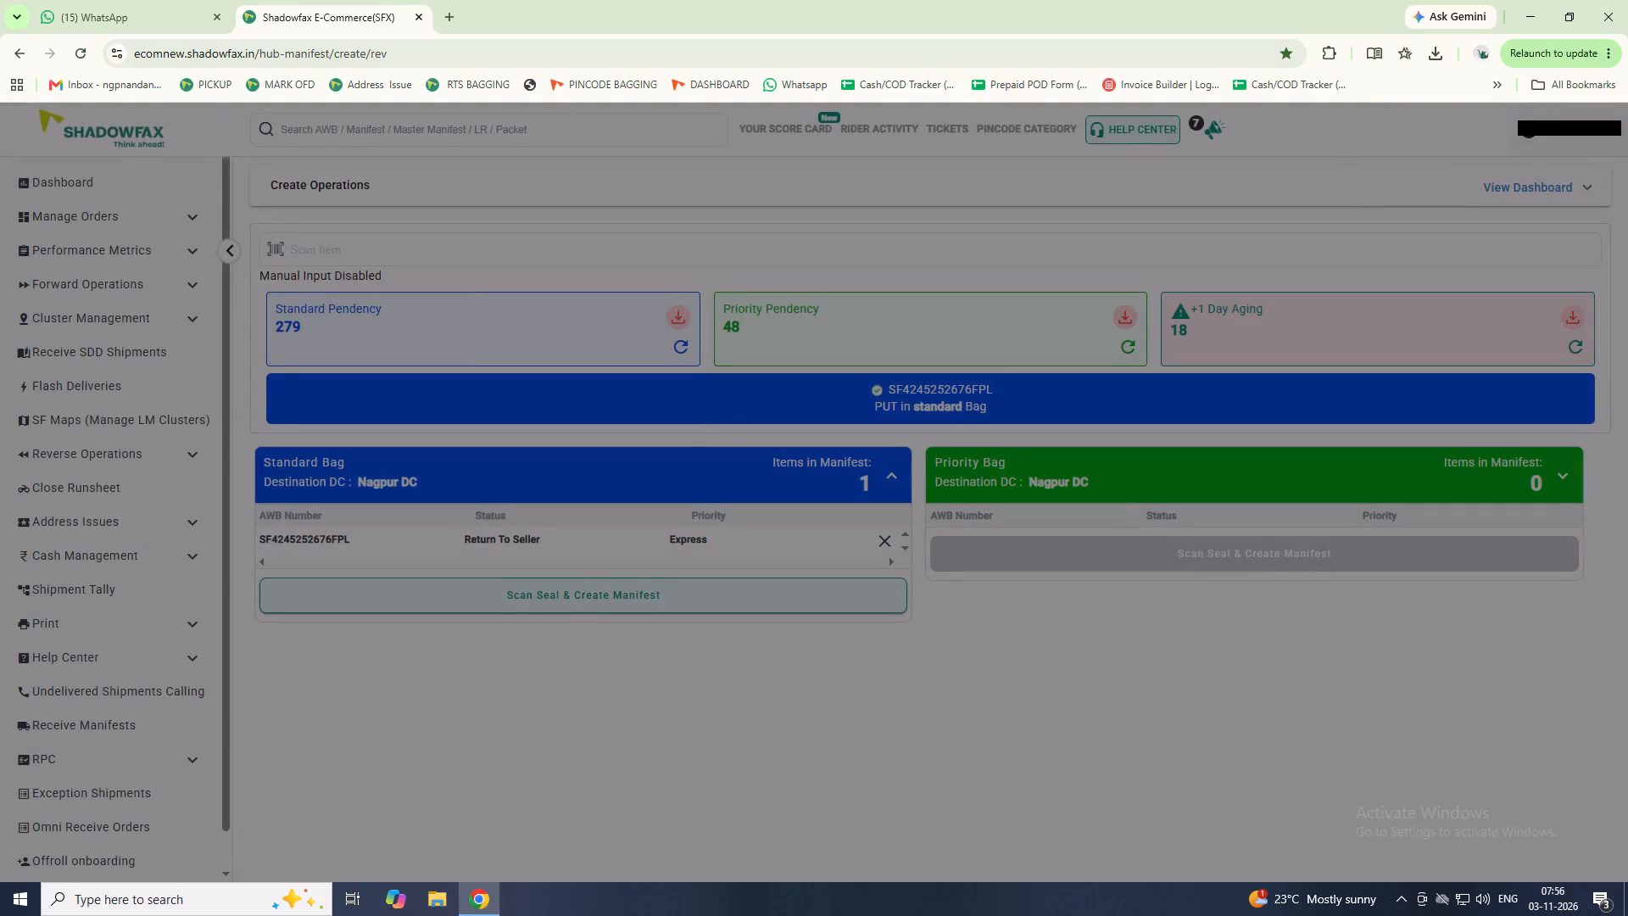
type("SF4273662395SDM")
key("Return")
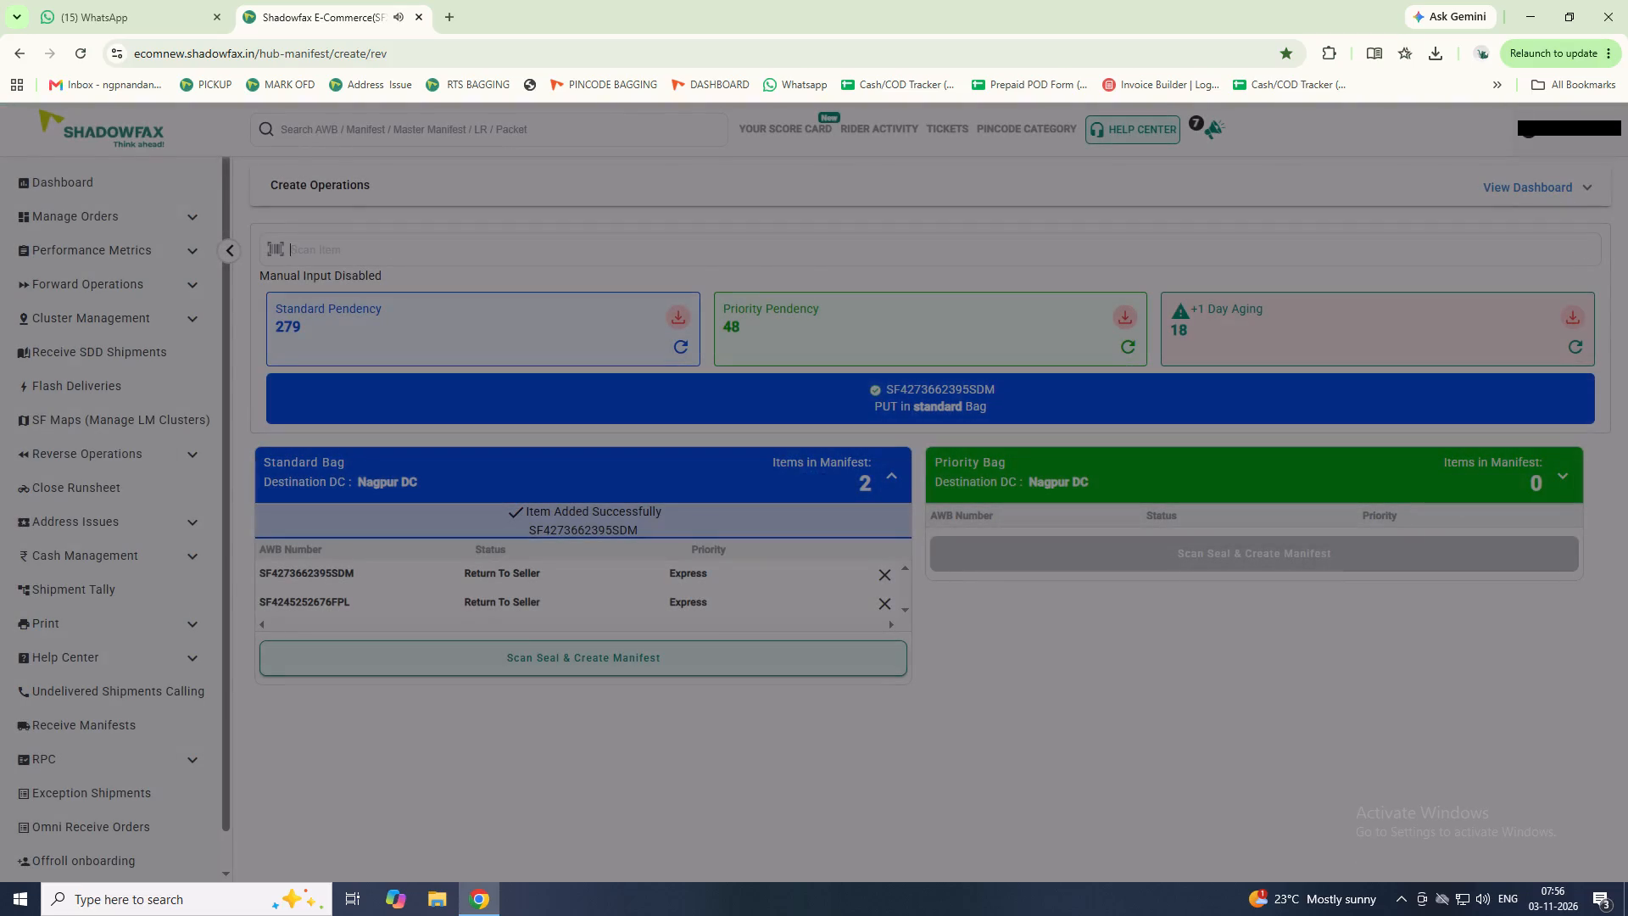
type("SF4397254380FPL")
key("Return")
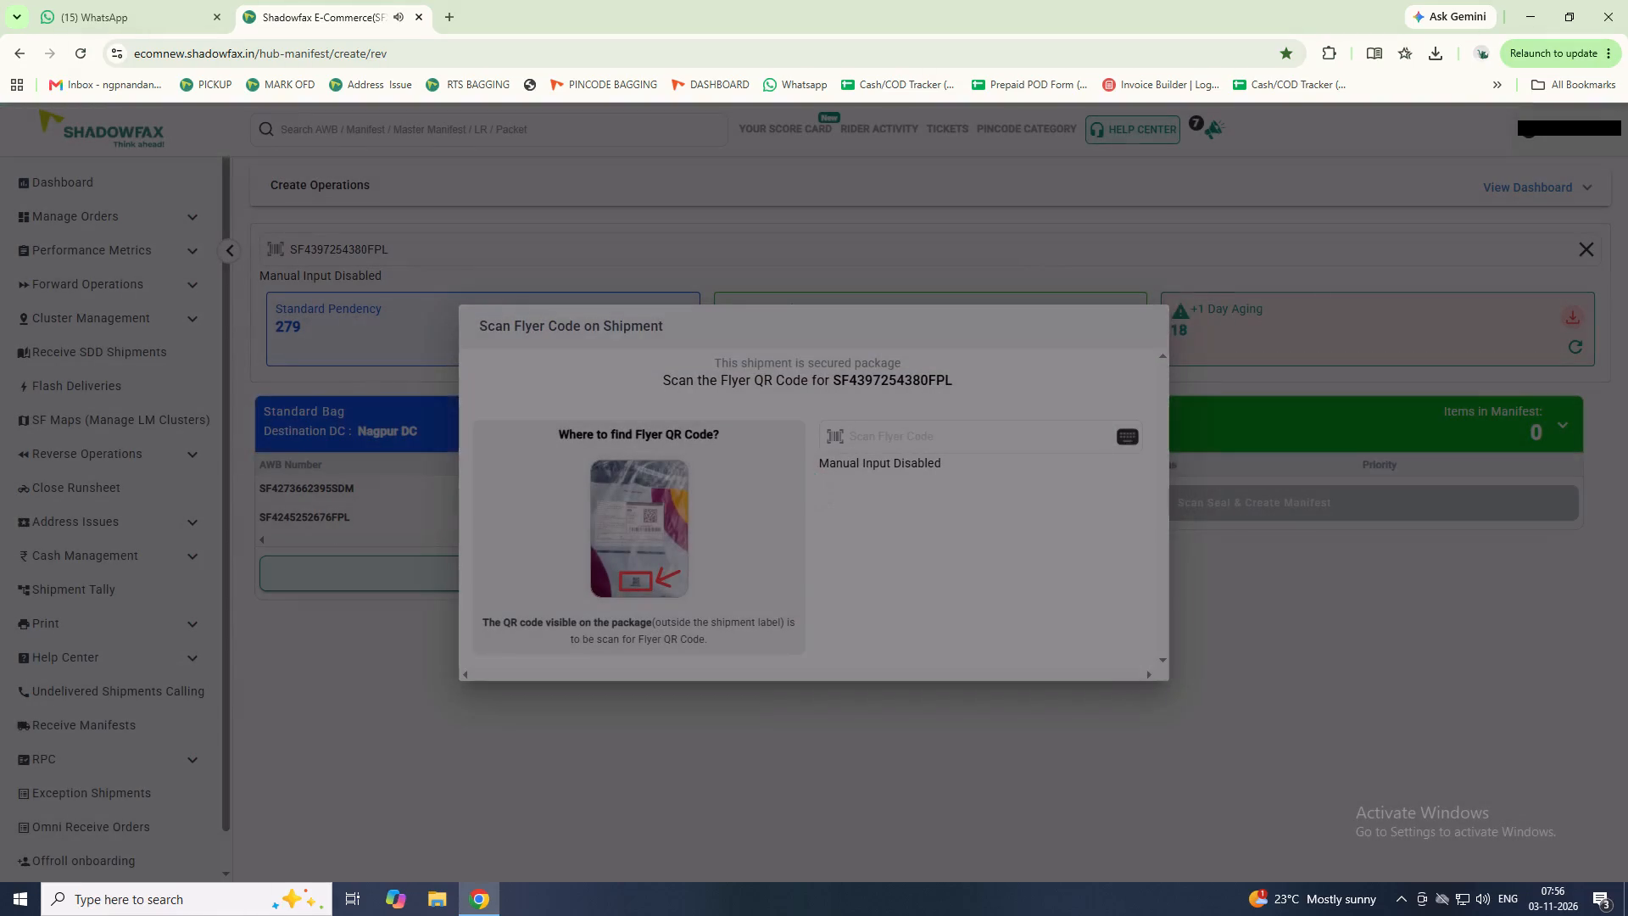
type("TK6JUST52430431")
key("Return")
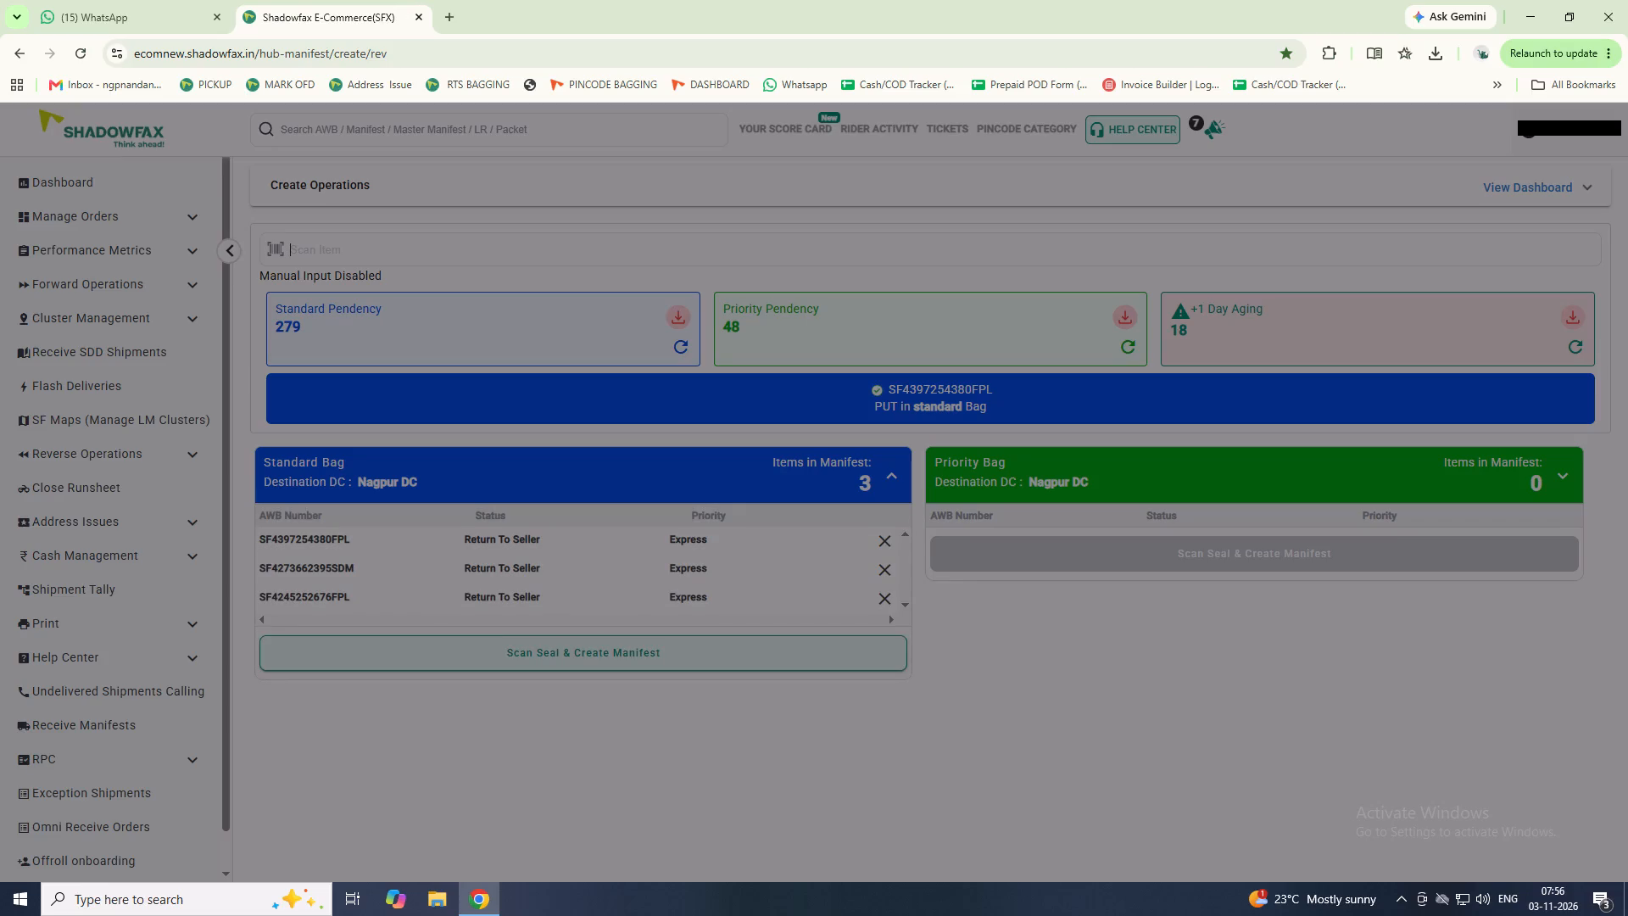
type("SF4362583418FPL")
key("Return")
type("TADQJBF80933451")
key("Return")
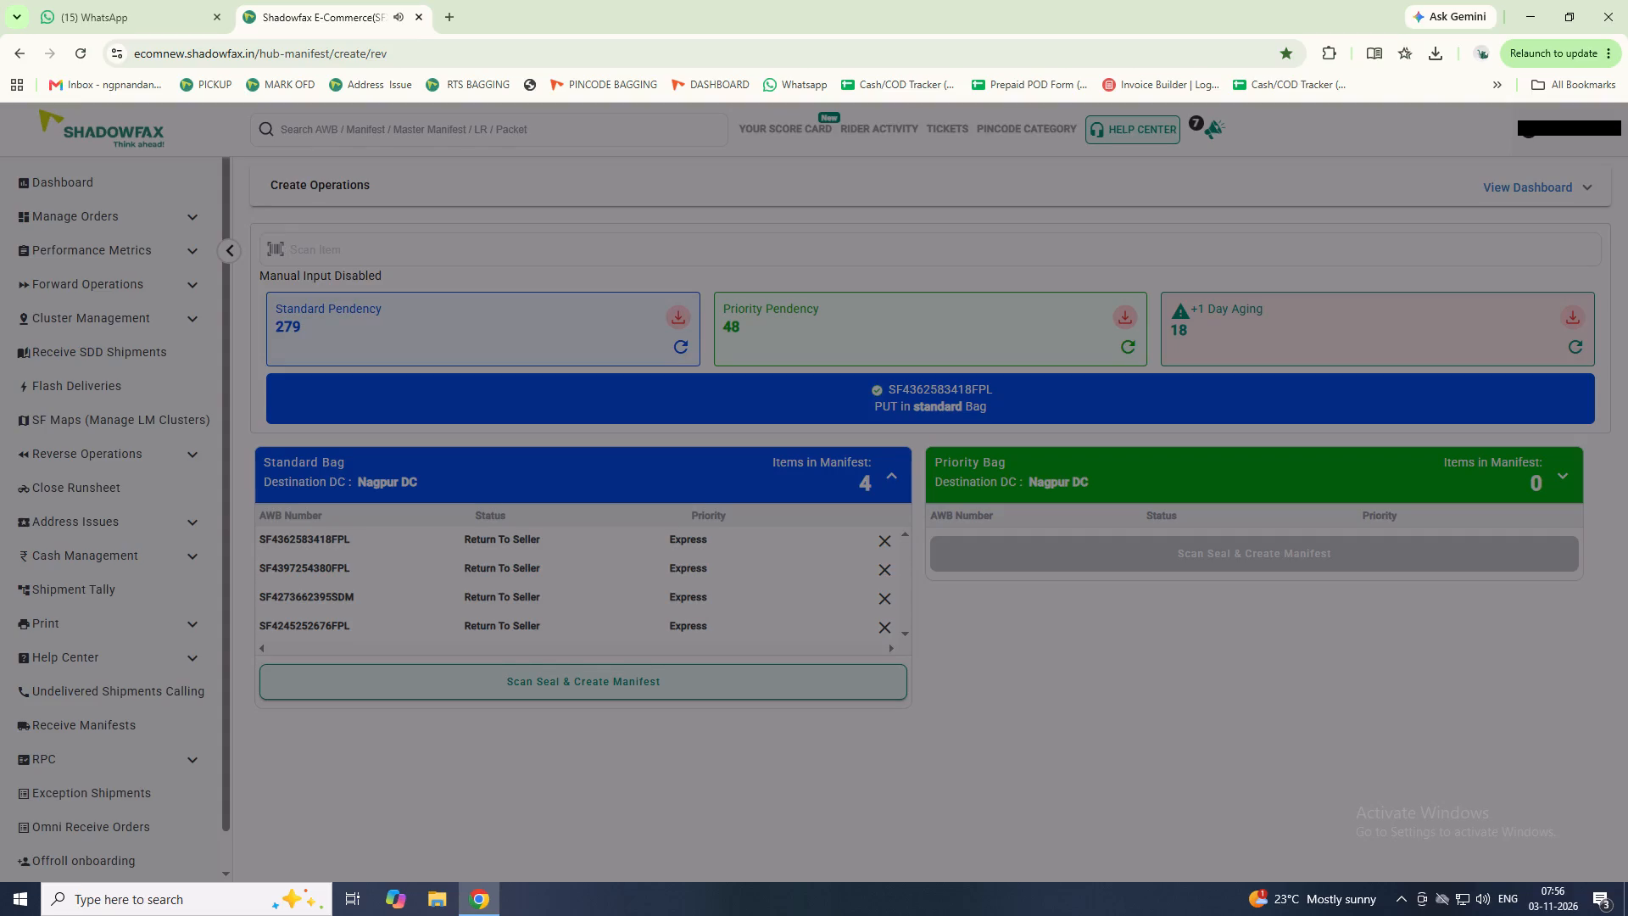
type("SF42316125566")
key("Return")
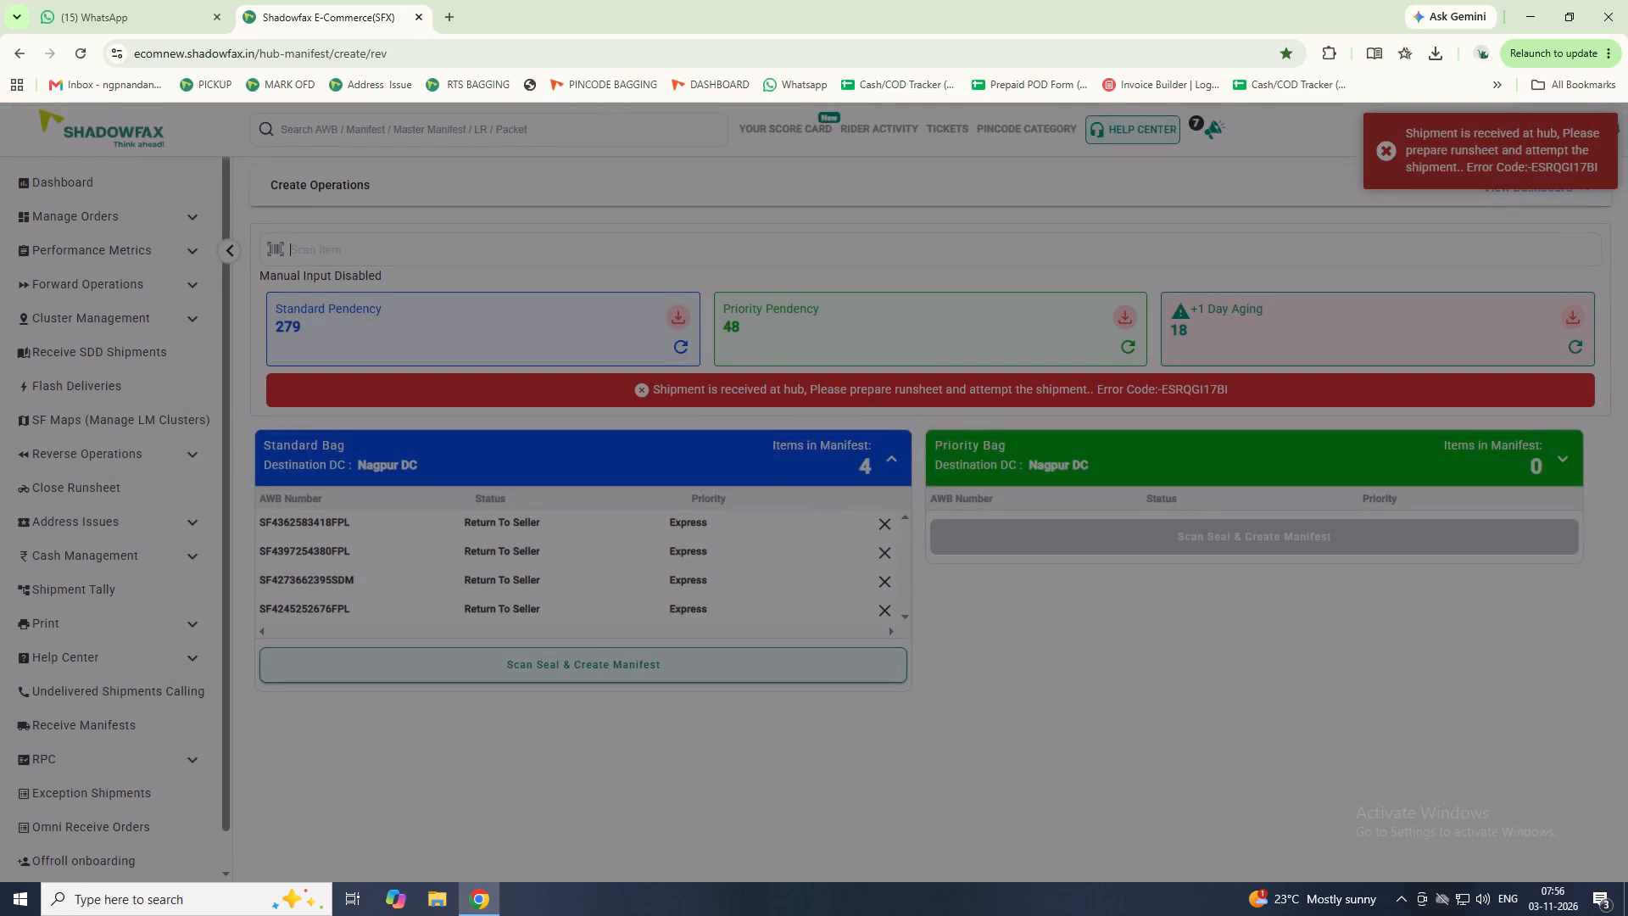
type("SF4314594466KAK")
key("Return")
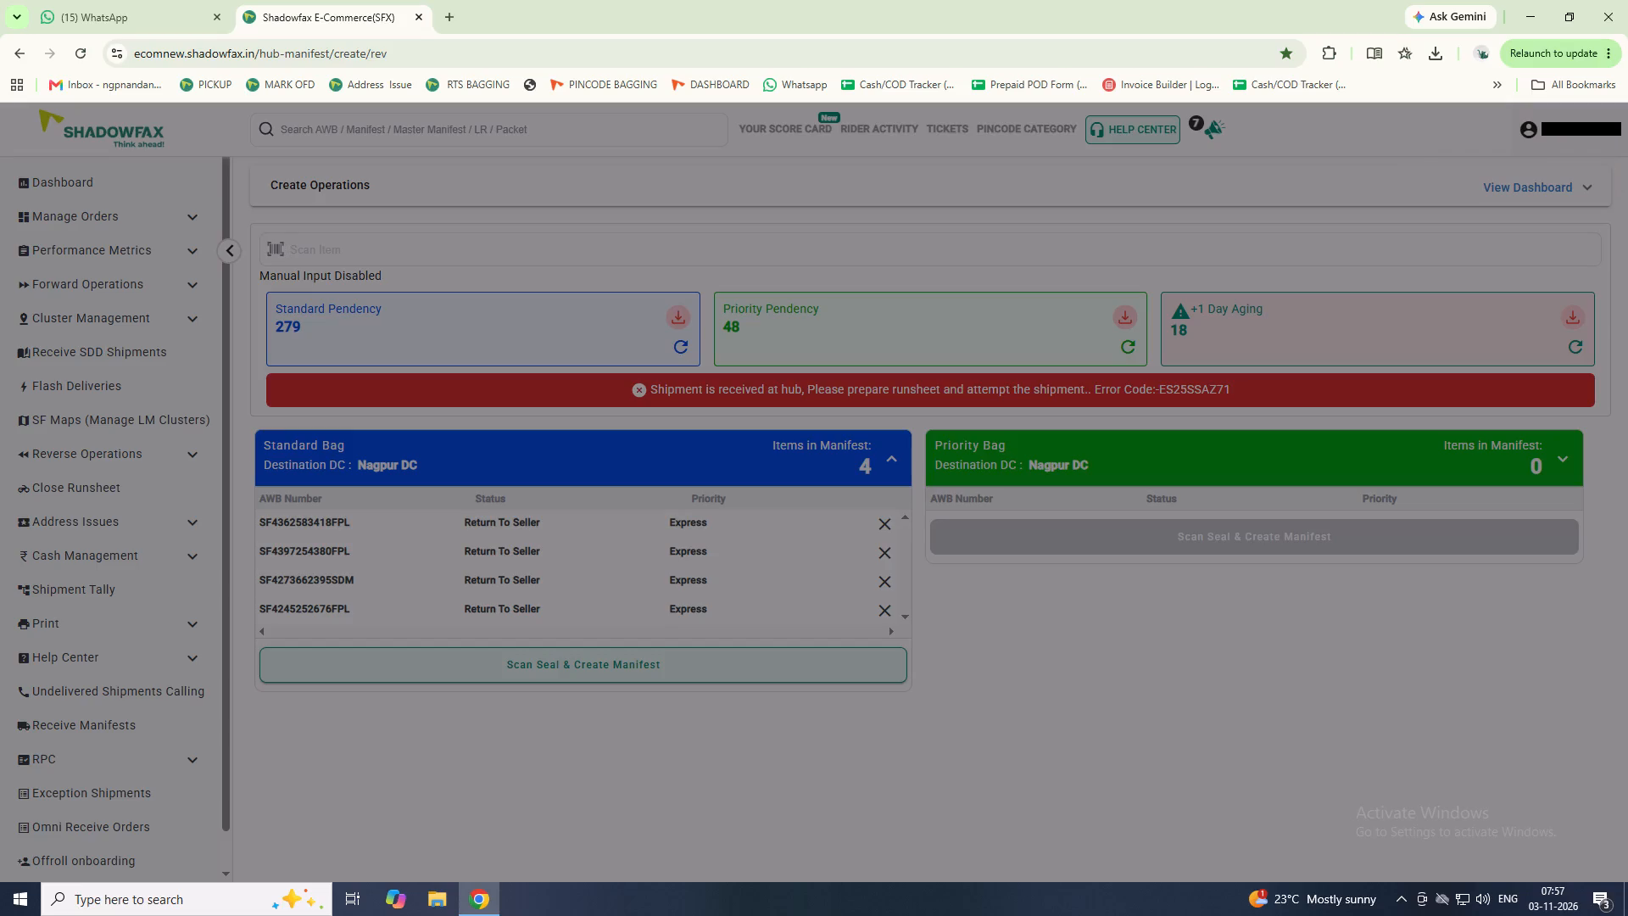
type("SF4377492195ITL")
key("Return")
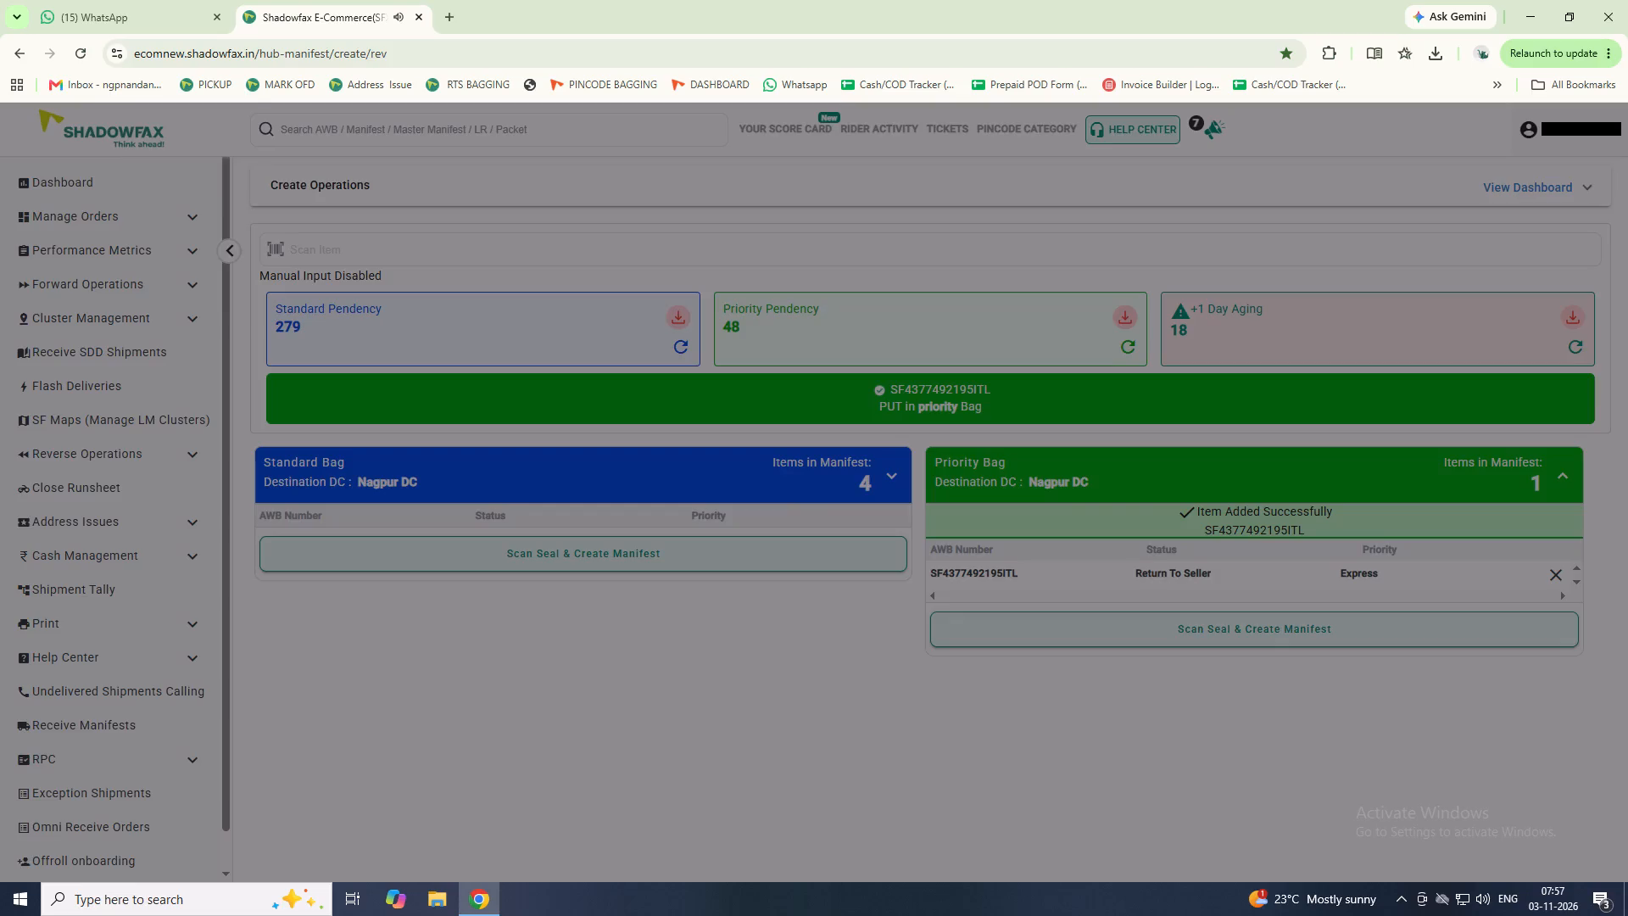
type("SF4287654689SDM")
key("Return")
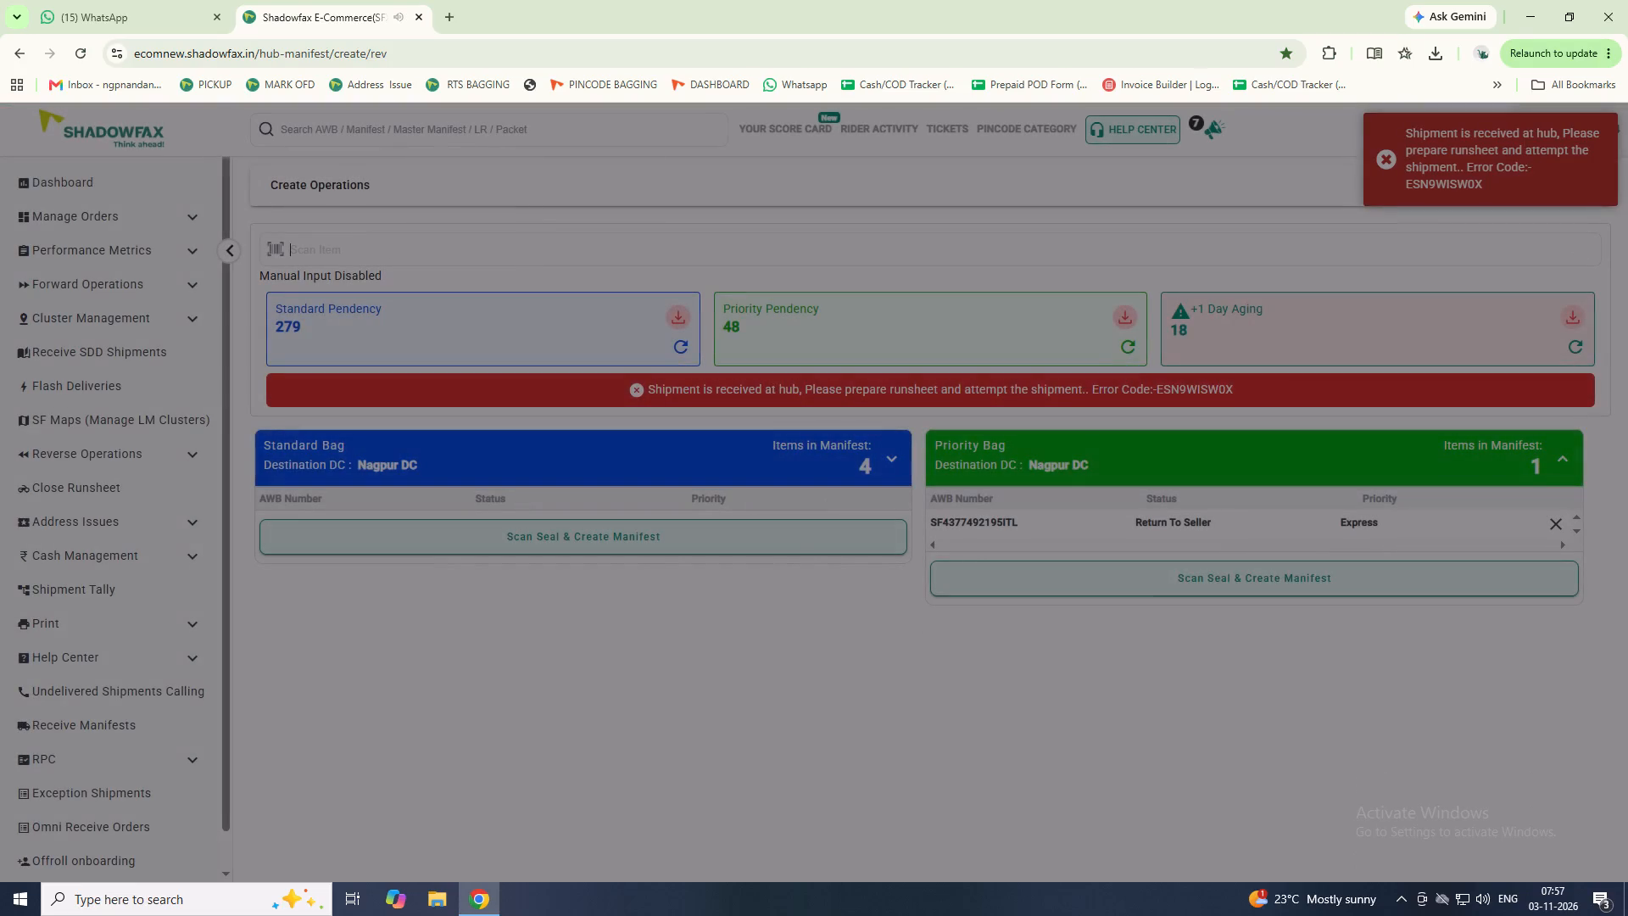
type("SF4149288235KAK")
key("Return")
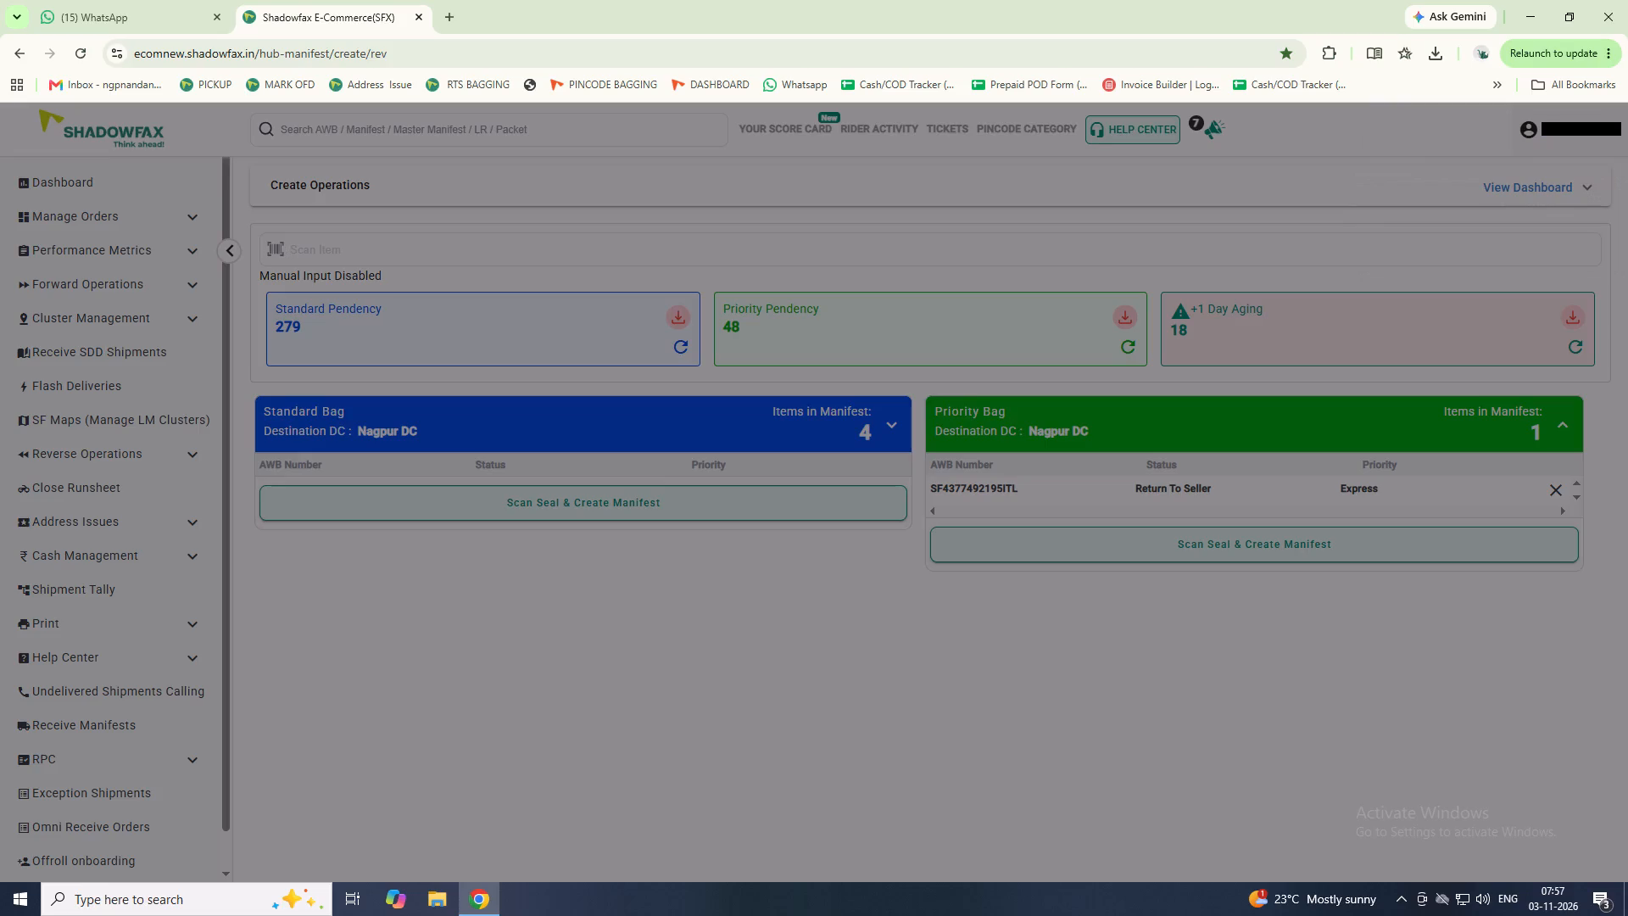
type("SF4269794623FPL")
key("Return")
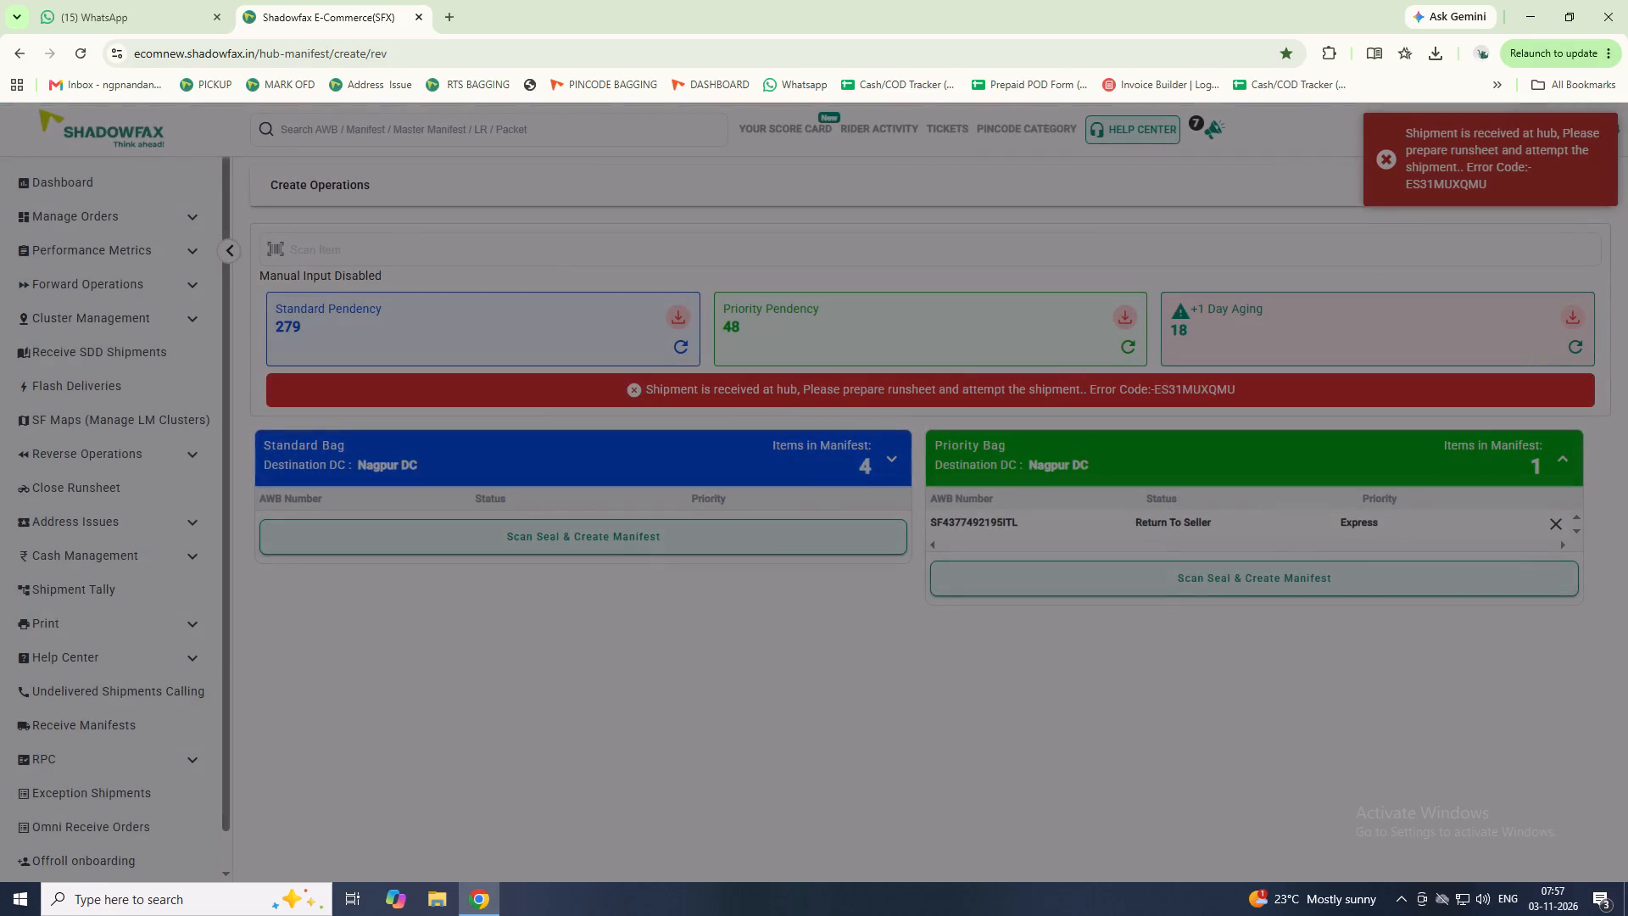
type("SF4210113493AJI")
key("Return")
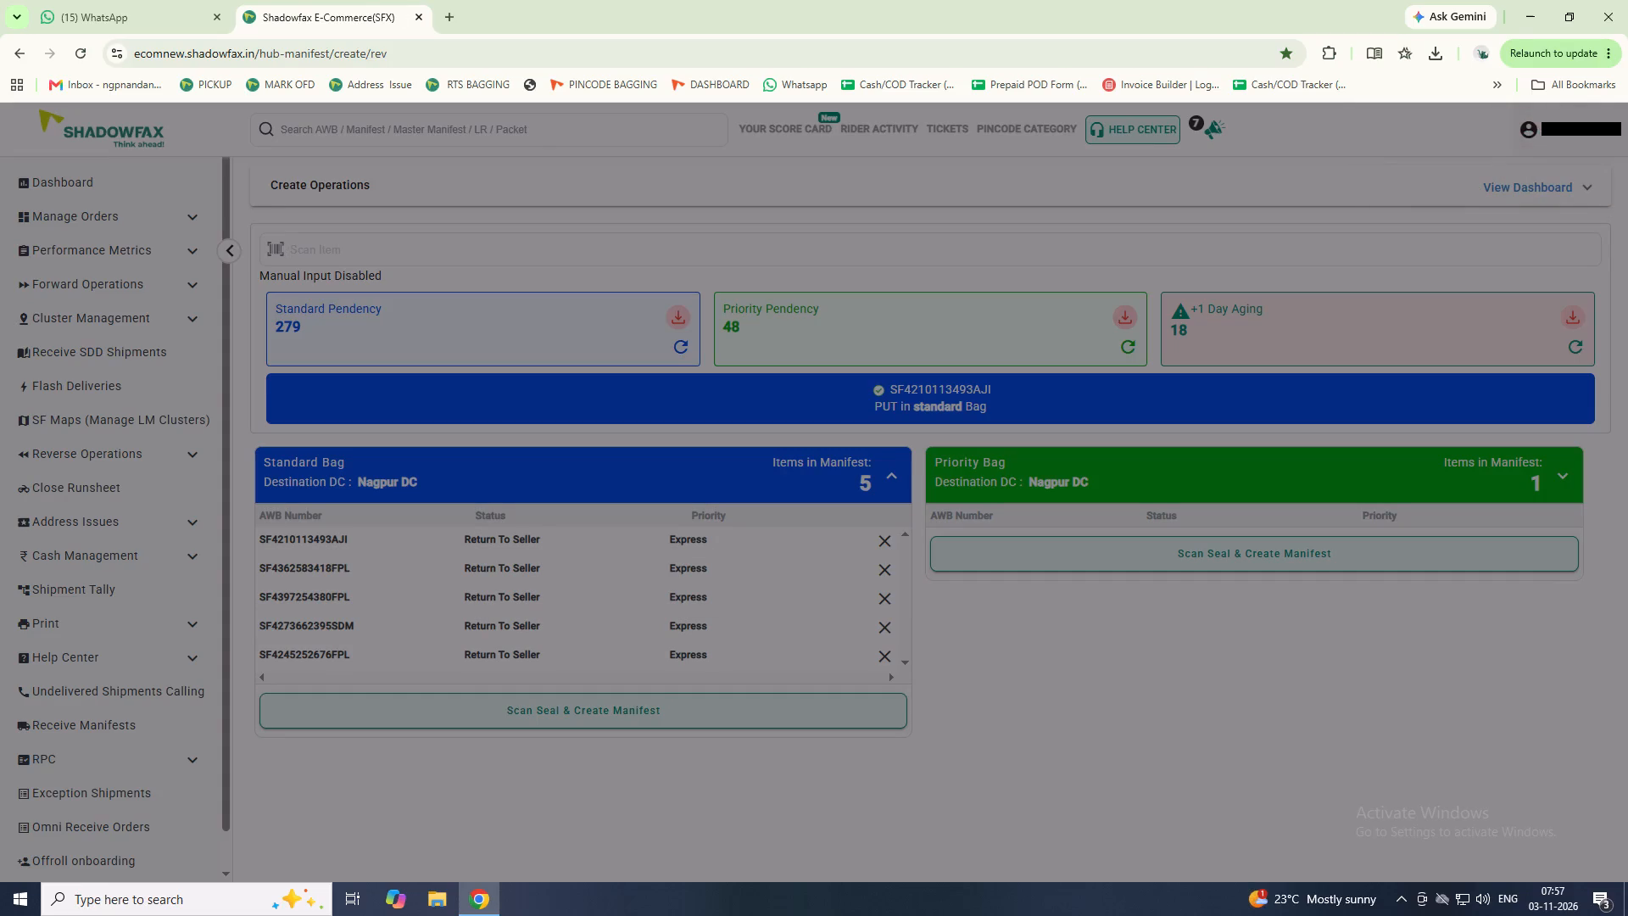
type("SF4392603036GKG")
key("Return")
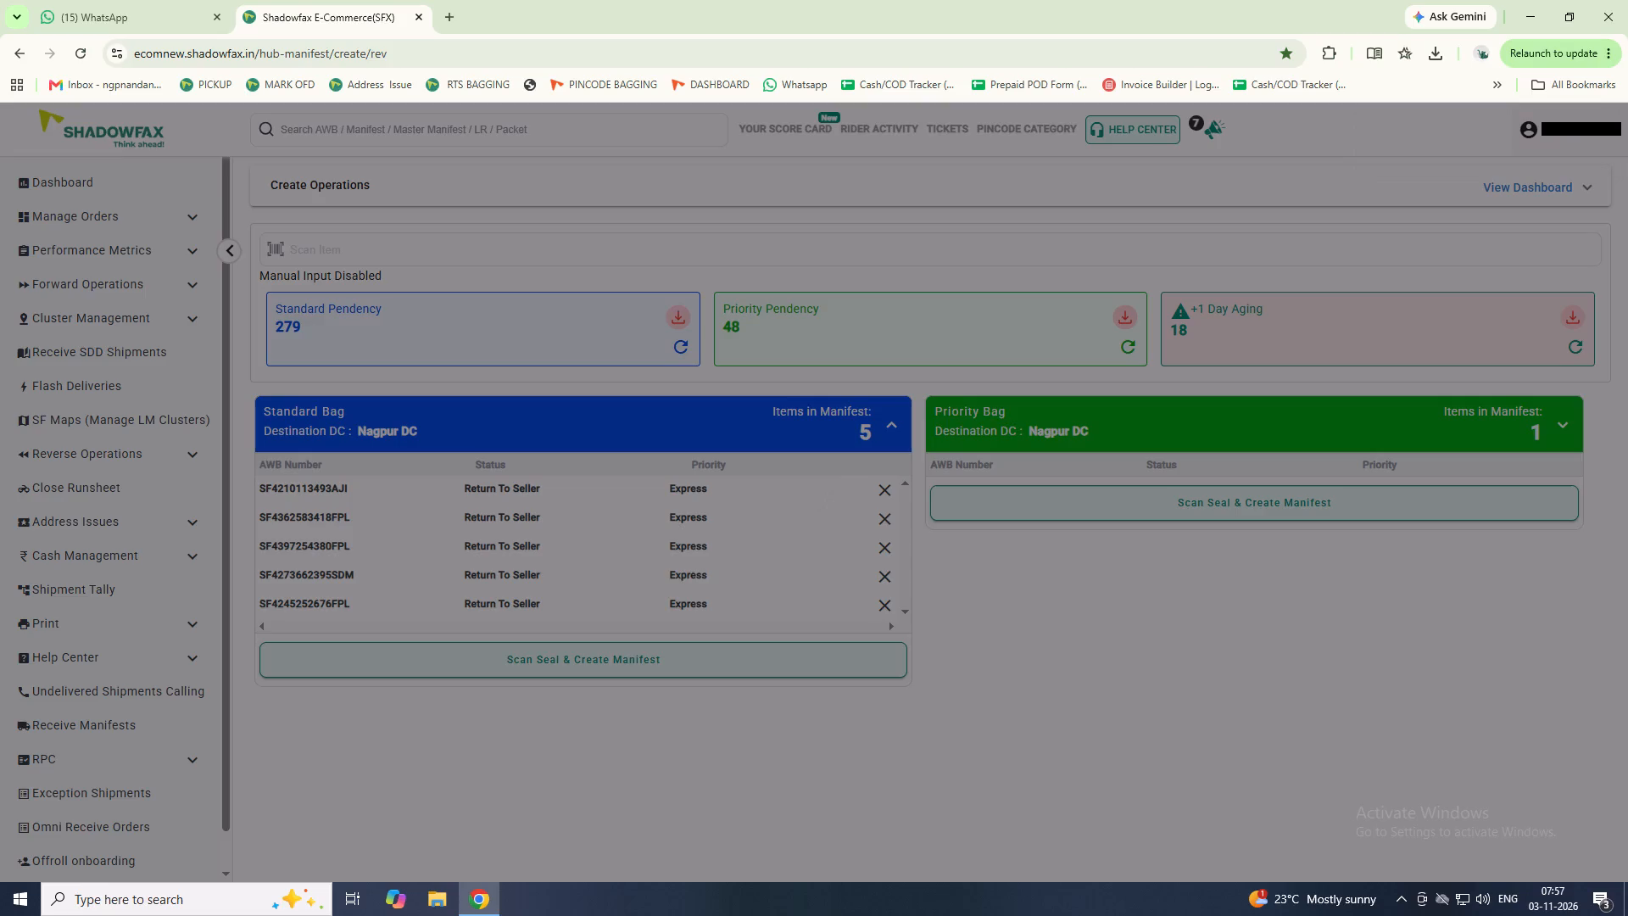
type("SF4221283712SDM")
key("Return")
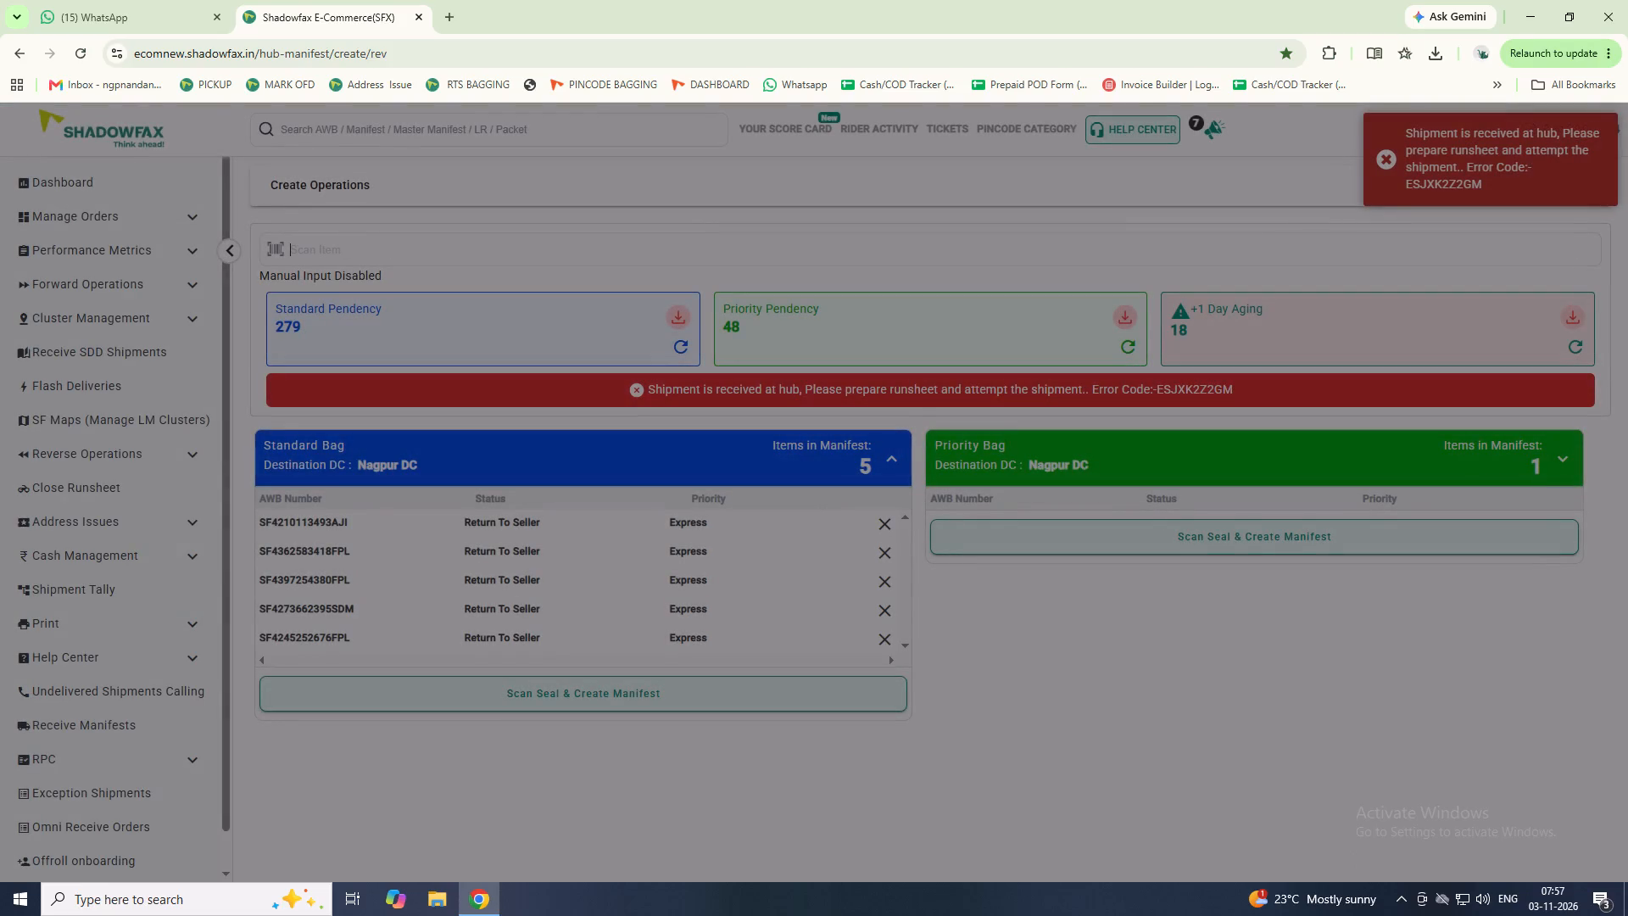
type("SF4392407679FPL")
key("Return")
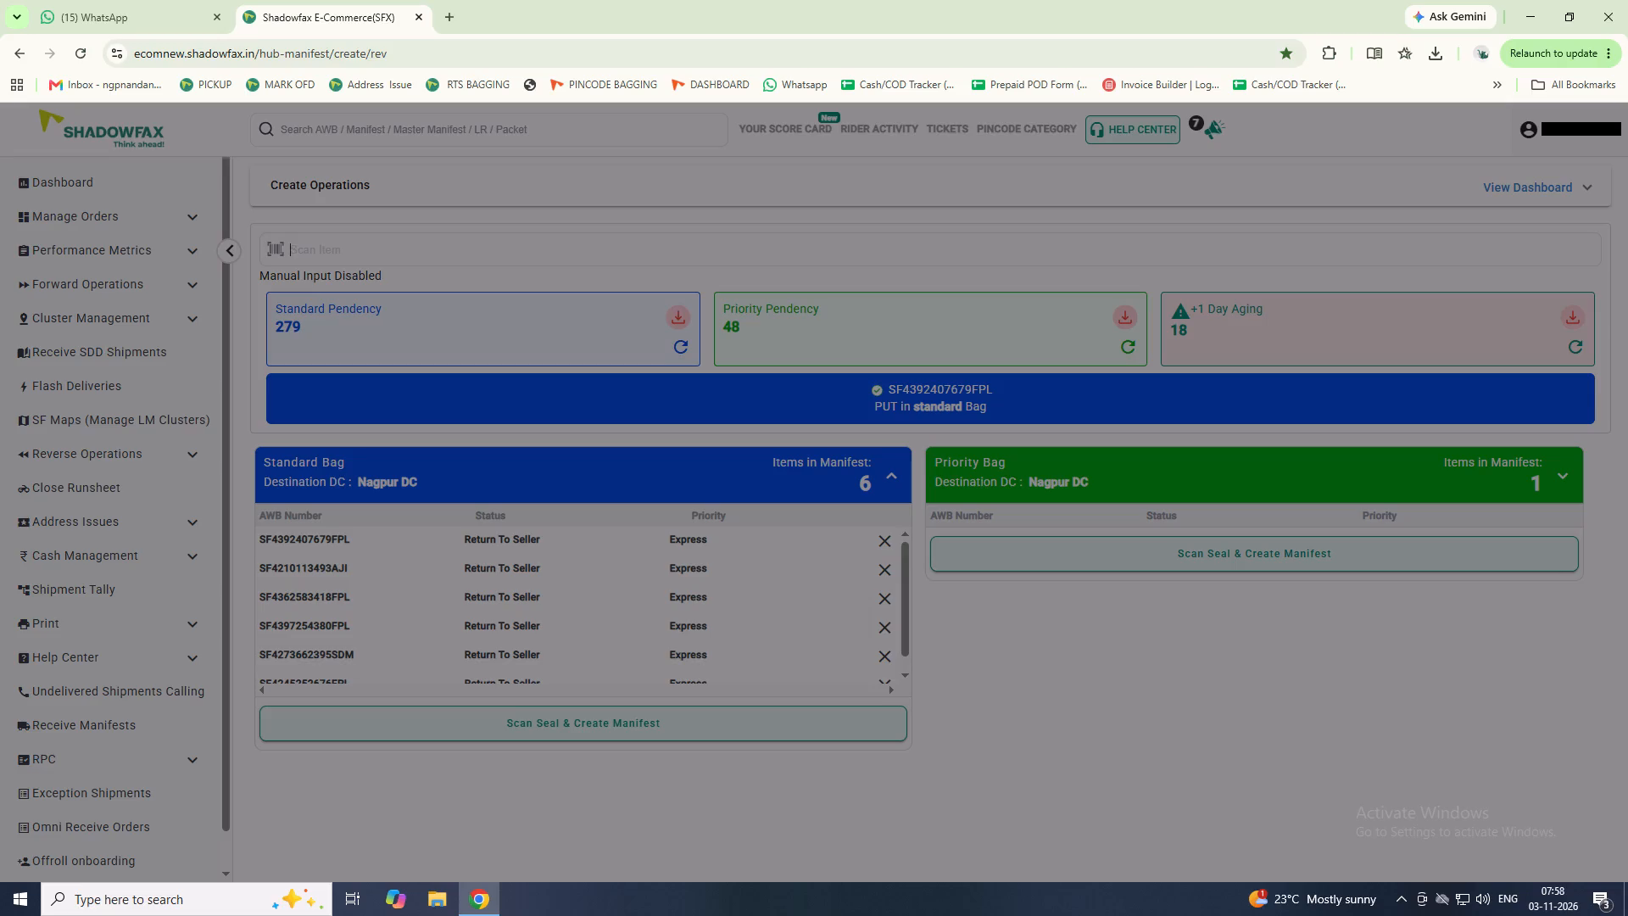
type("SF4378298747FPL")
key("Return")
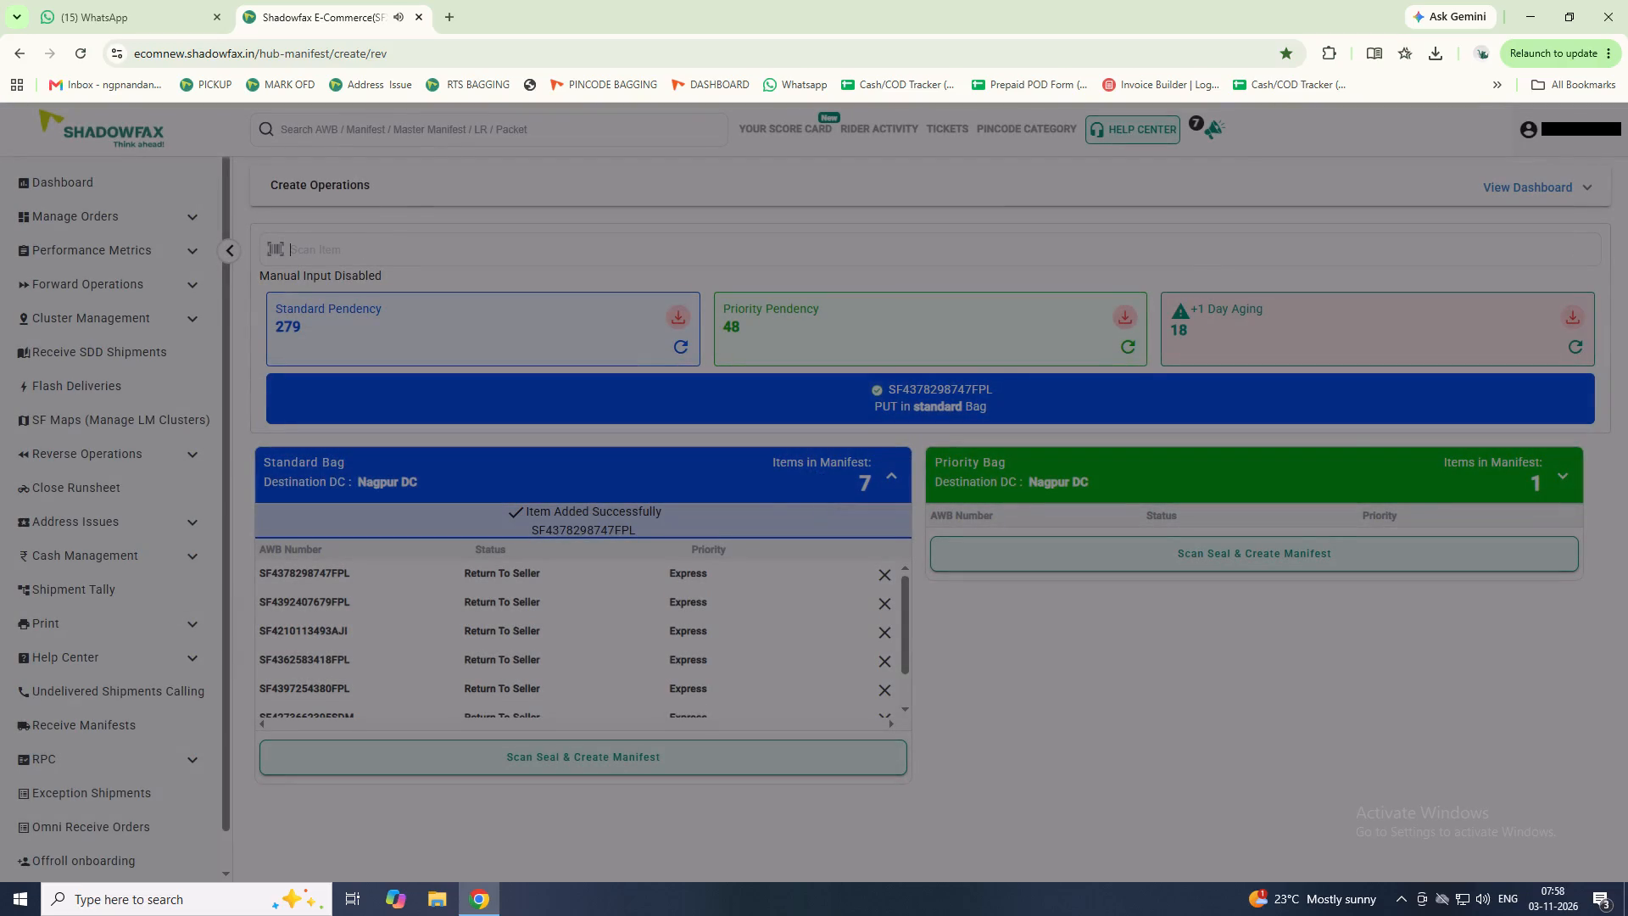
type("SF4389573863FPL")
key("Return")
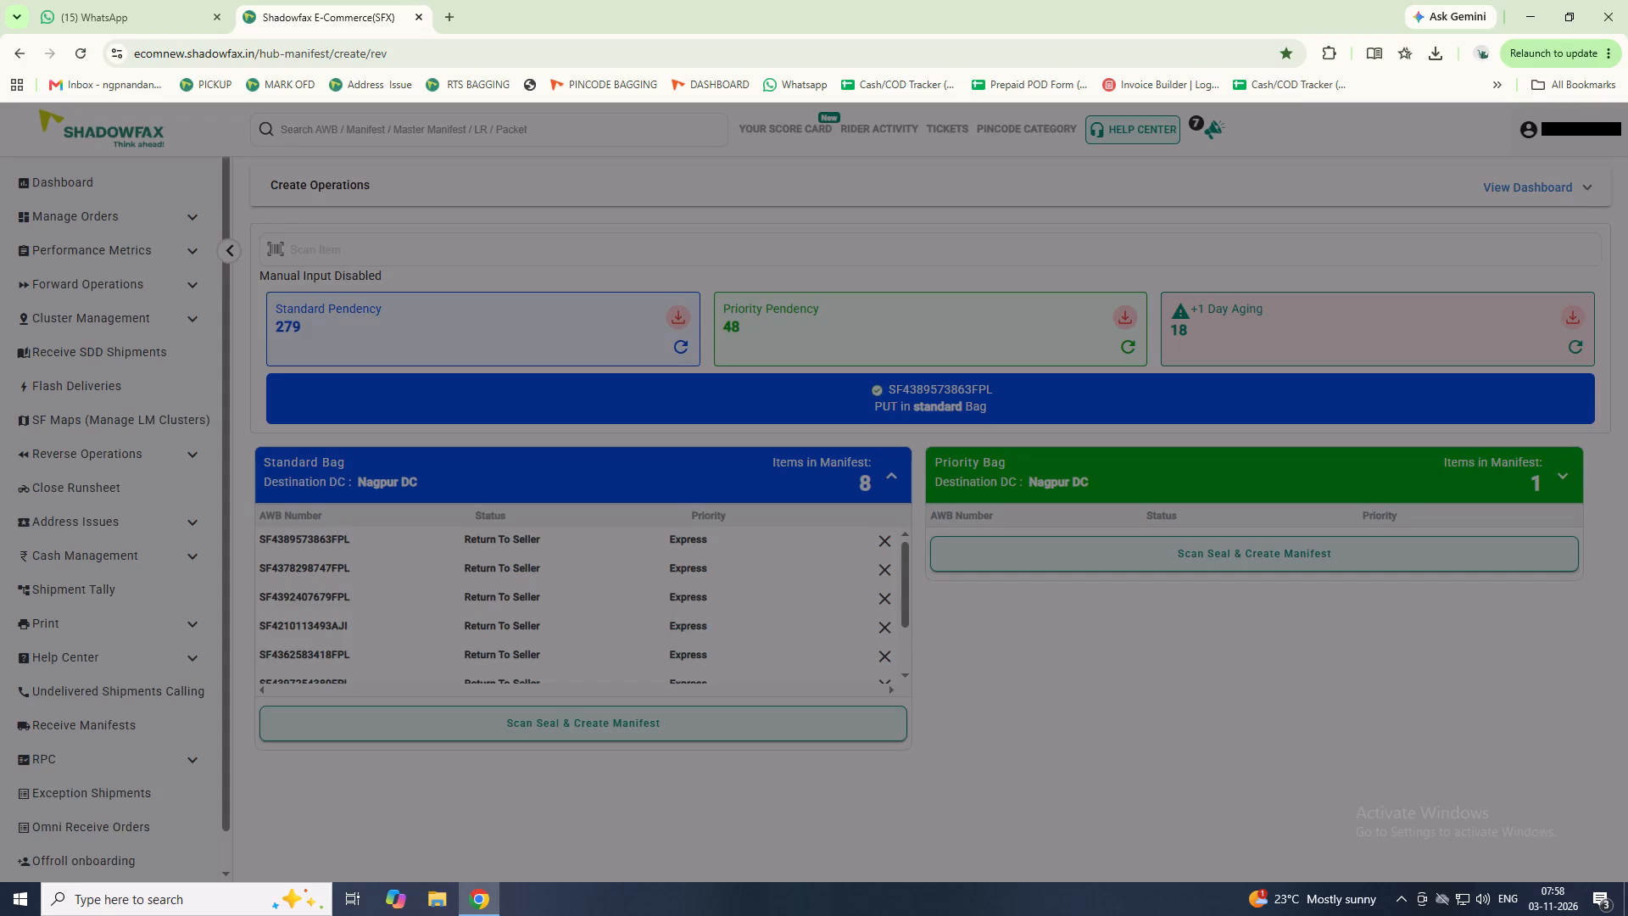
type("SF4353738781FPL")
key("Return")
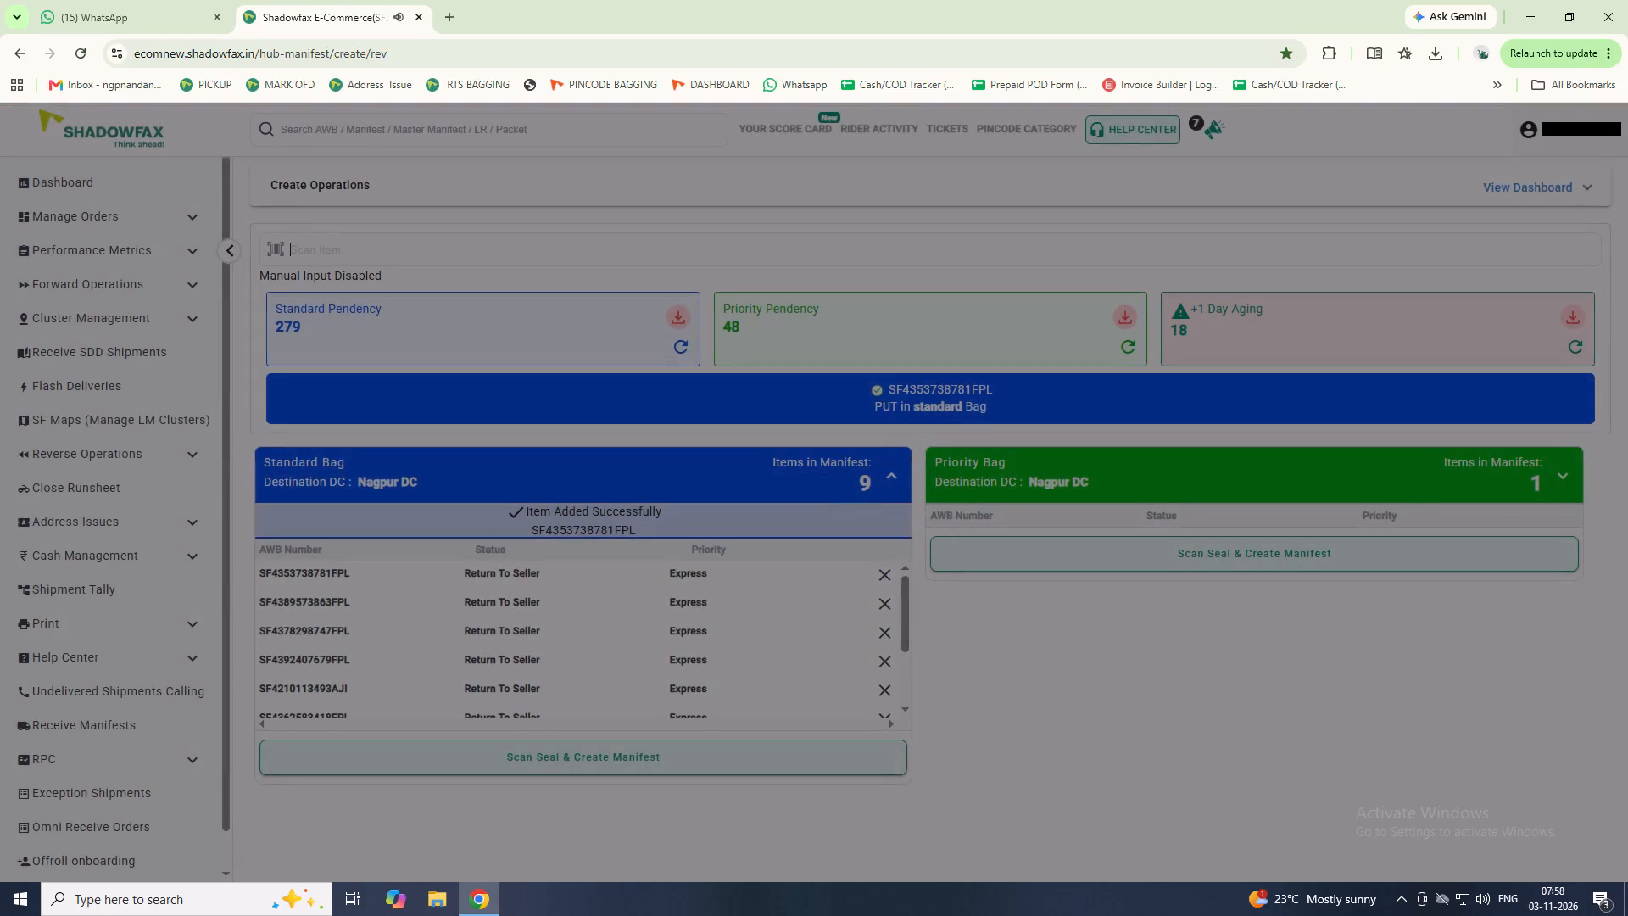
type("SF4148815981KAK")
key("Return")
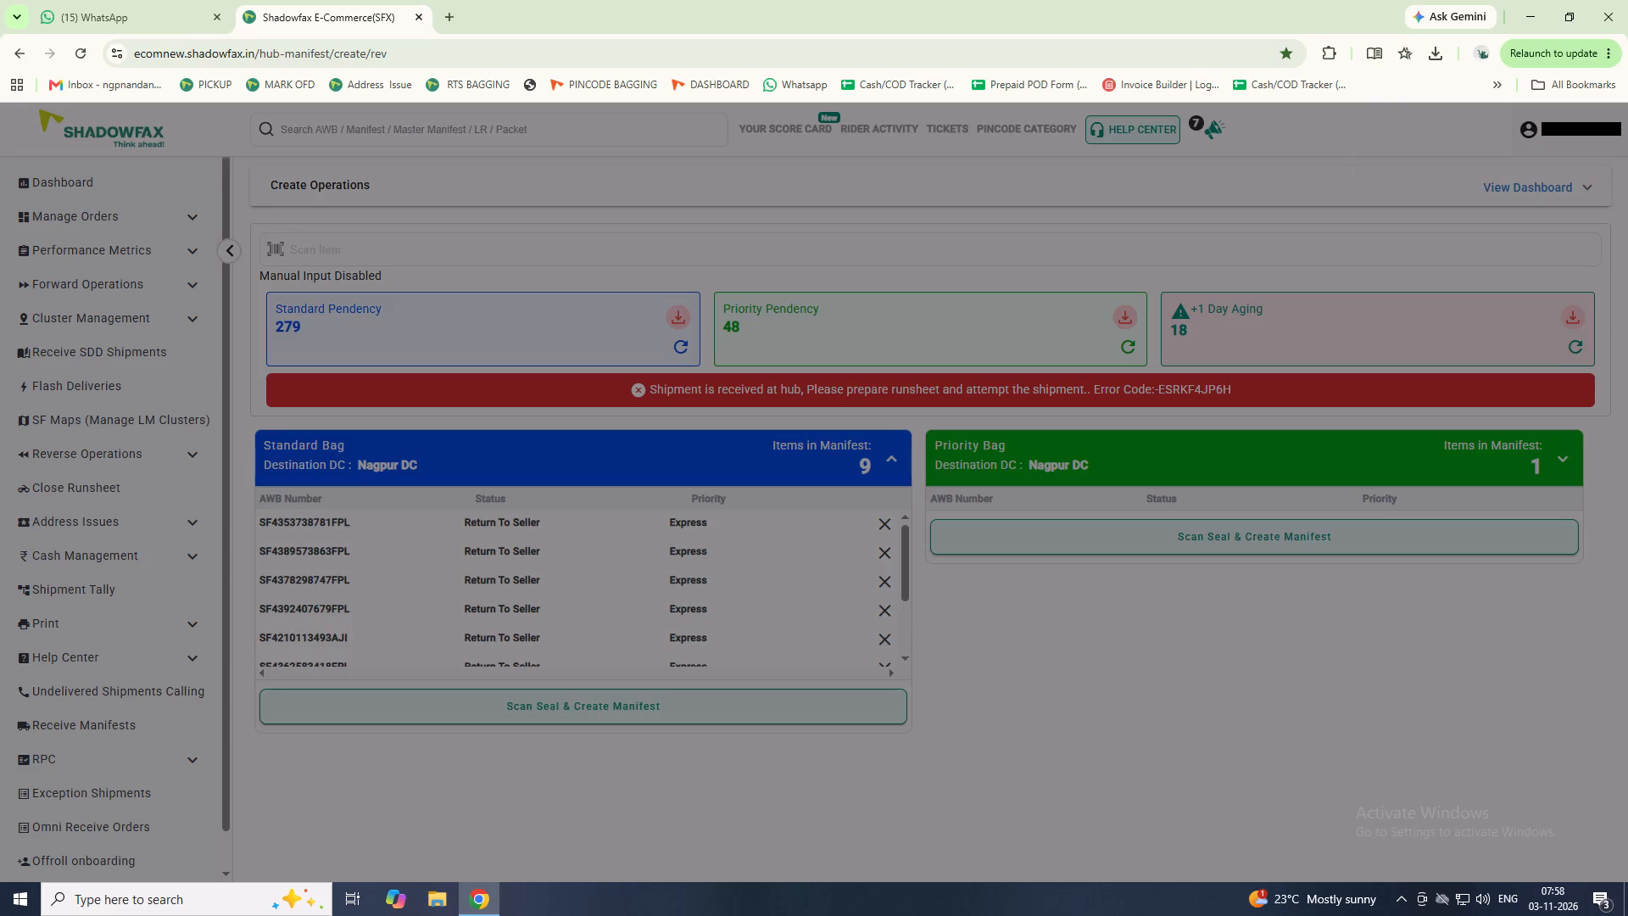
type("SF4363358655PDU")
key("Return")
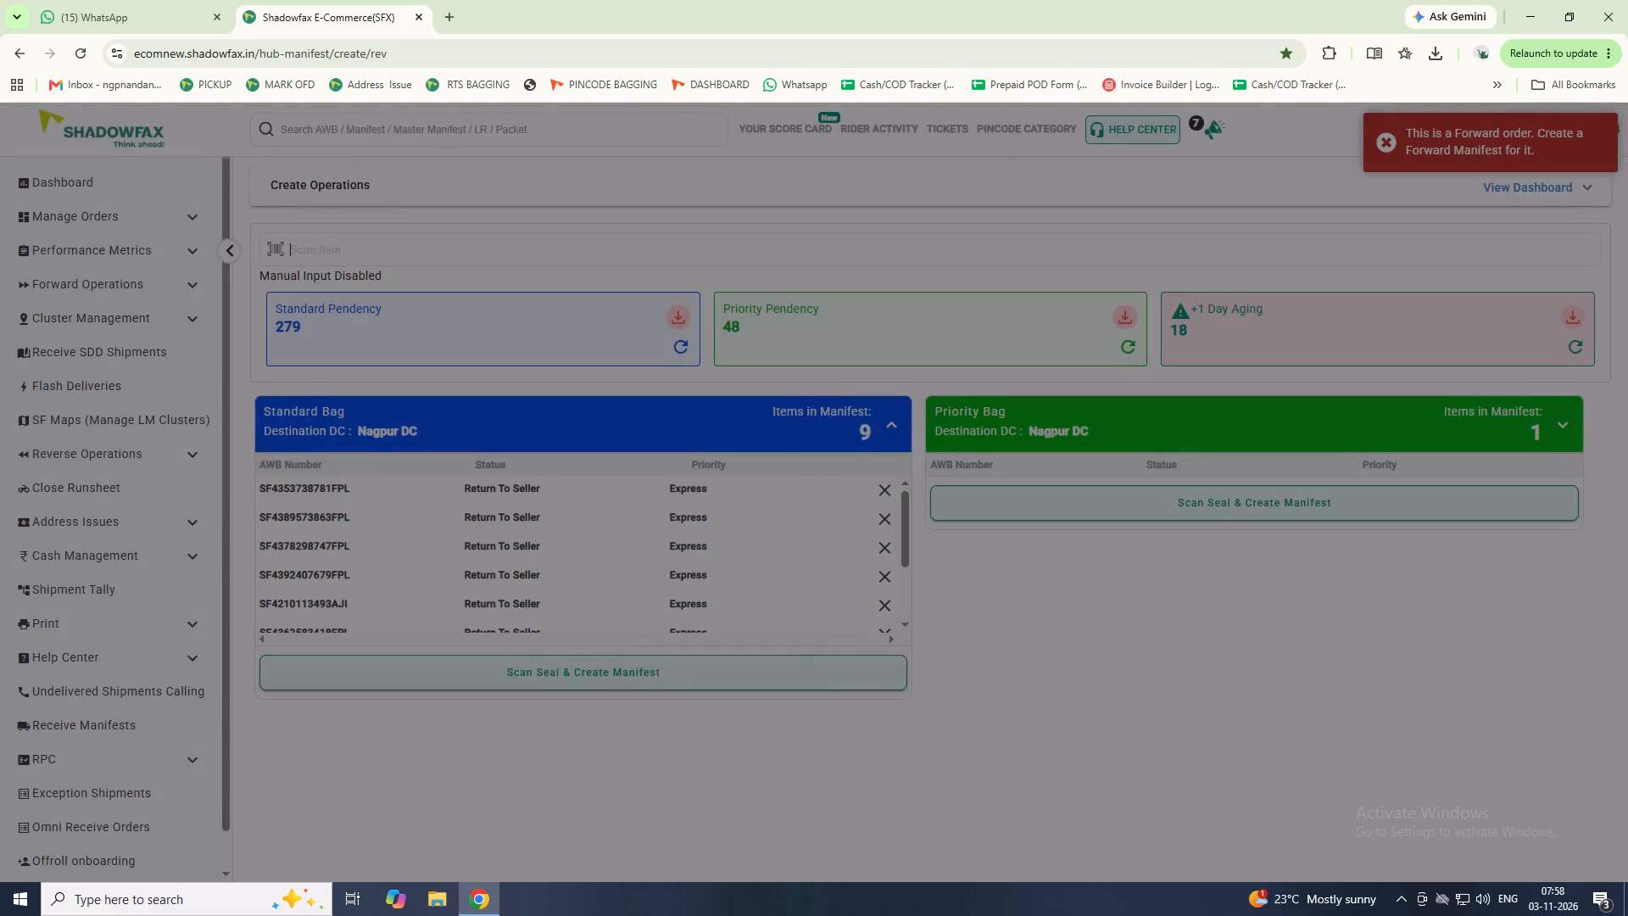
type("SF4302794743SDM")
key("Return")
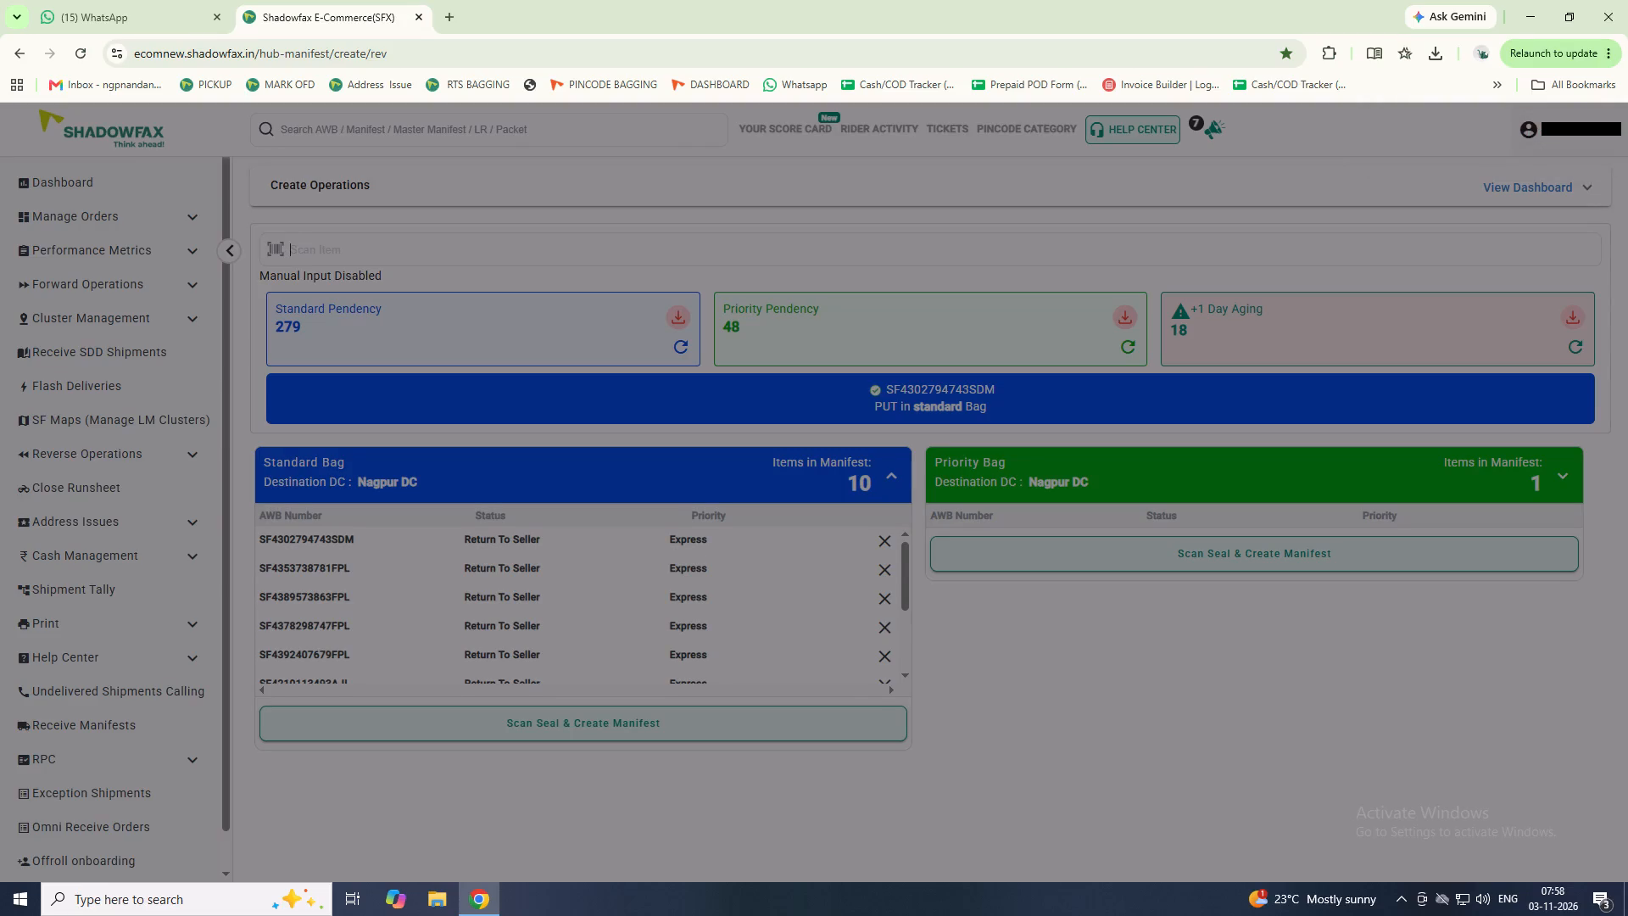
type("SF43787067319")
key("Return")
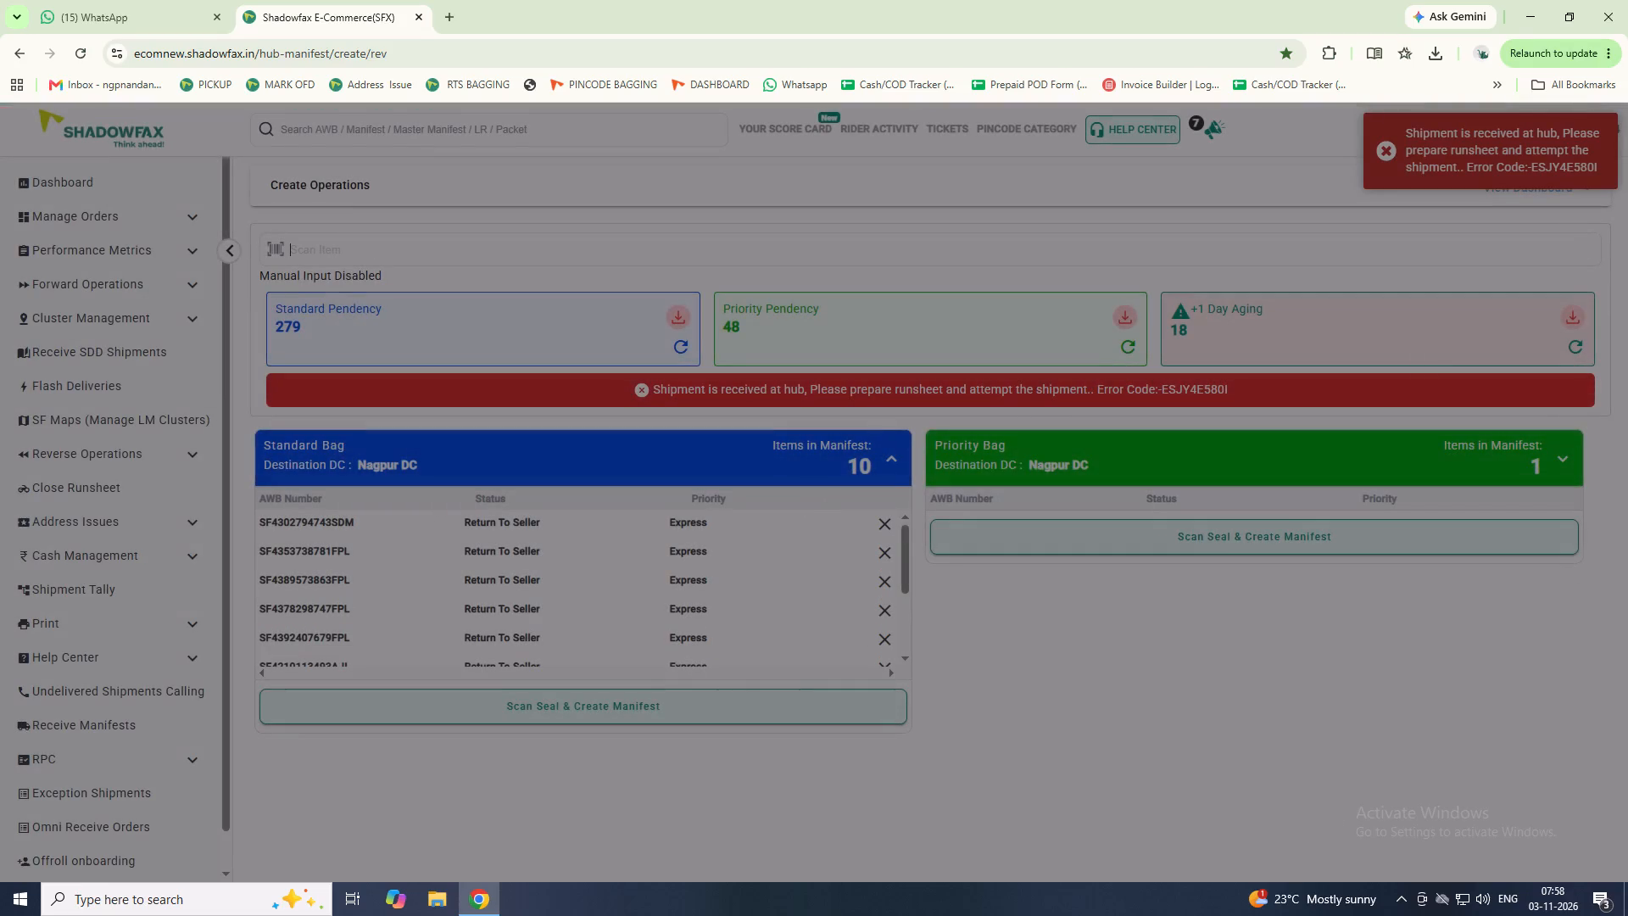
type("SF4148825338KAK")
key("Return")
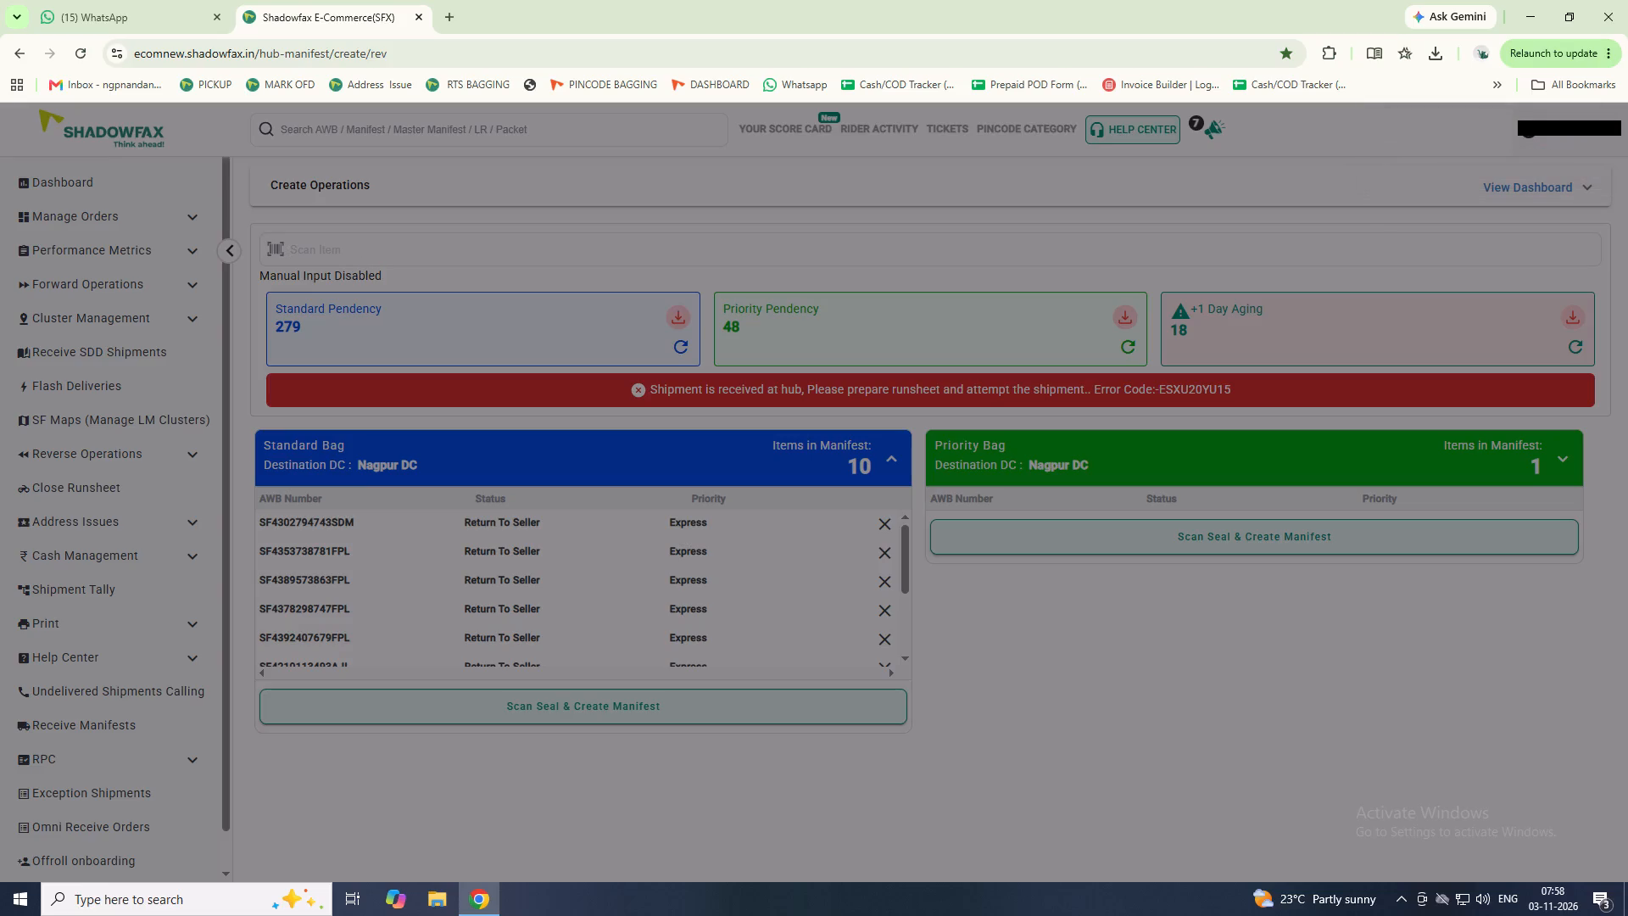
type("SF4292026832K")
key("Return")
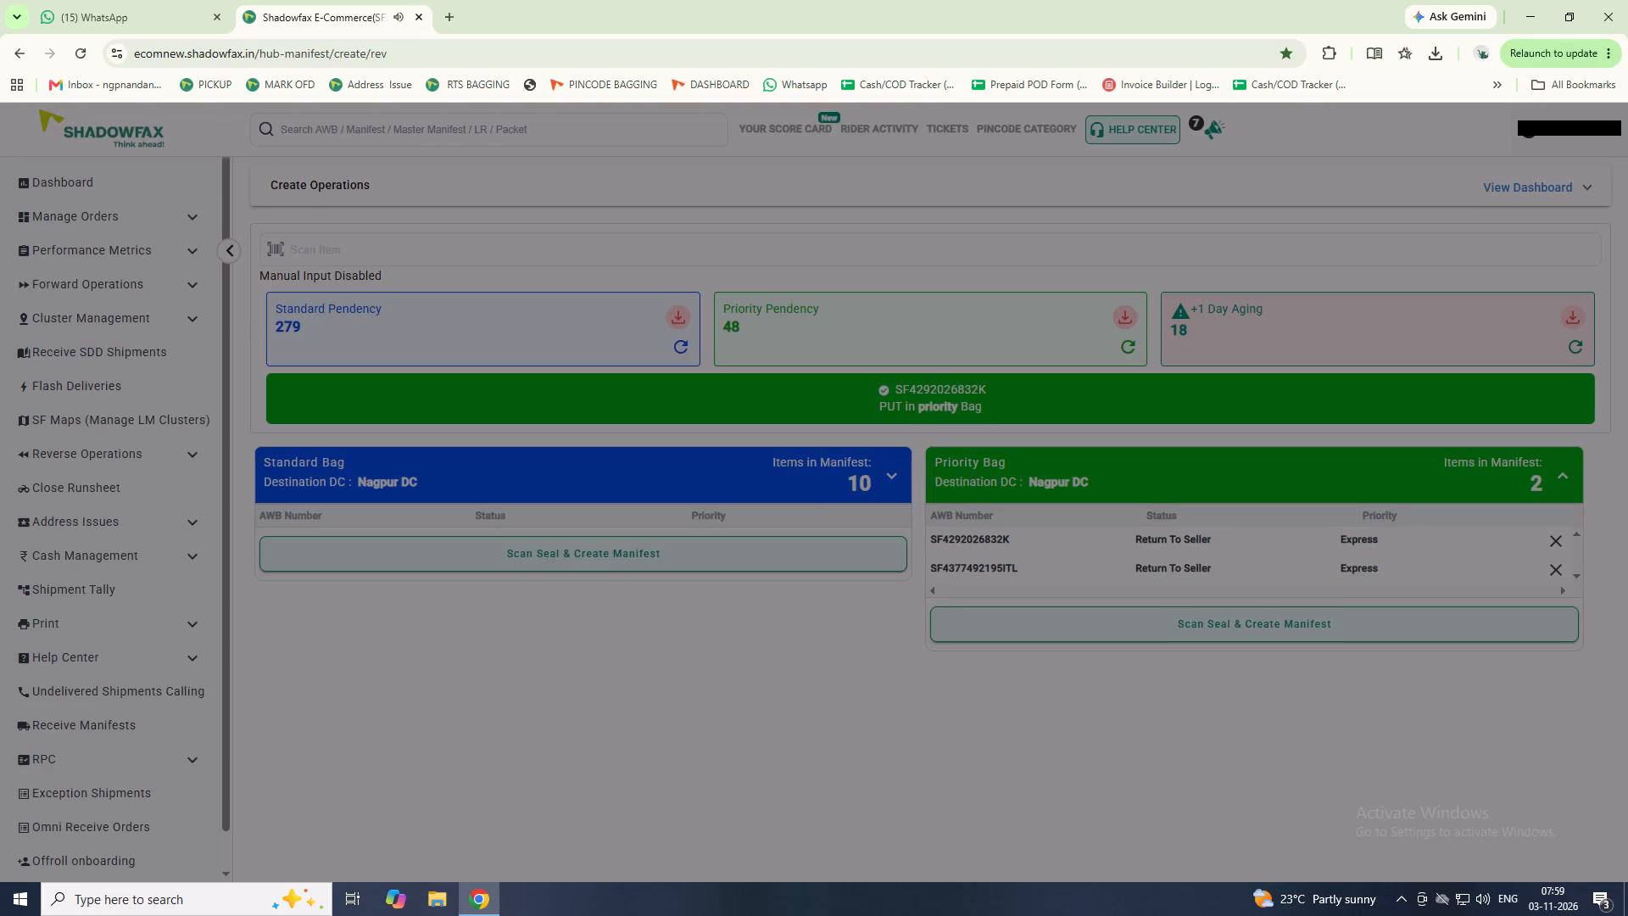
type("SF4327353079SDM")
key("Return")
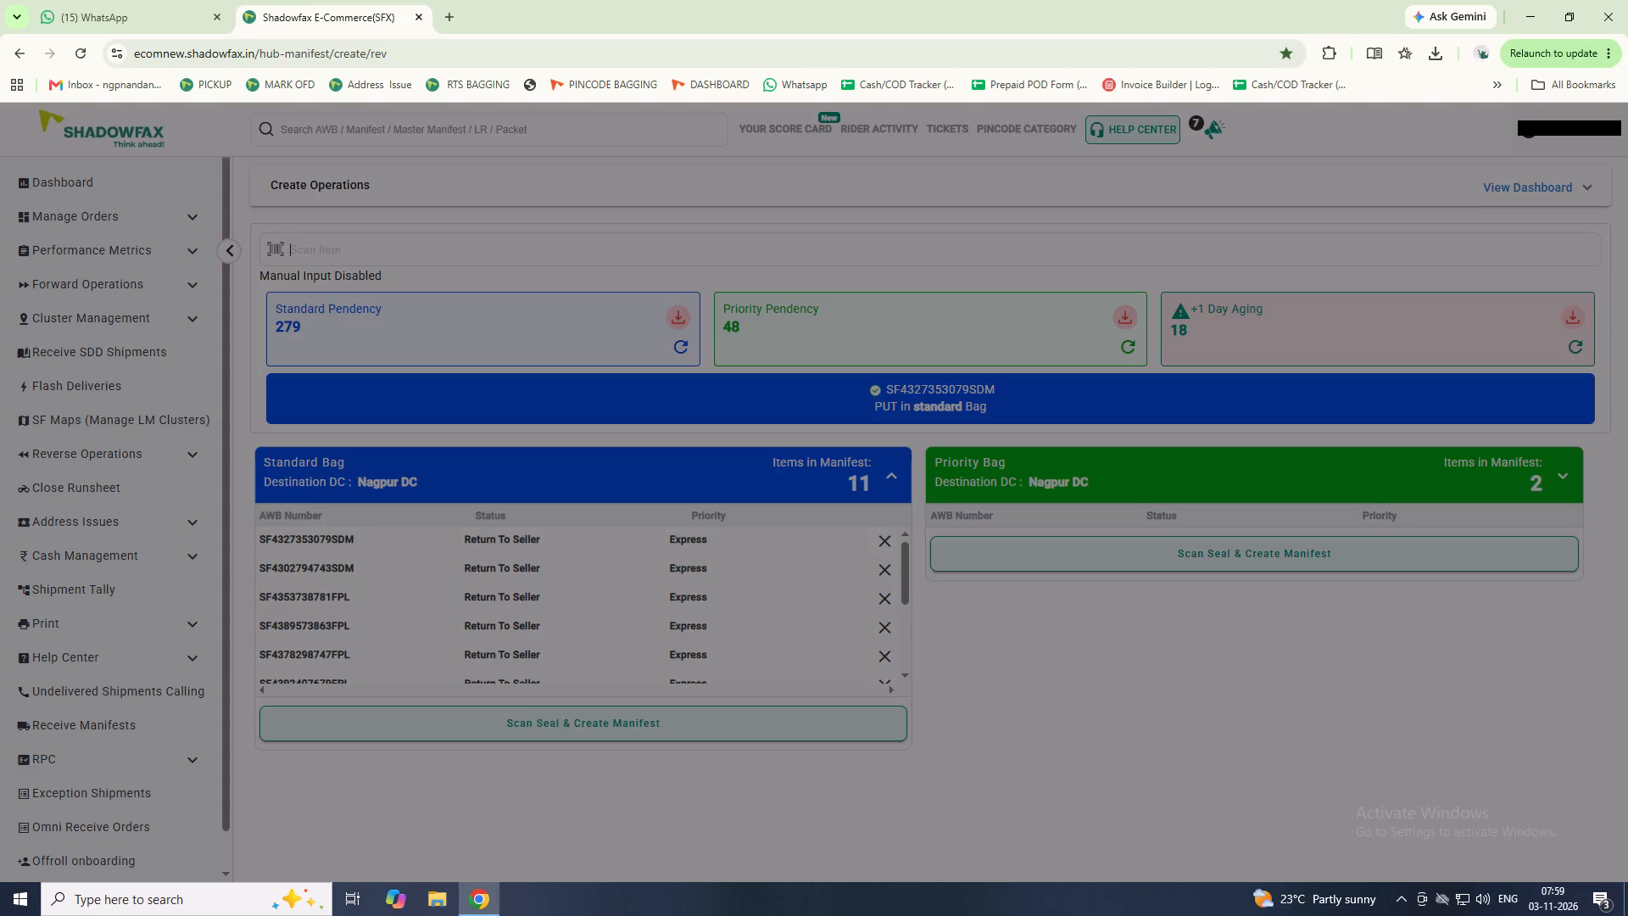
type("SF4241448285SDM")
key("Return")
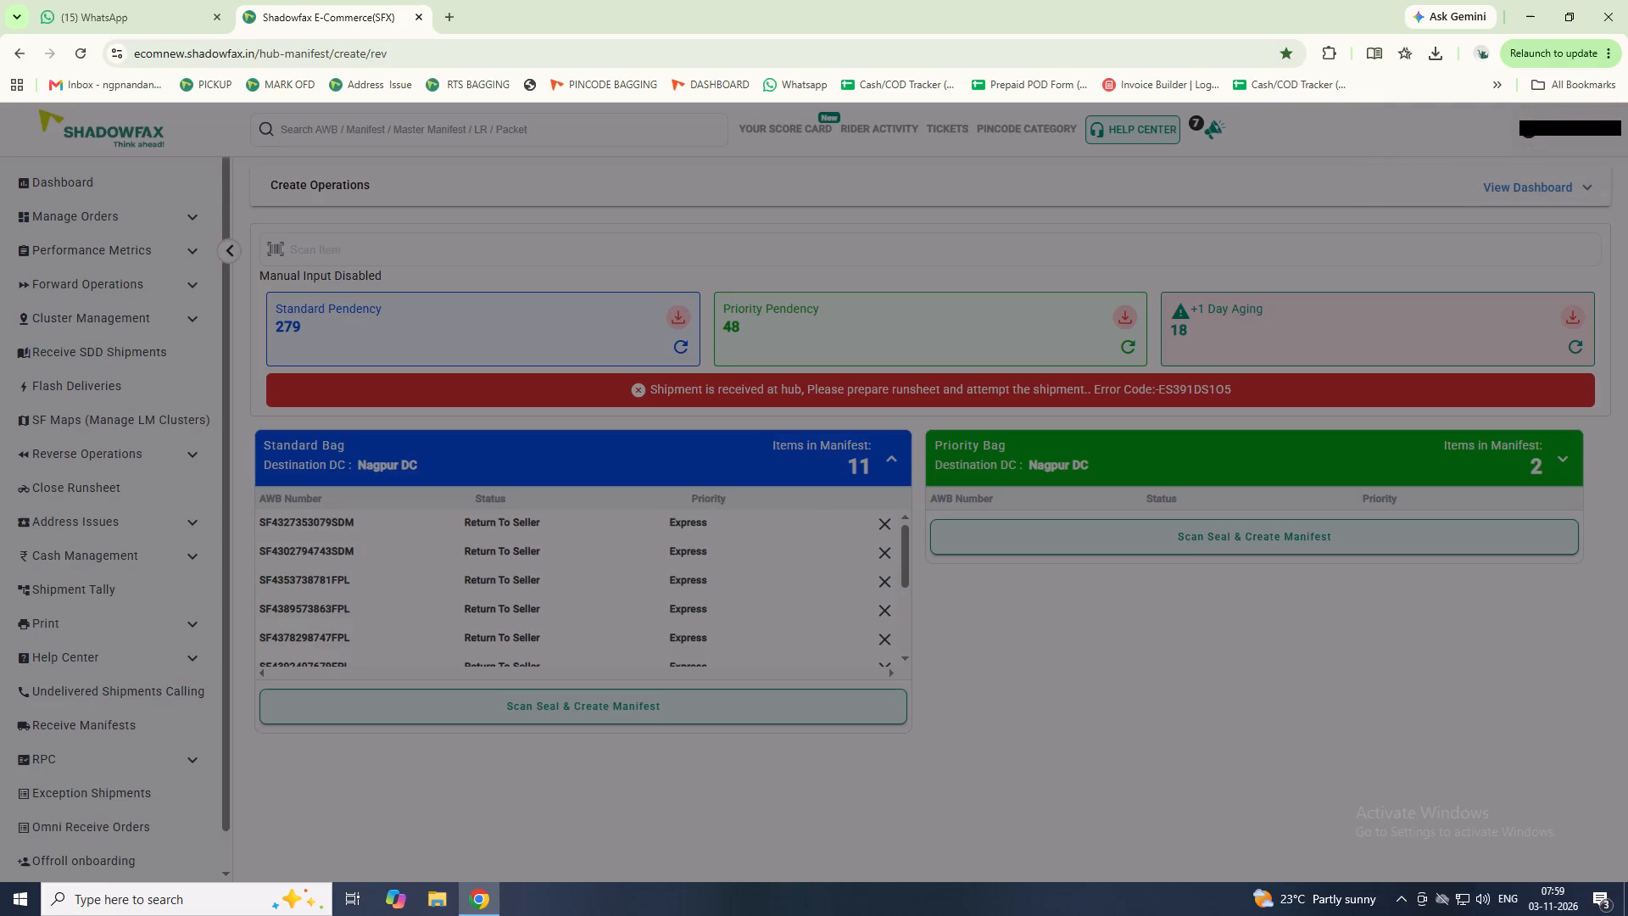
Create the Standard Bag manifest for Nagpur DC with blue seal HDRV14293212.
double_click(683, 730)
left_click(688, 712)
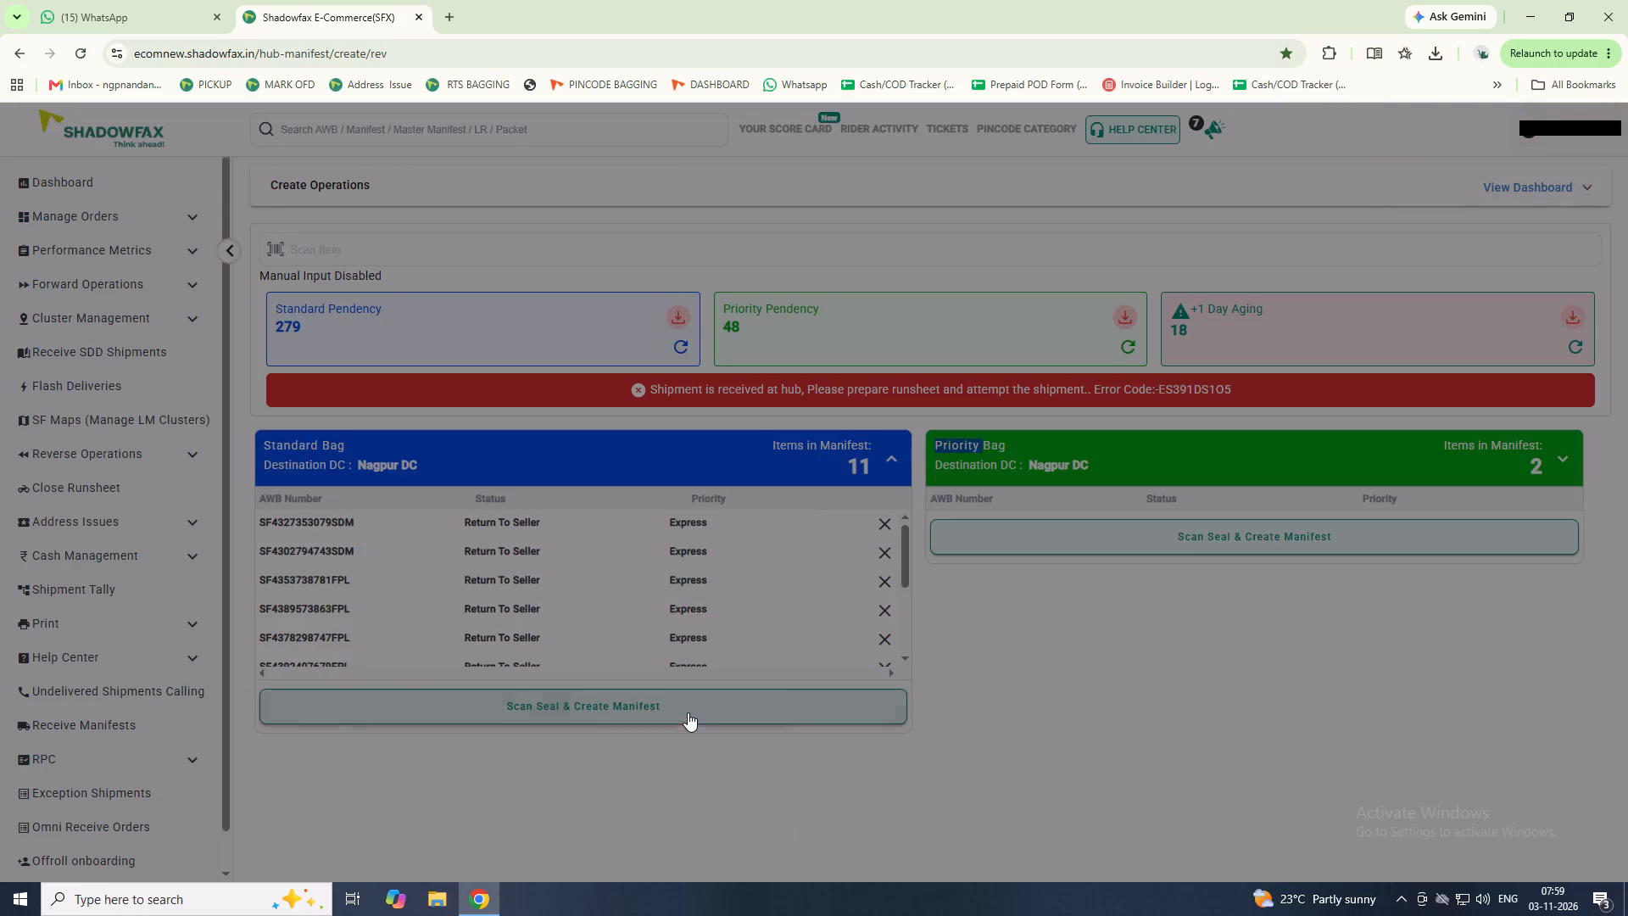
double_click(721, 537)
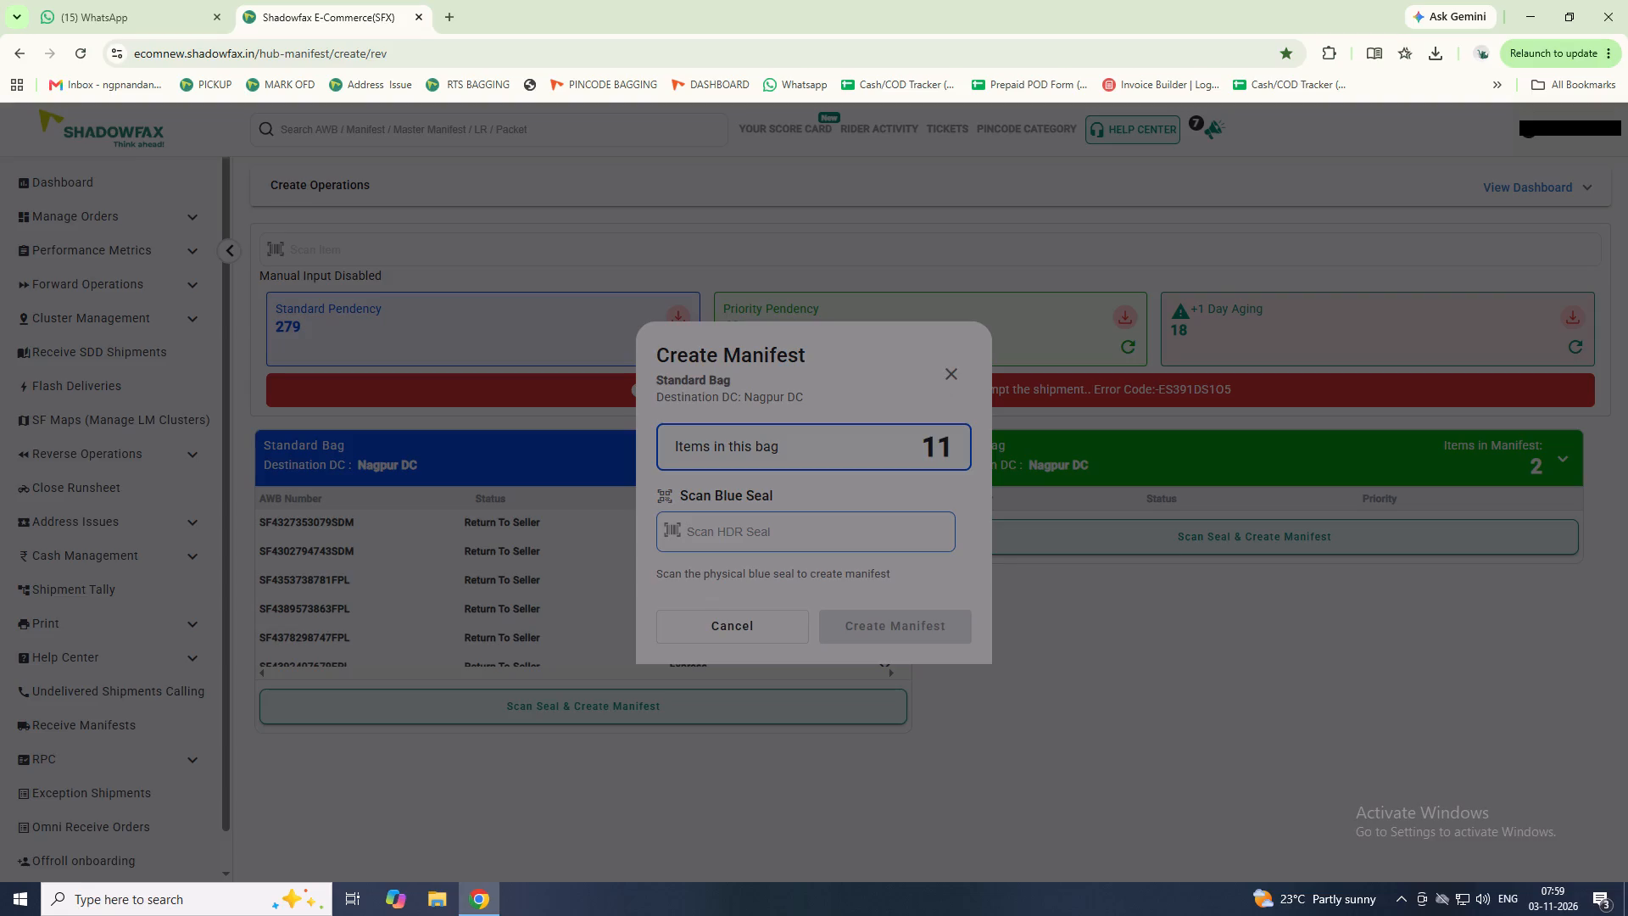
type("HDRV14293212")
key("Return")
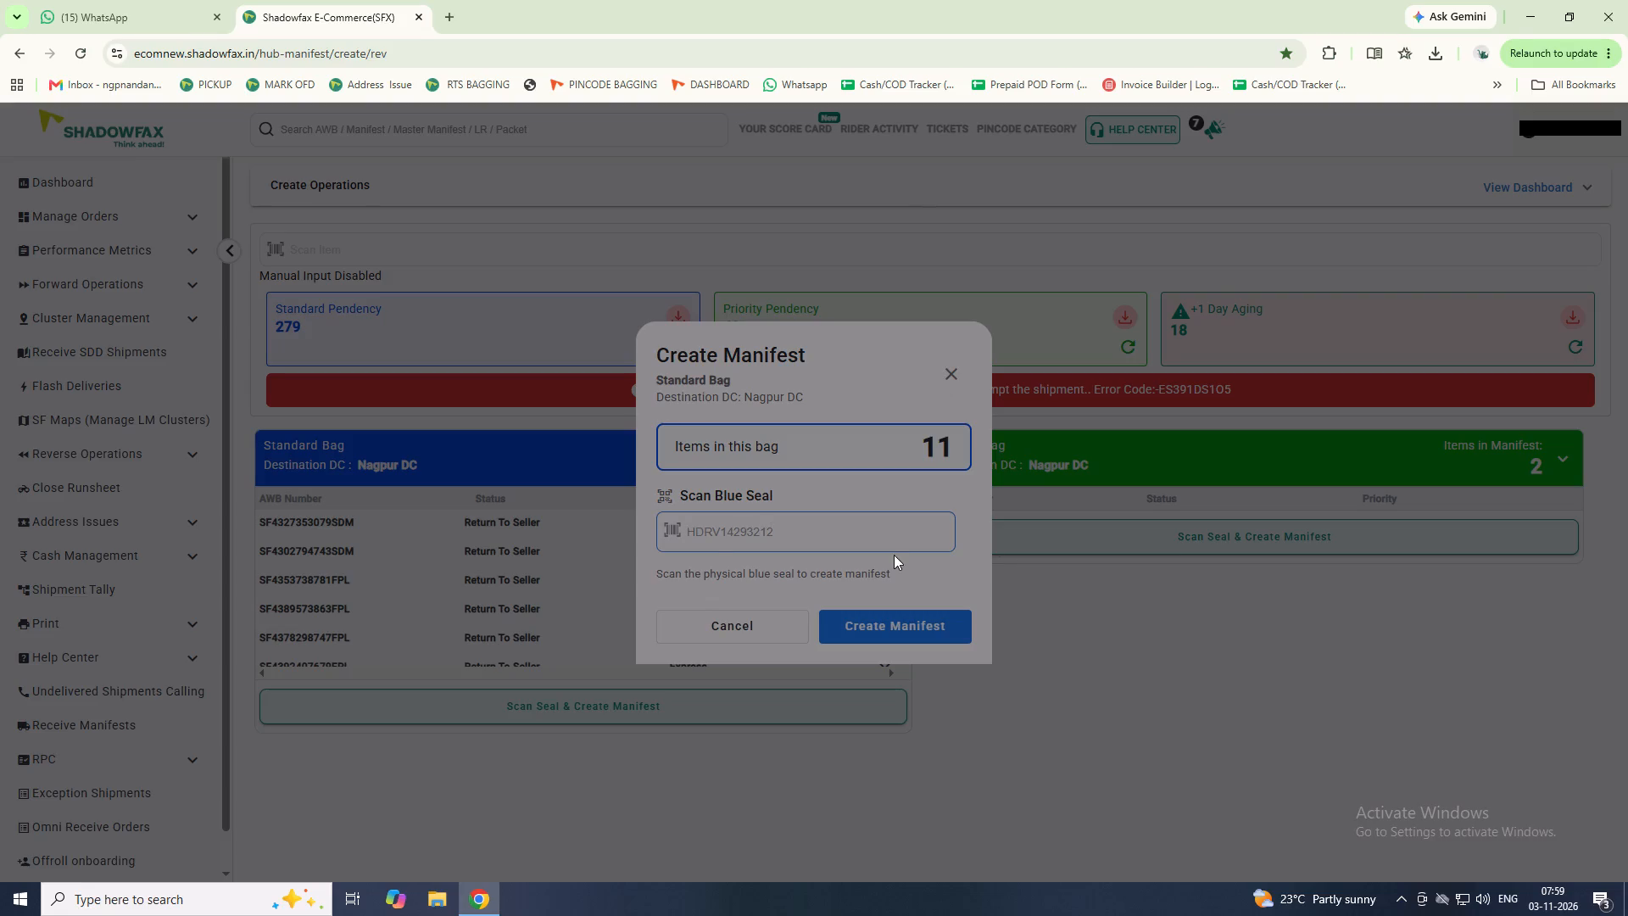
left_click(923, 628)
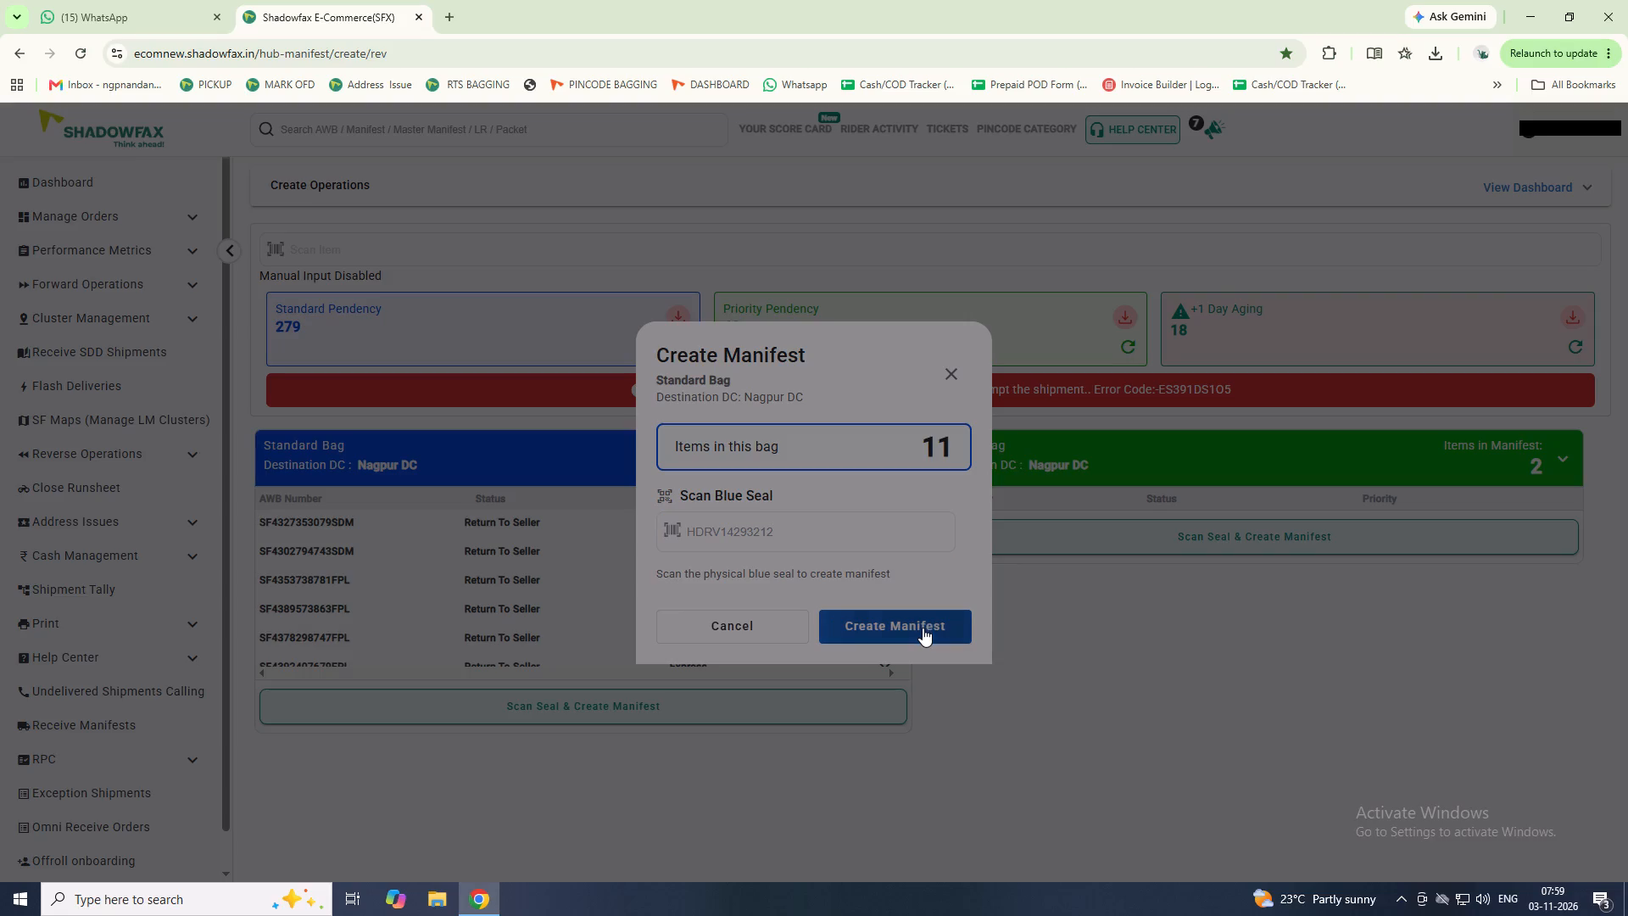
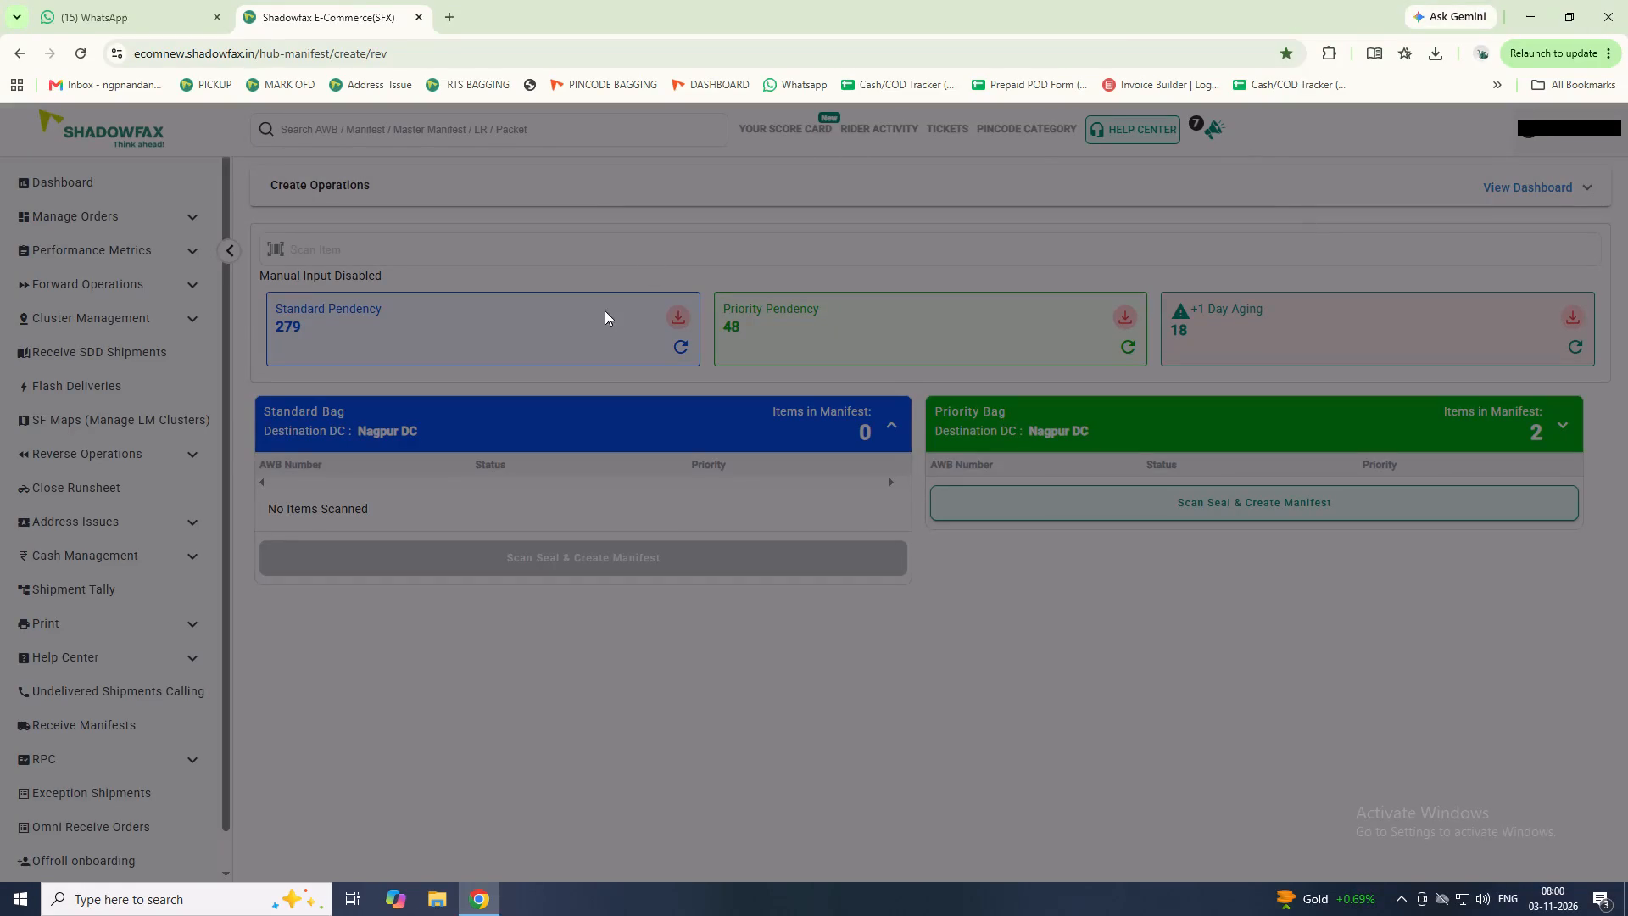
left_click(596, 260)
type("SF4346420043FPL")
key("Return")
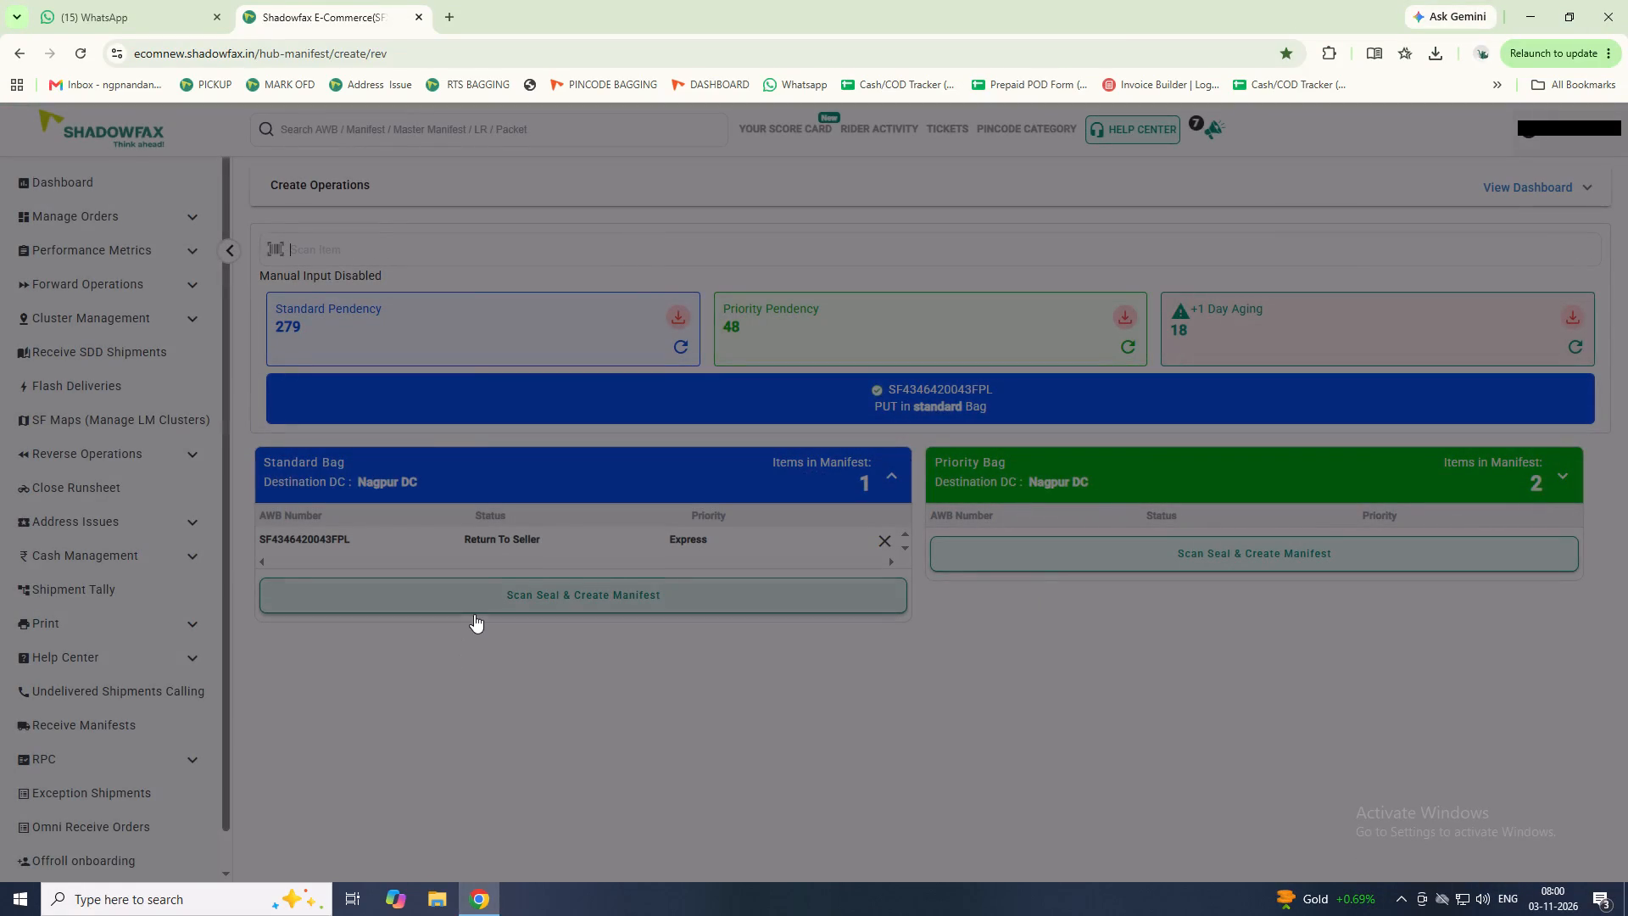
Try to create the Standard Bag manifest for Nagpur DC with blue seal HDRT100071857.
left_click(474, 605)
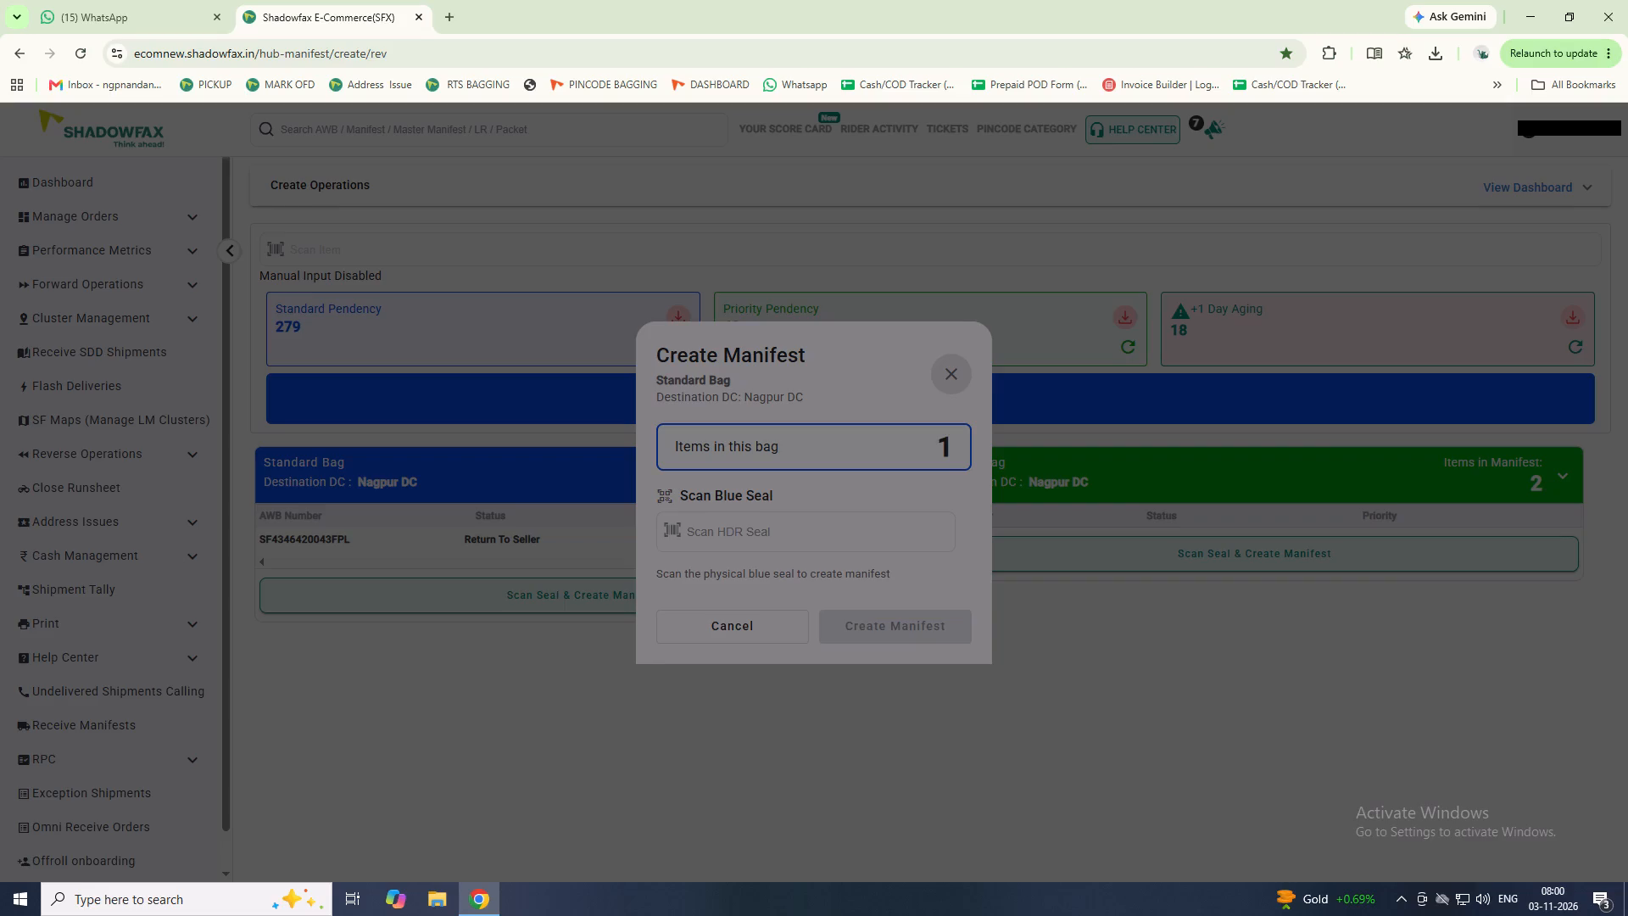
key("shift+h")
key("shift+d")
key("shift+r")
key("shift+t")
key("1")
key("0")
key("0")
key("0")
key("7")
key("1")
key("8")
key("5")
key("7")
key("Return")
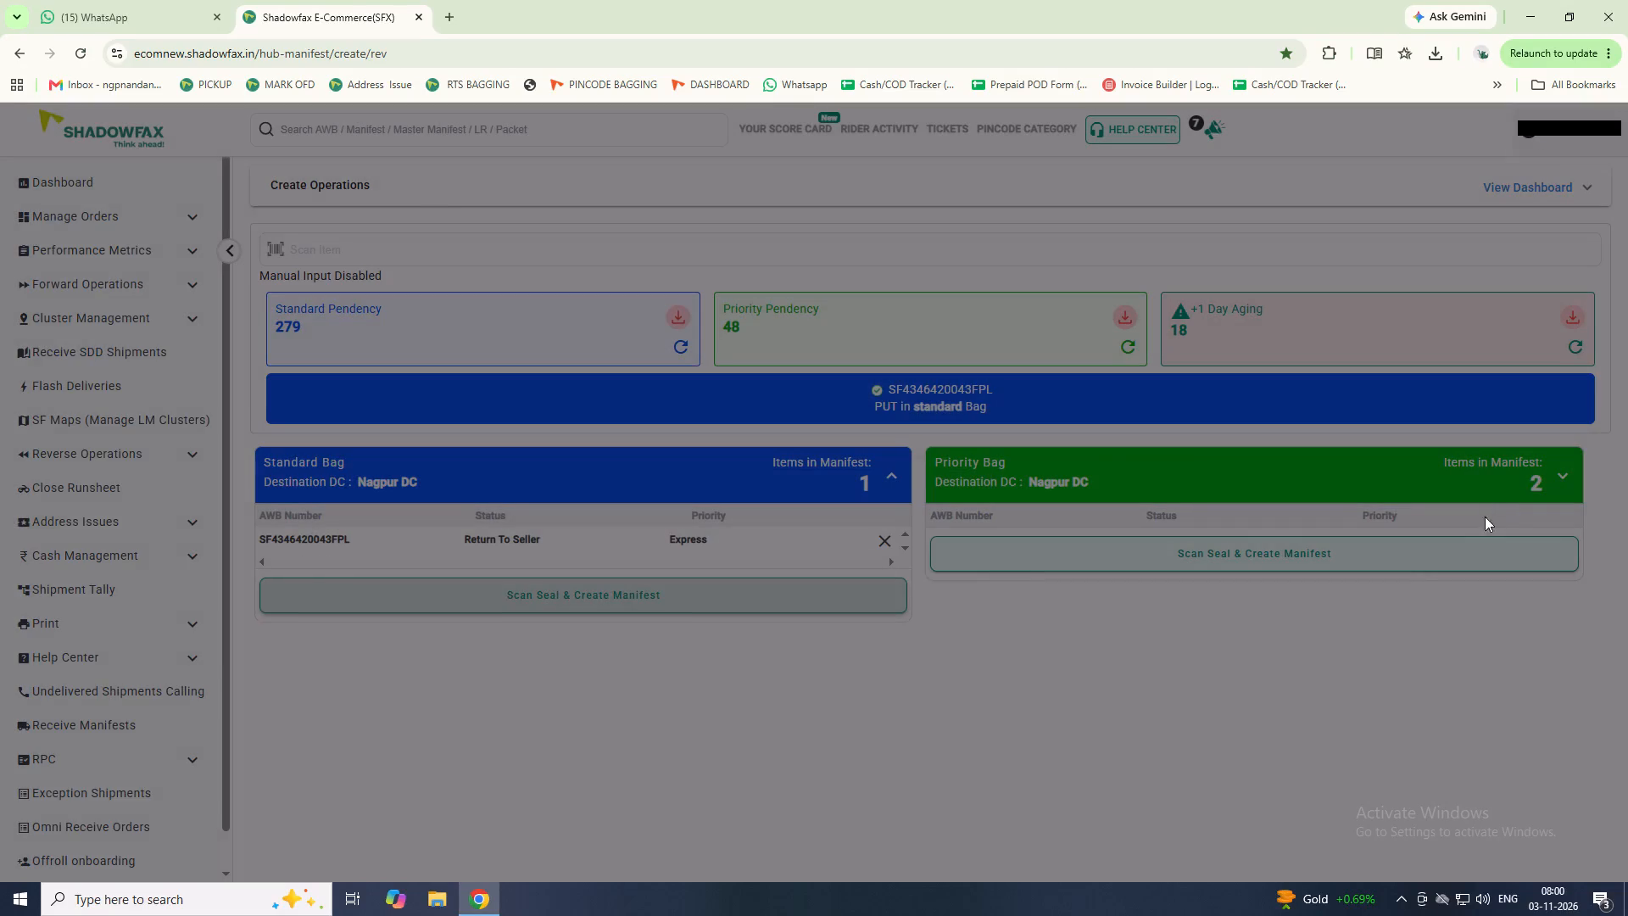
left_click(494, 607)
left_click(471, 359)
left_click(466, 271)
left_click(479, 237)
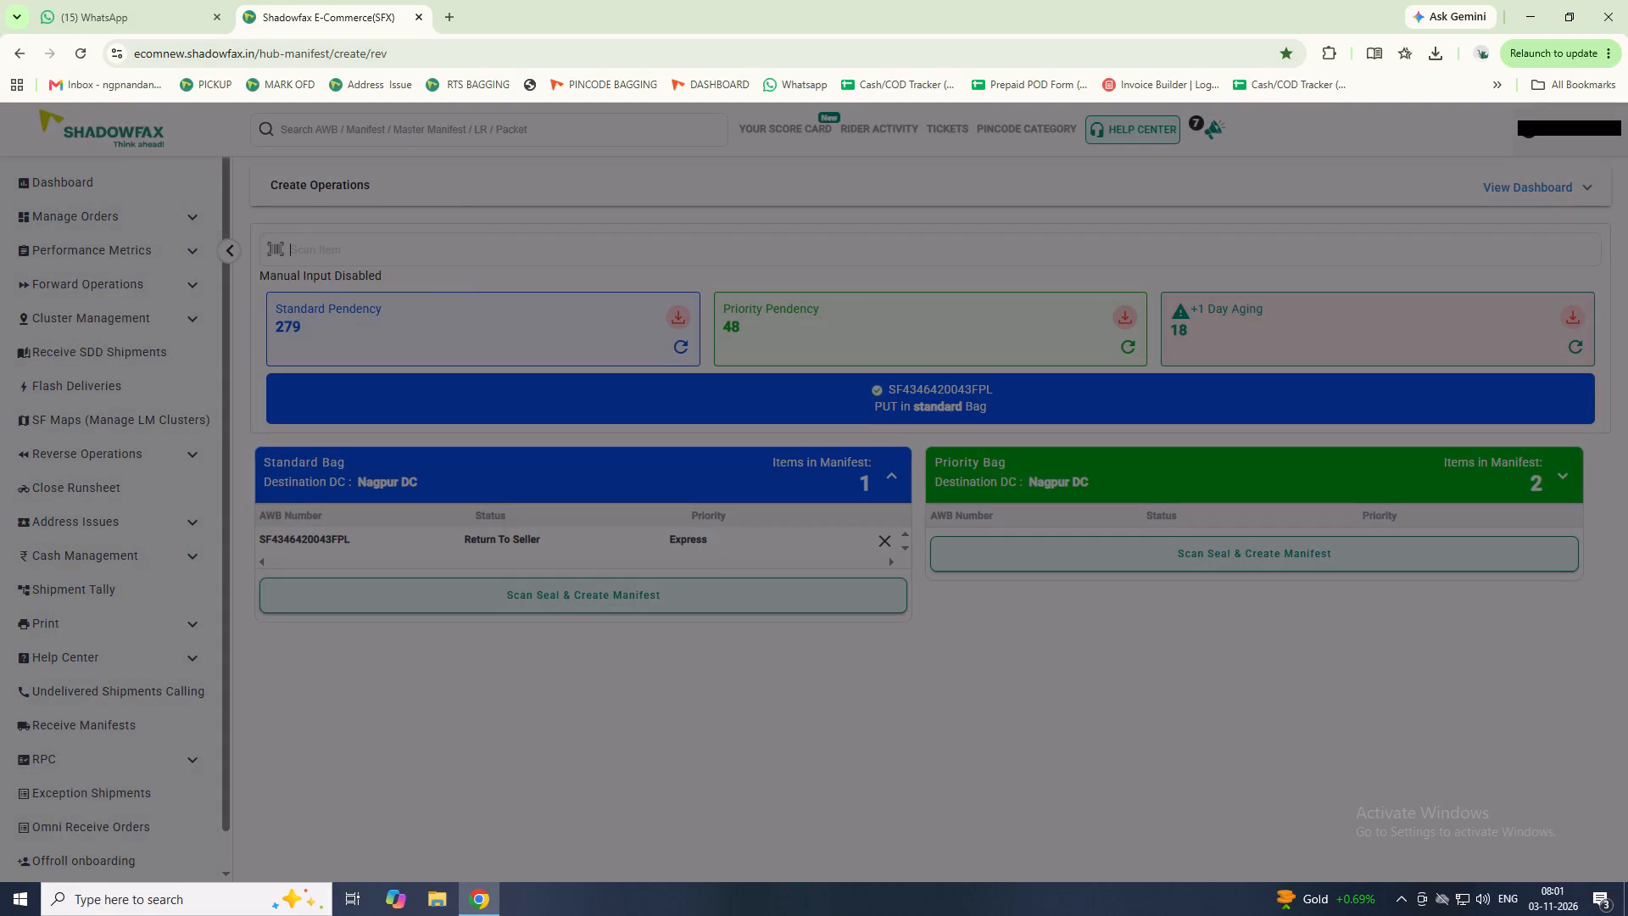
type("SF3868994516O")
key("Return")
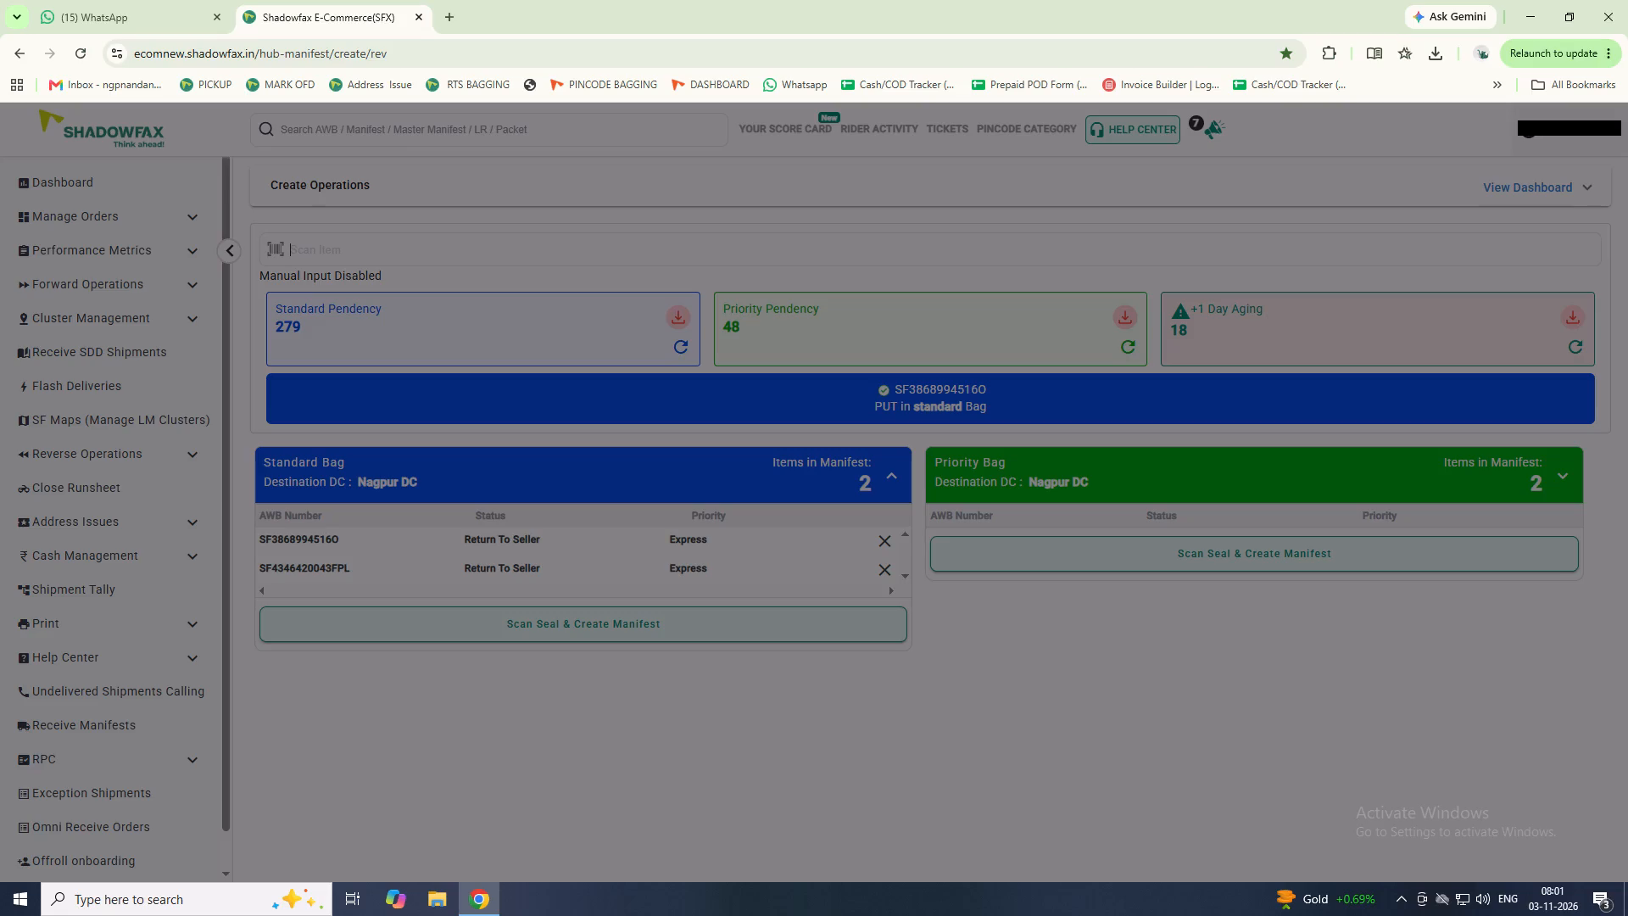
Create the Standard Bag manifest for Nagpur DC with blue seal HDRT100071857.
left_click(470, 617)
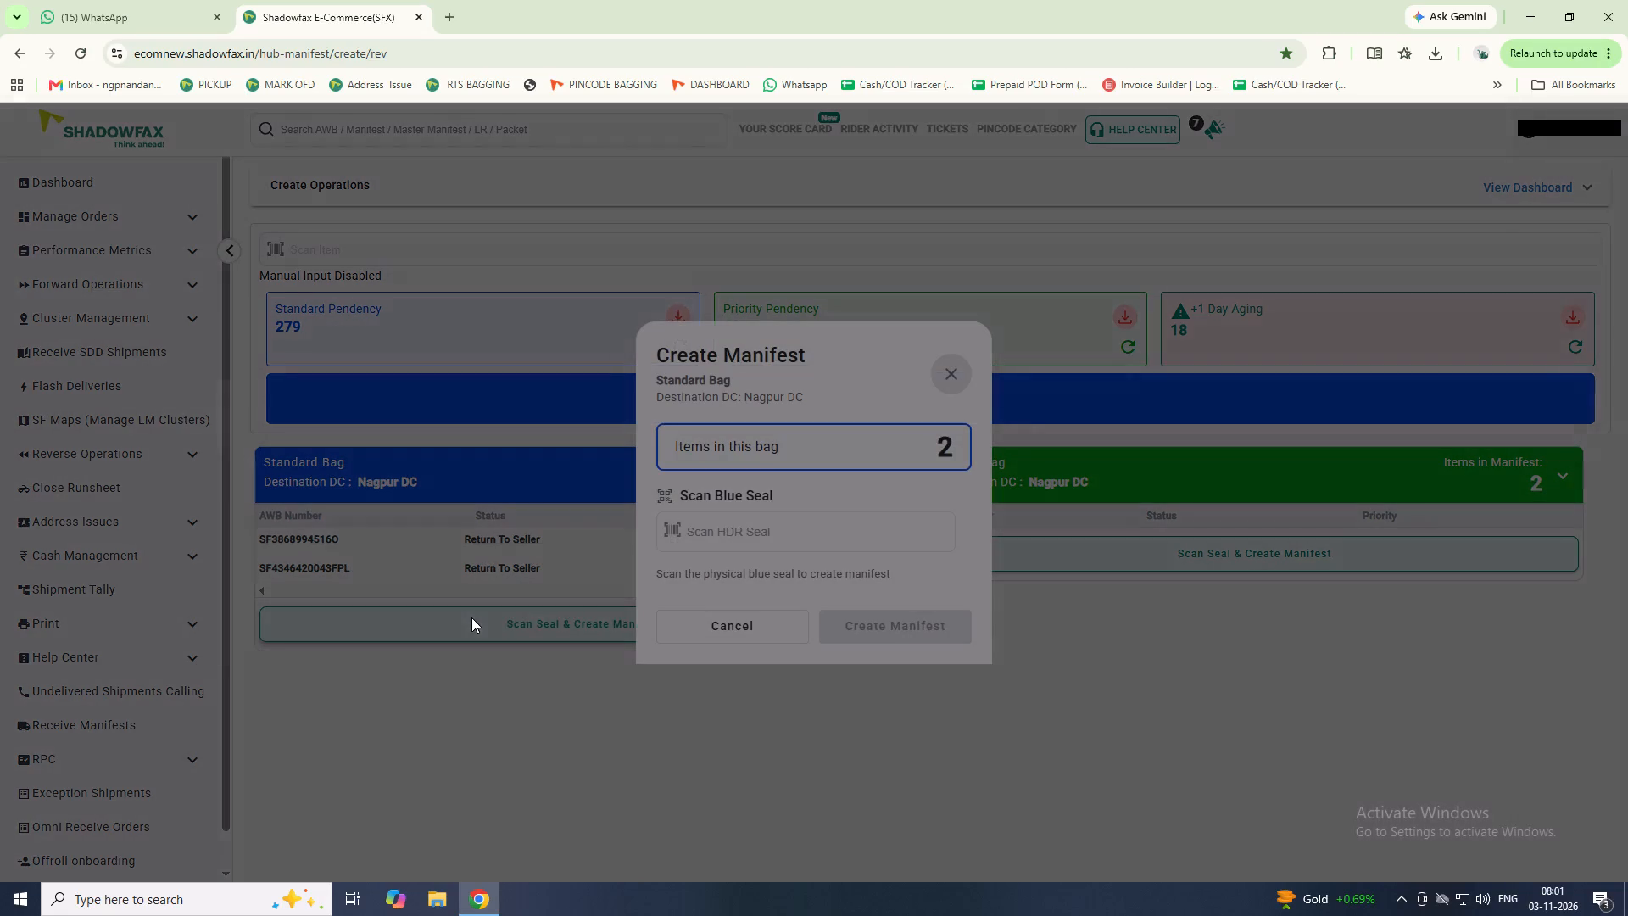
left_click(739, 514)
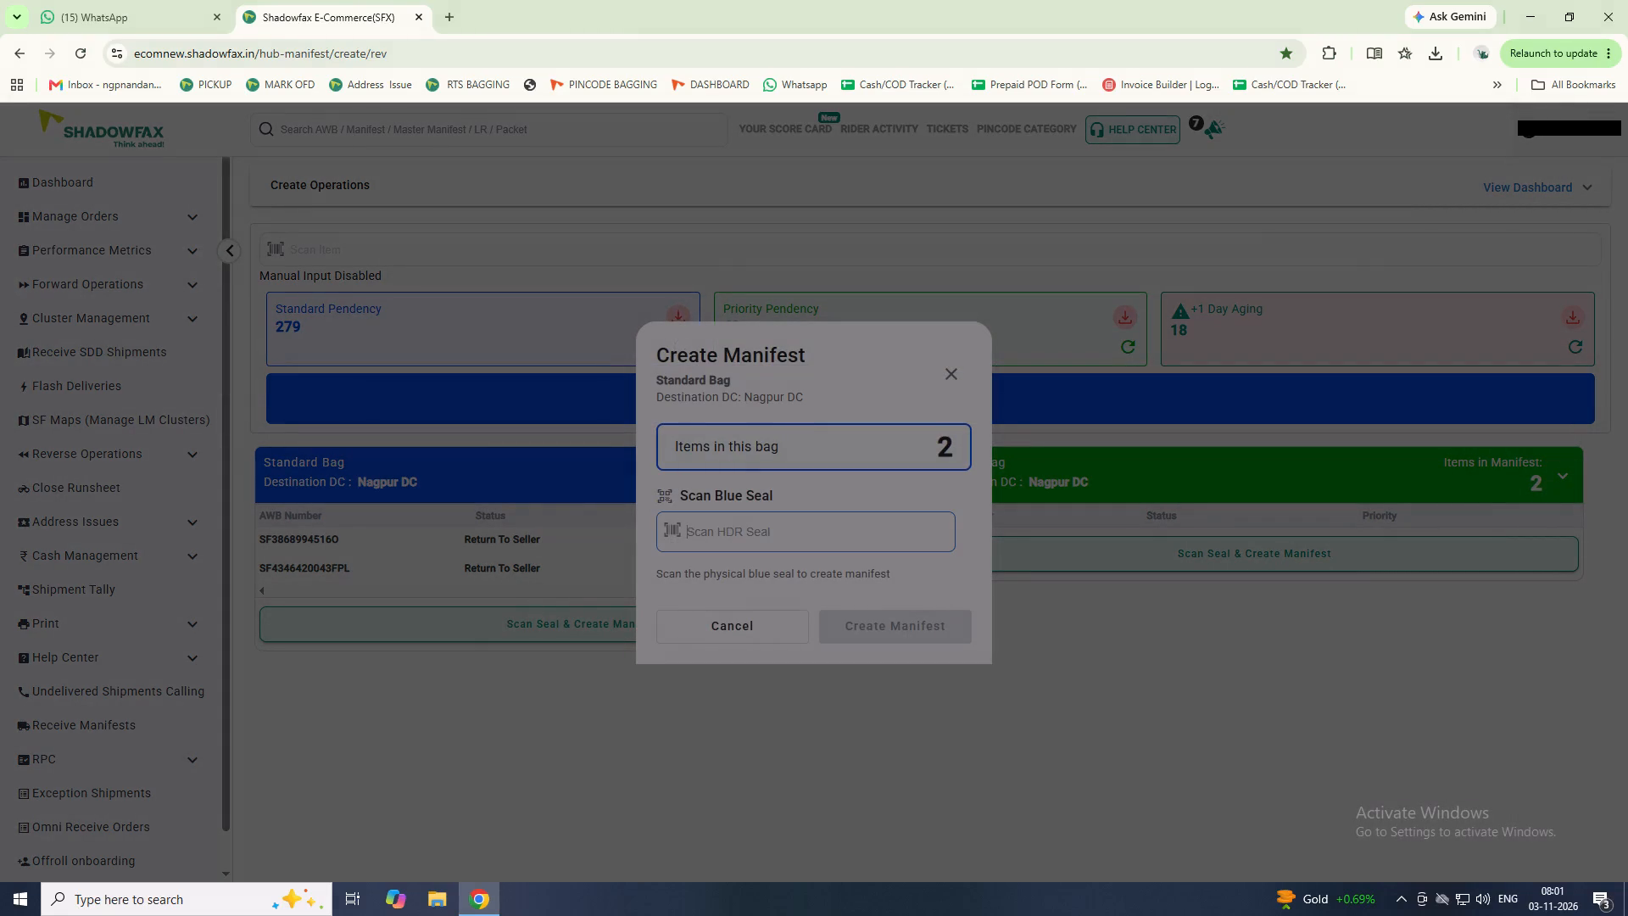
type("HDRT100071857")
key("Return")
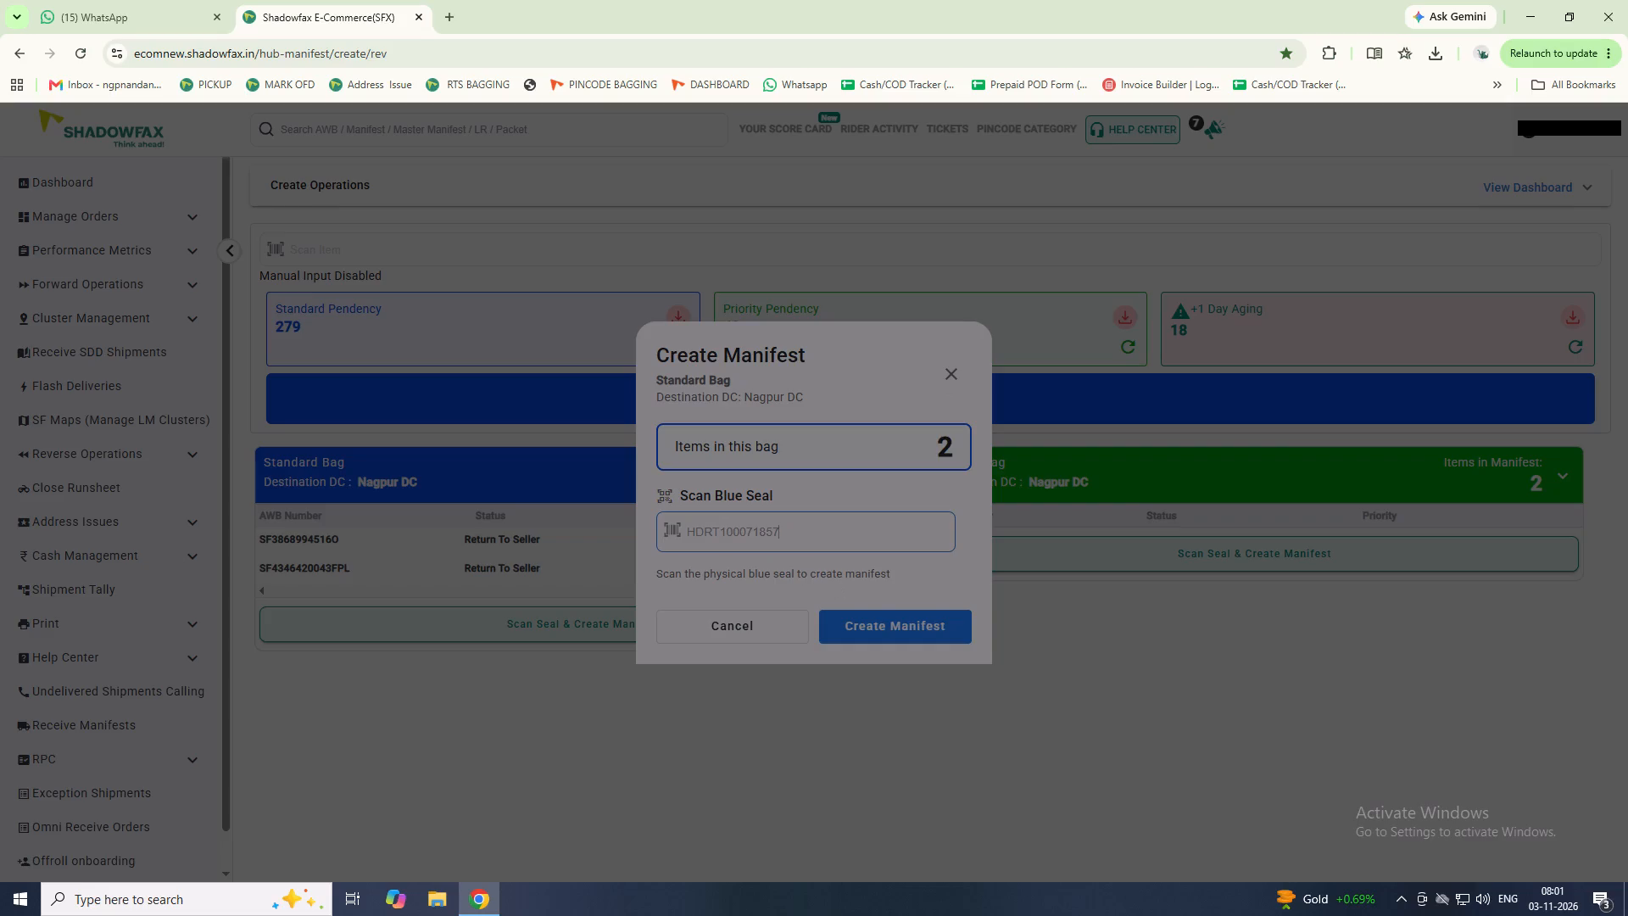
left_click(865, 618)
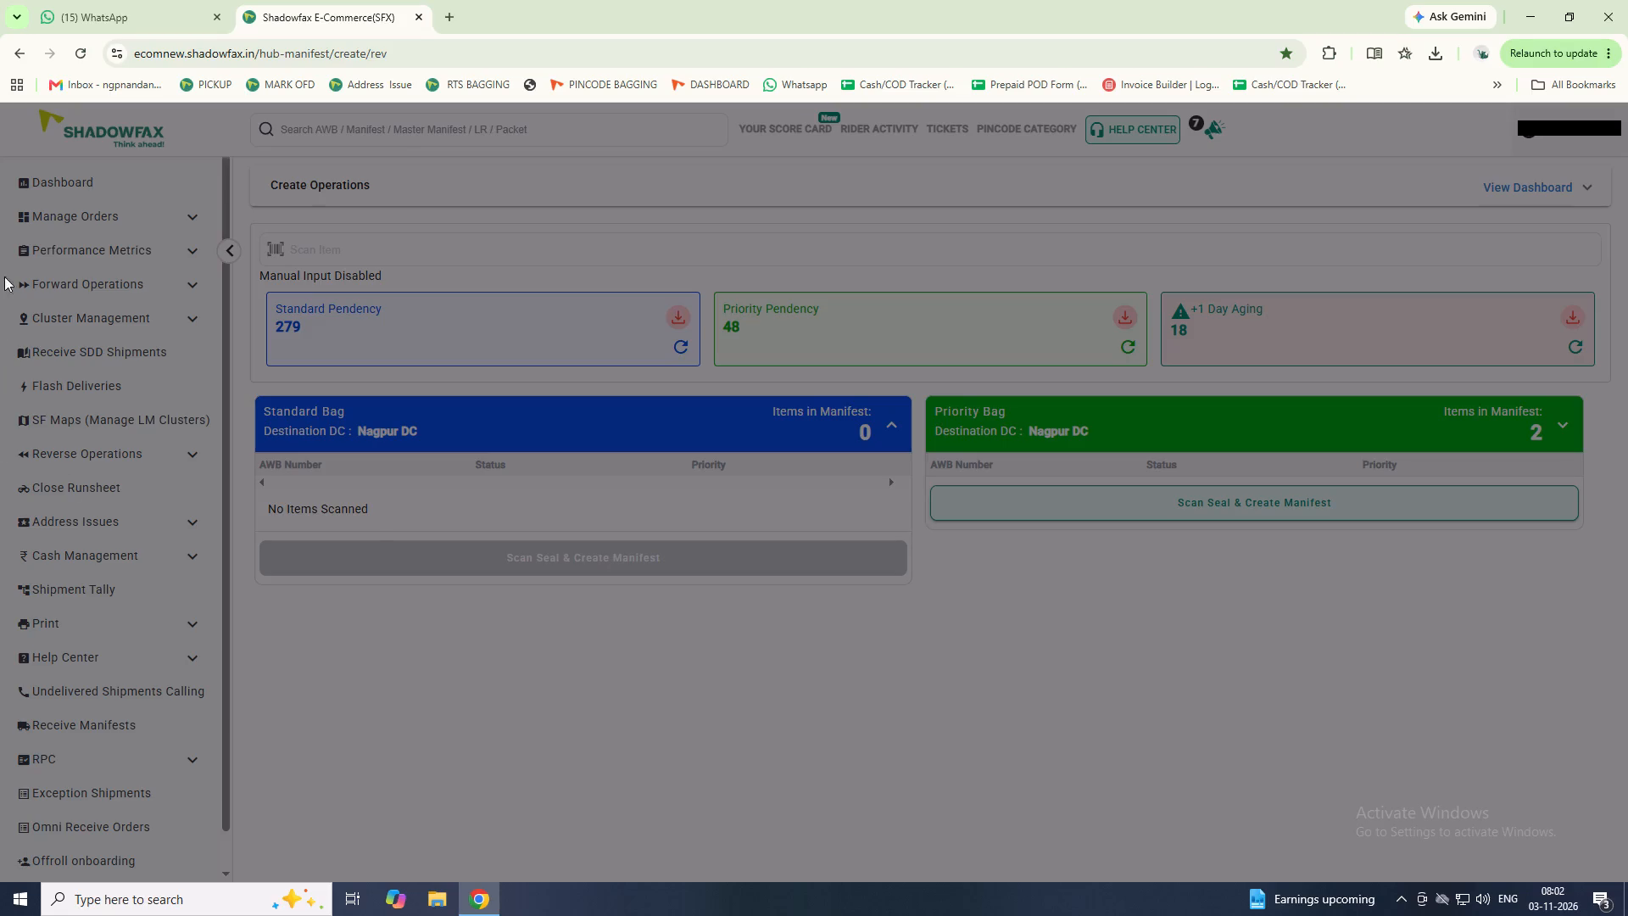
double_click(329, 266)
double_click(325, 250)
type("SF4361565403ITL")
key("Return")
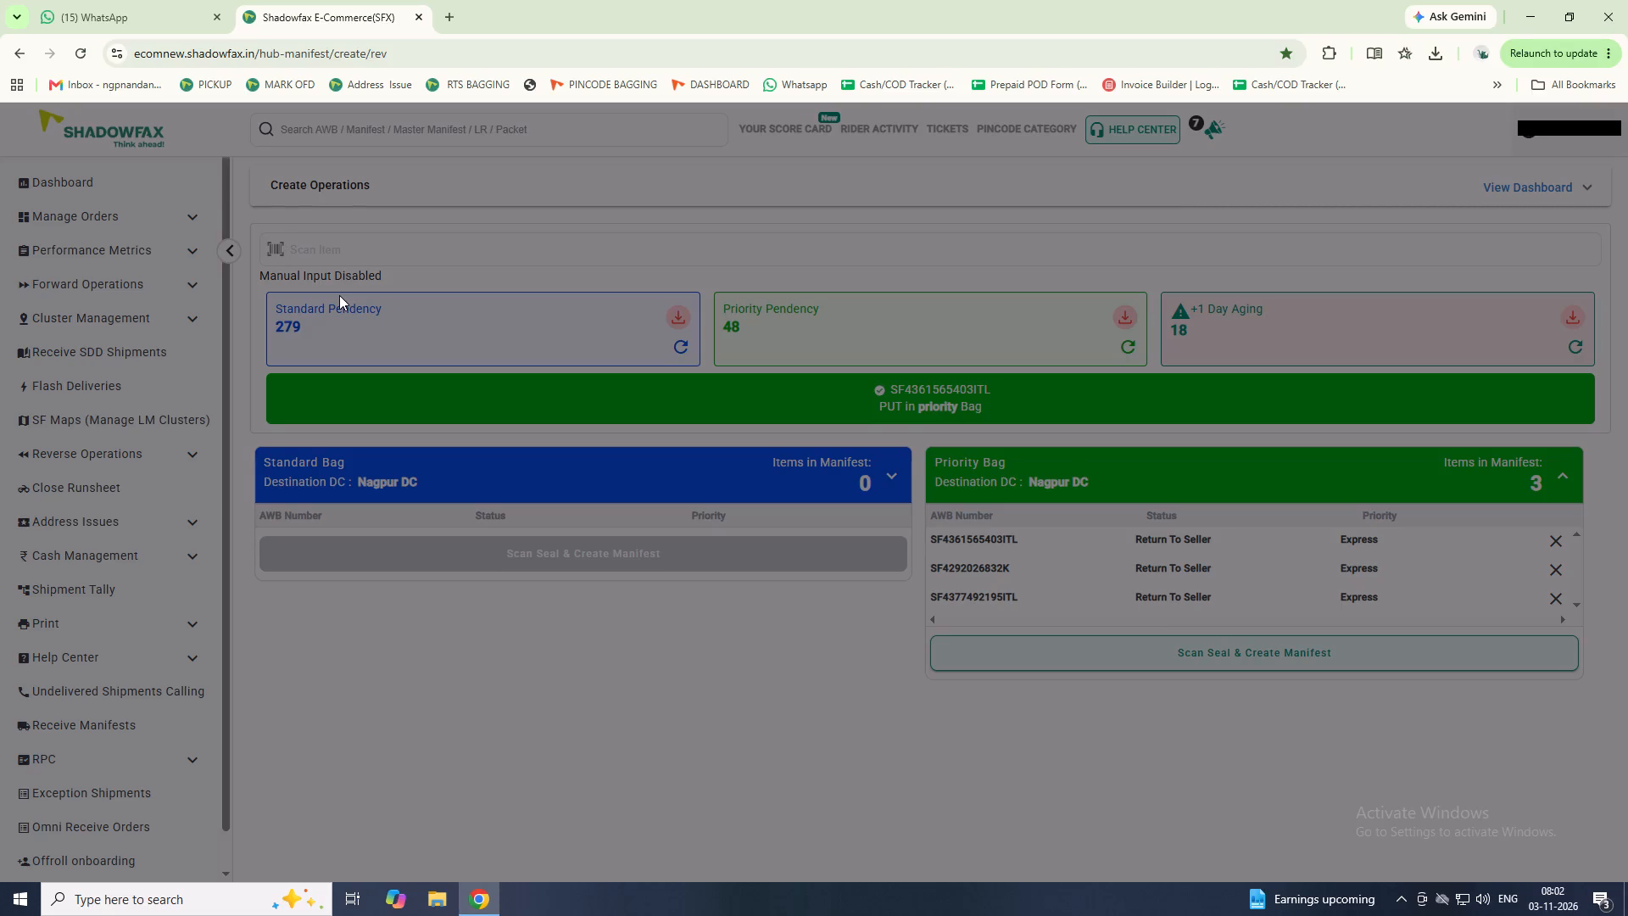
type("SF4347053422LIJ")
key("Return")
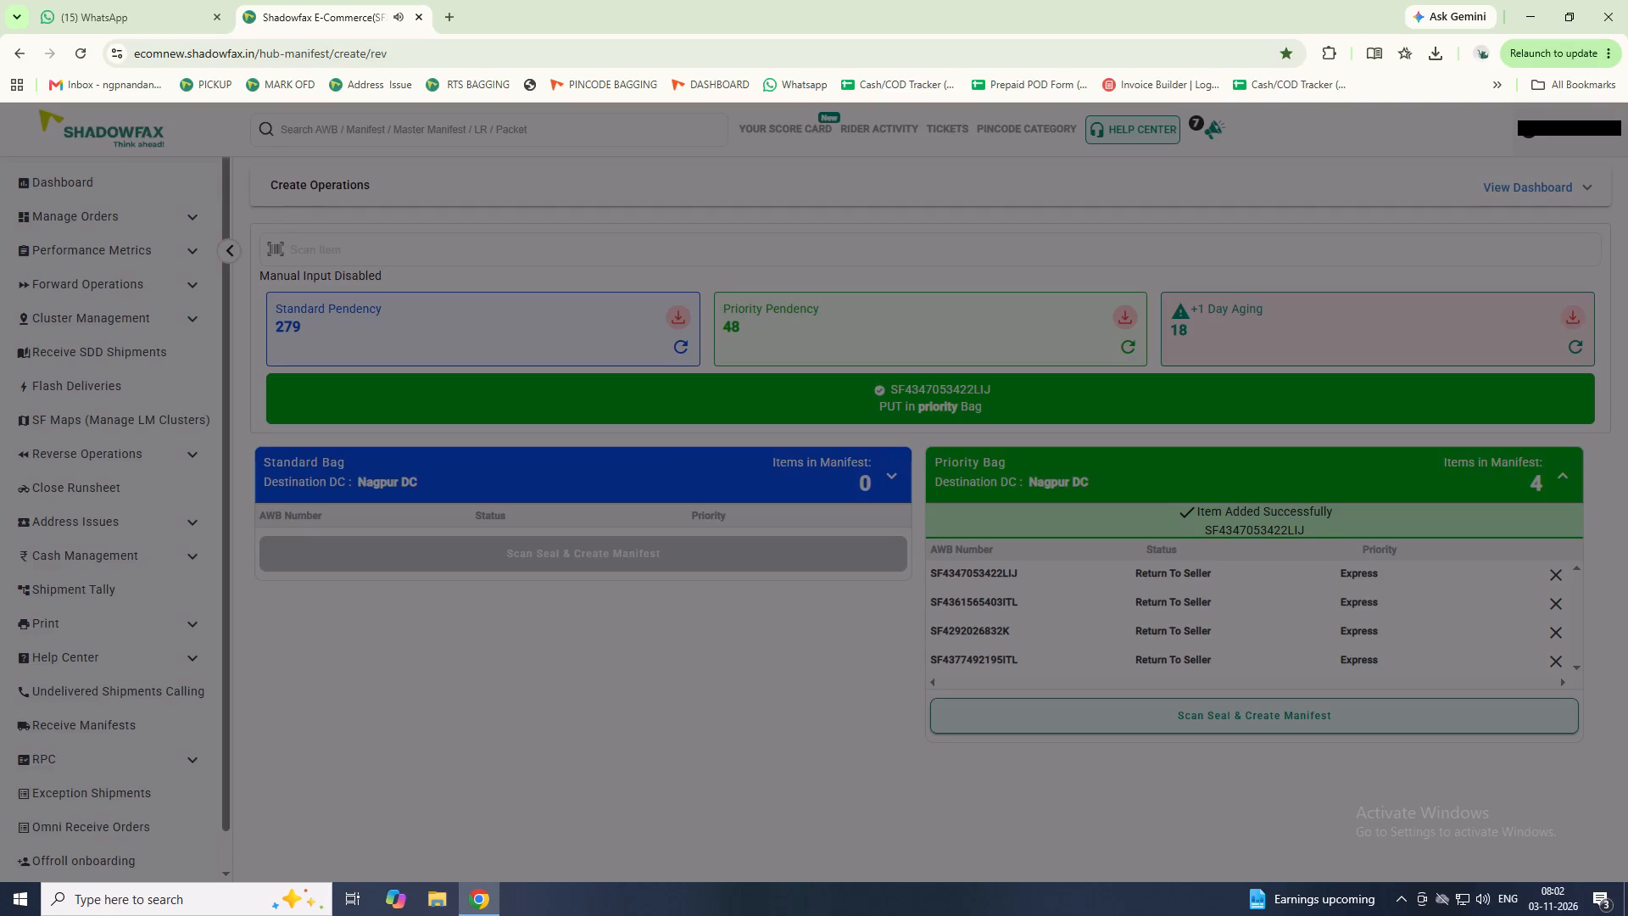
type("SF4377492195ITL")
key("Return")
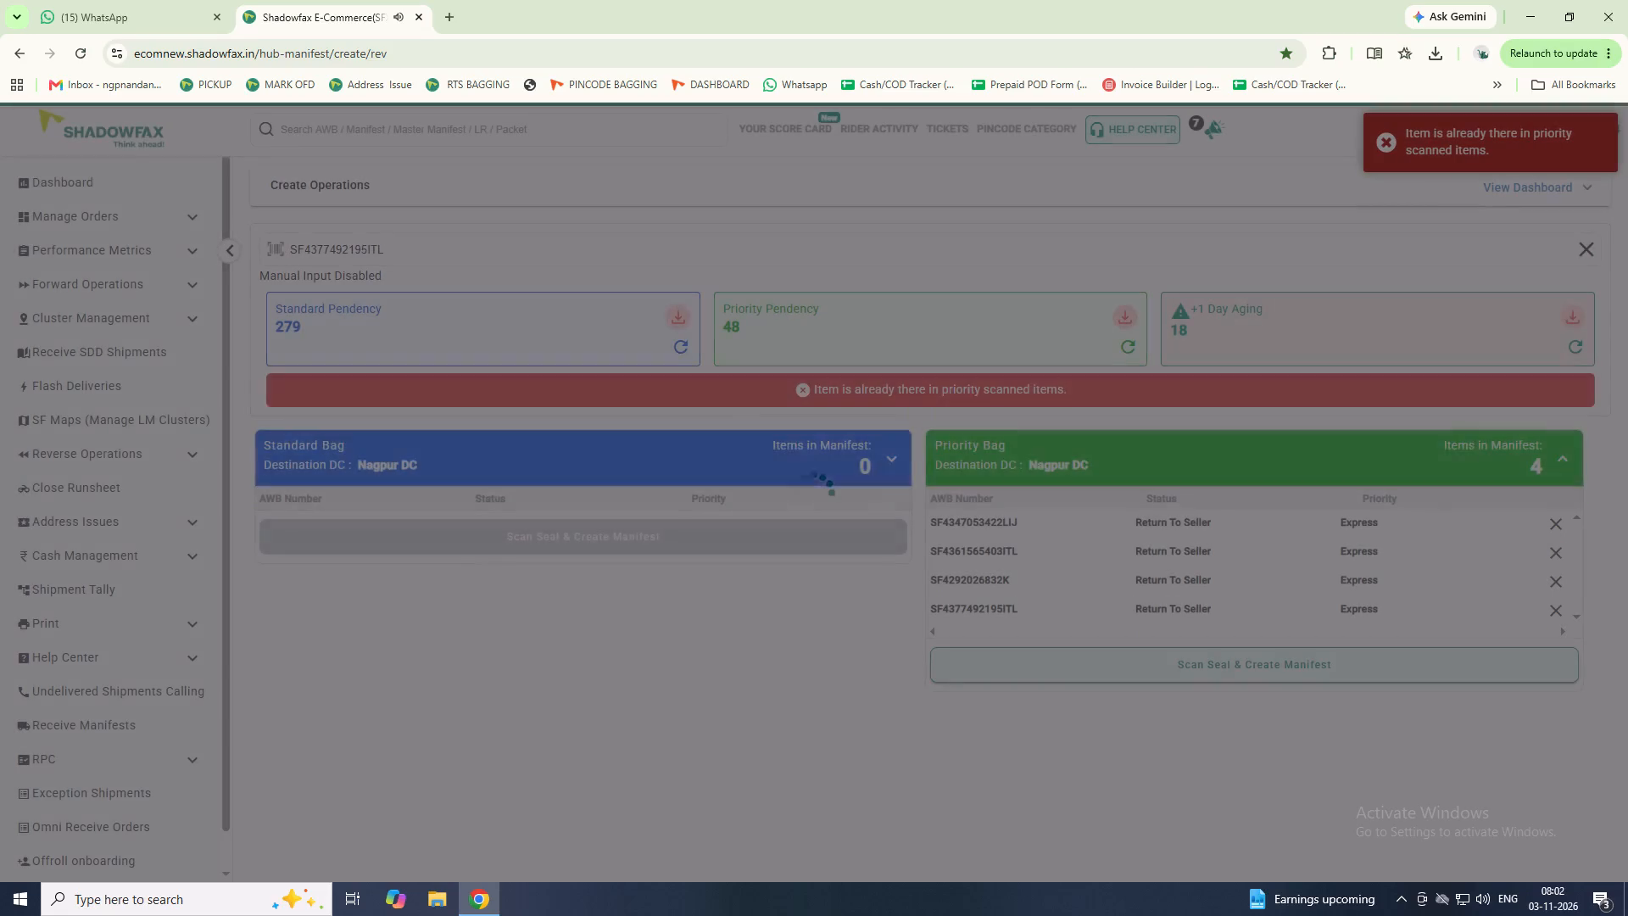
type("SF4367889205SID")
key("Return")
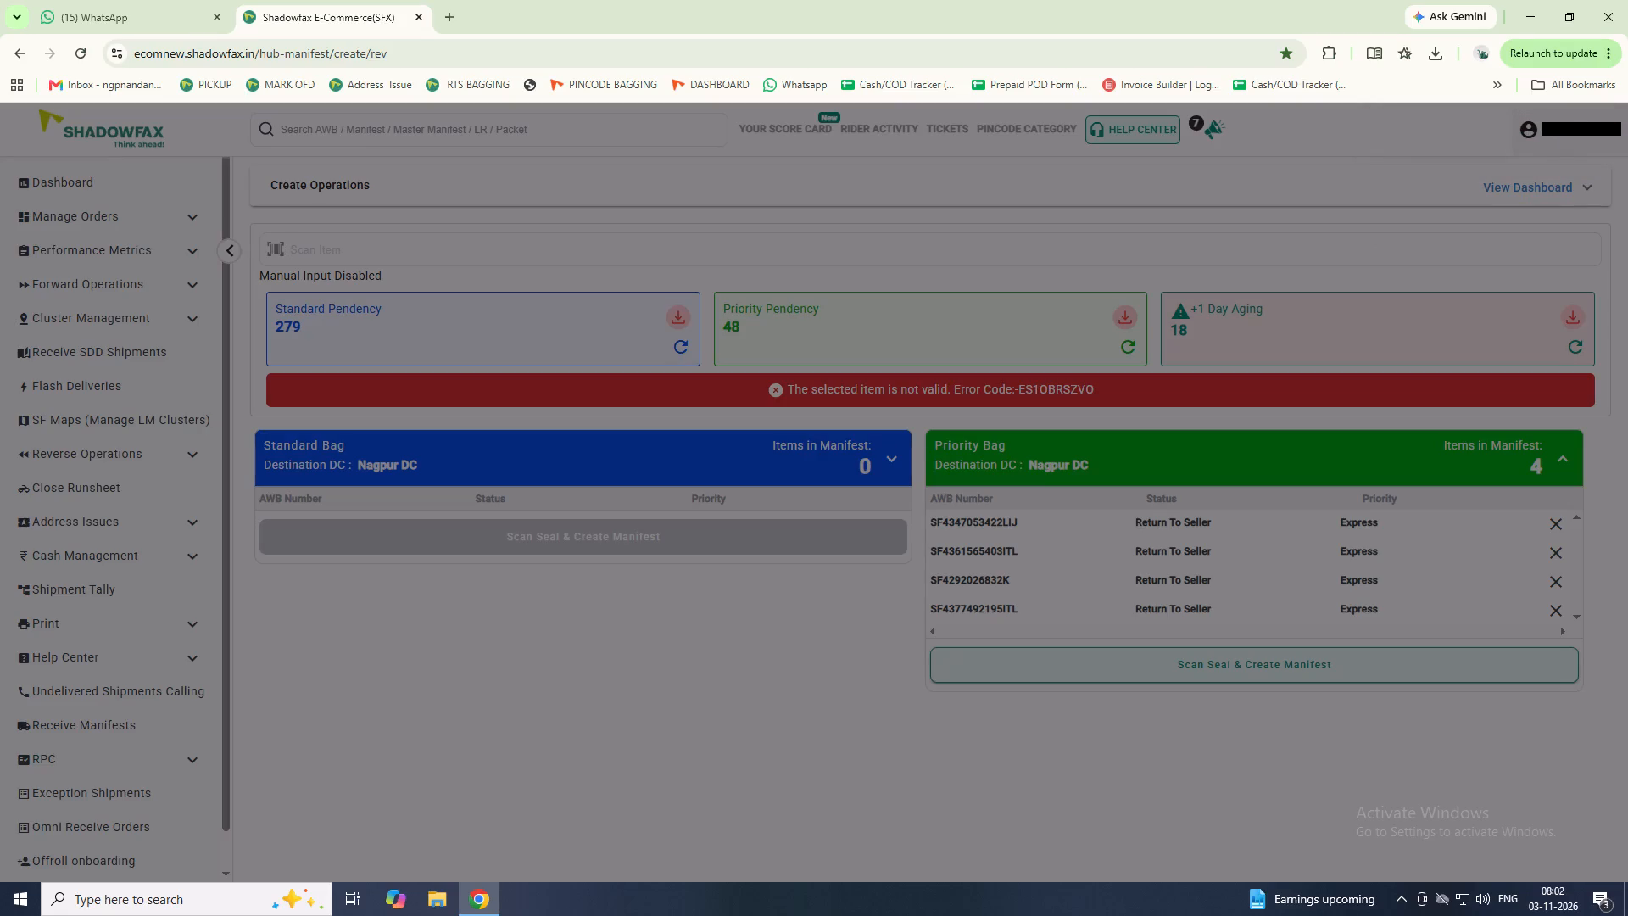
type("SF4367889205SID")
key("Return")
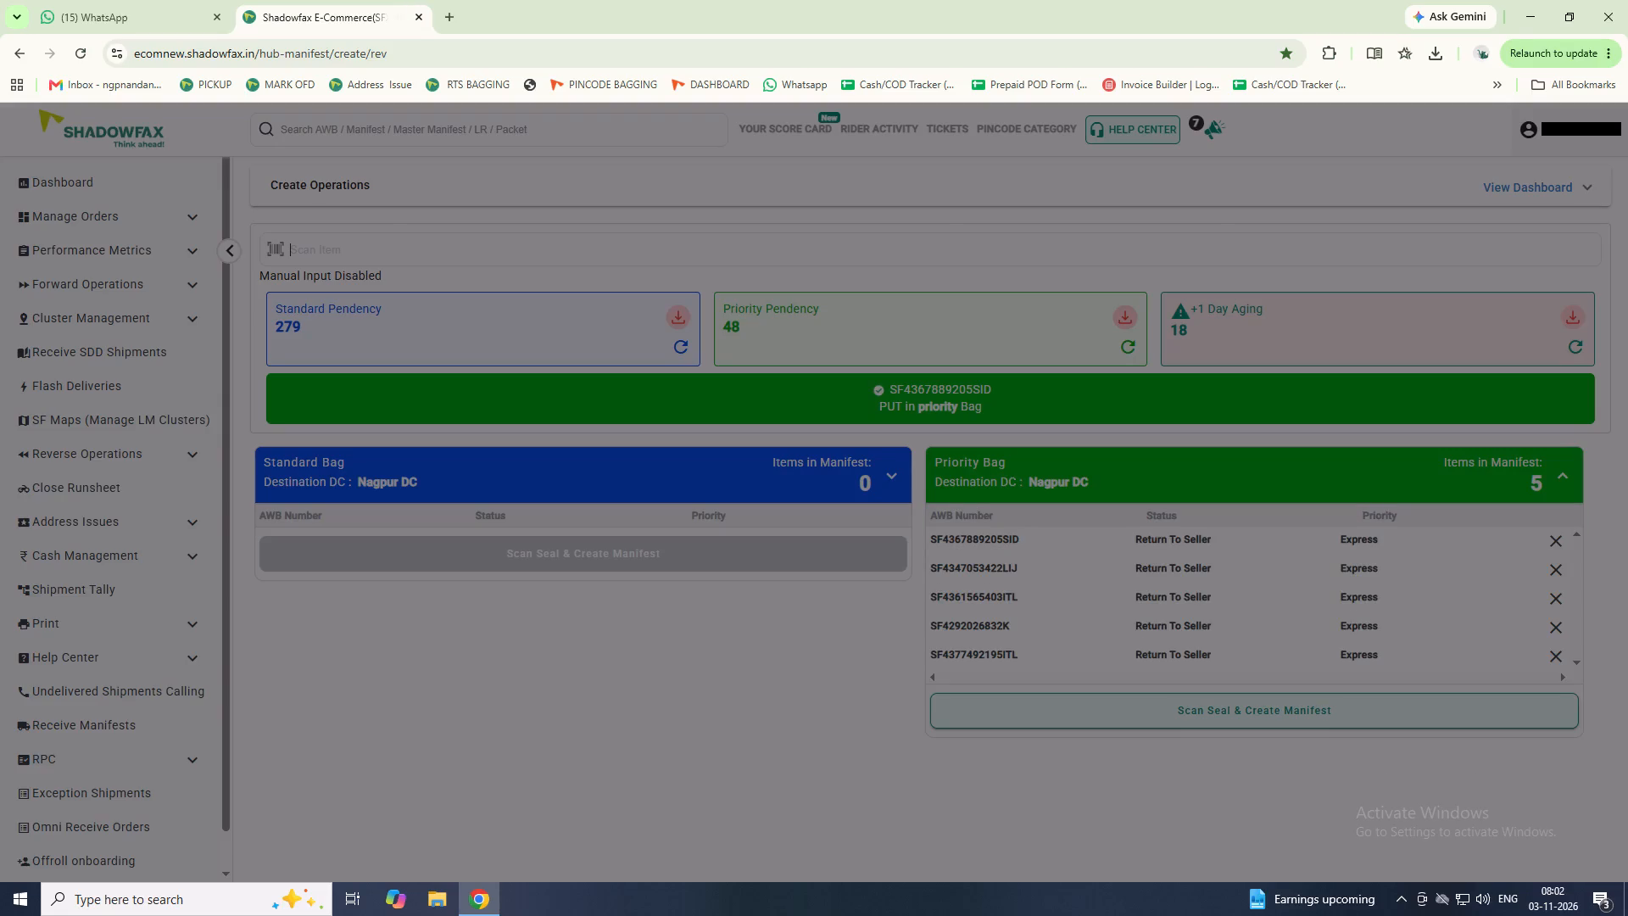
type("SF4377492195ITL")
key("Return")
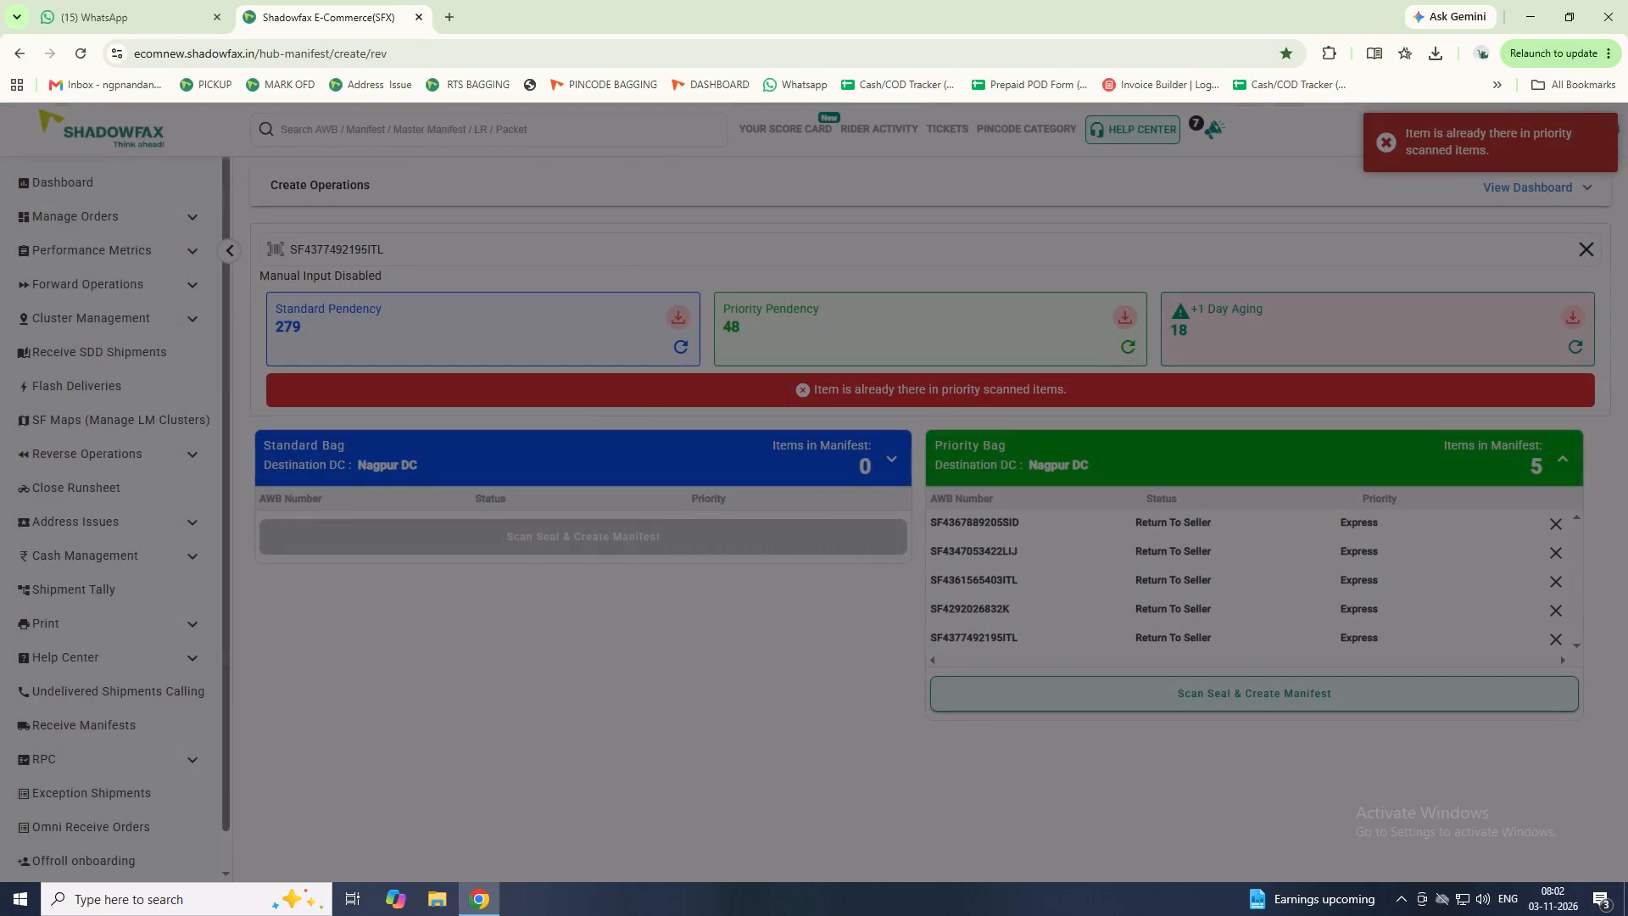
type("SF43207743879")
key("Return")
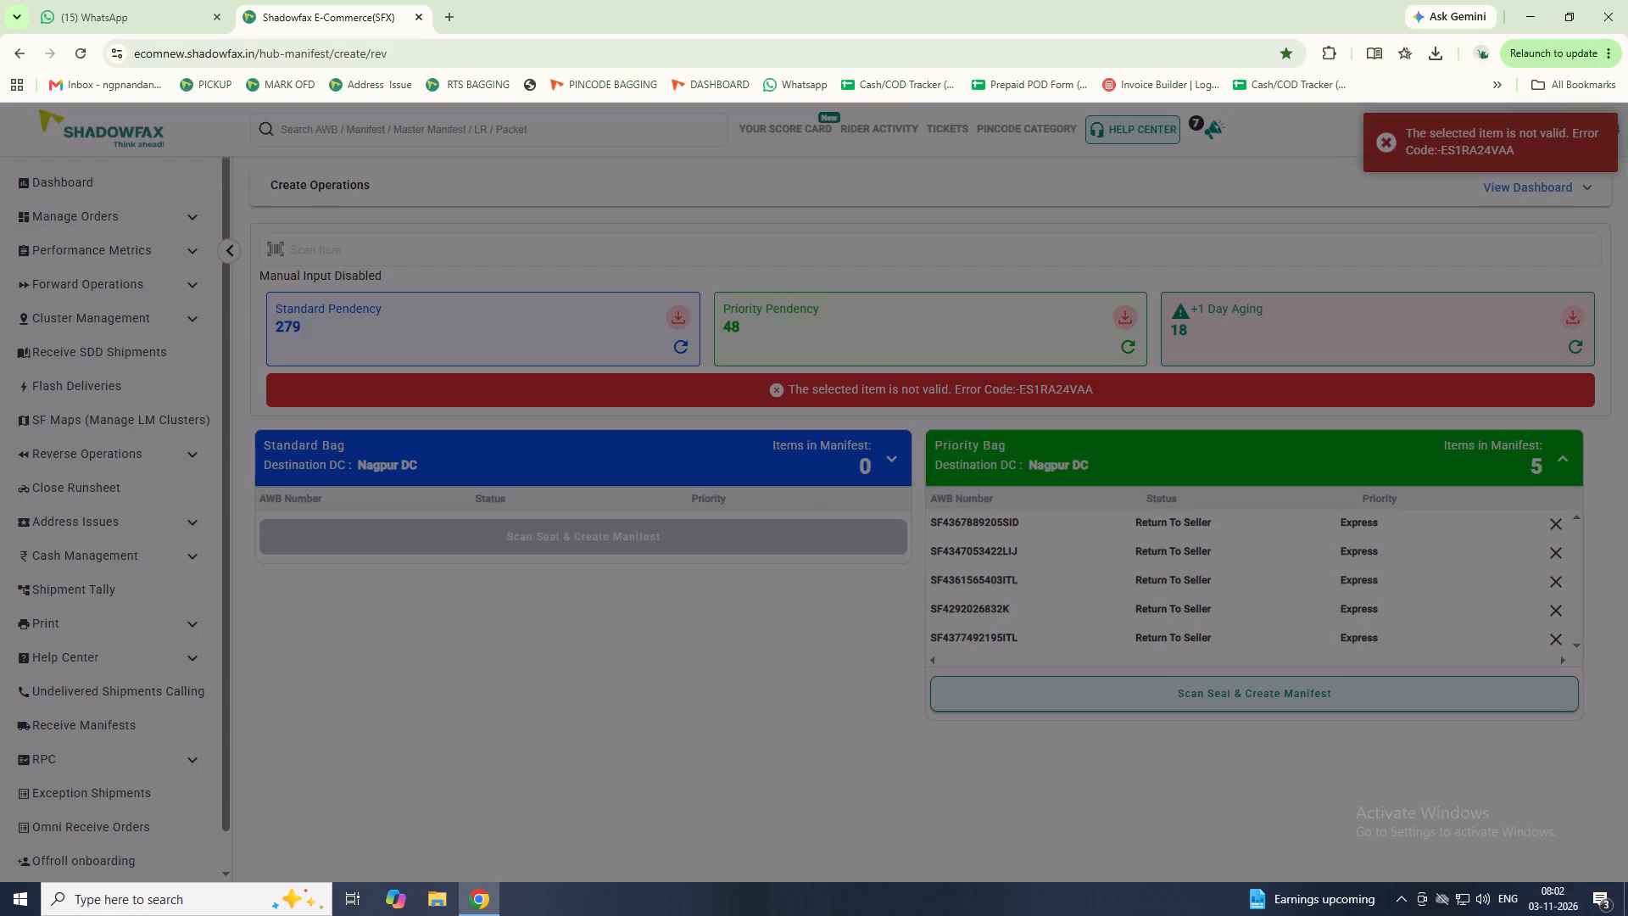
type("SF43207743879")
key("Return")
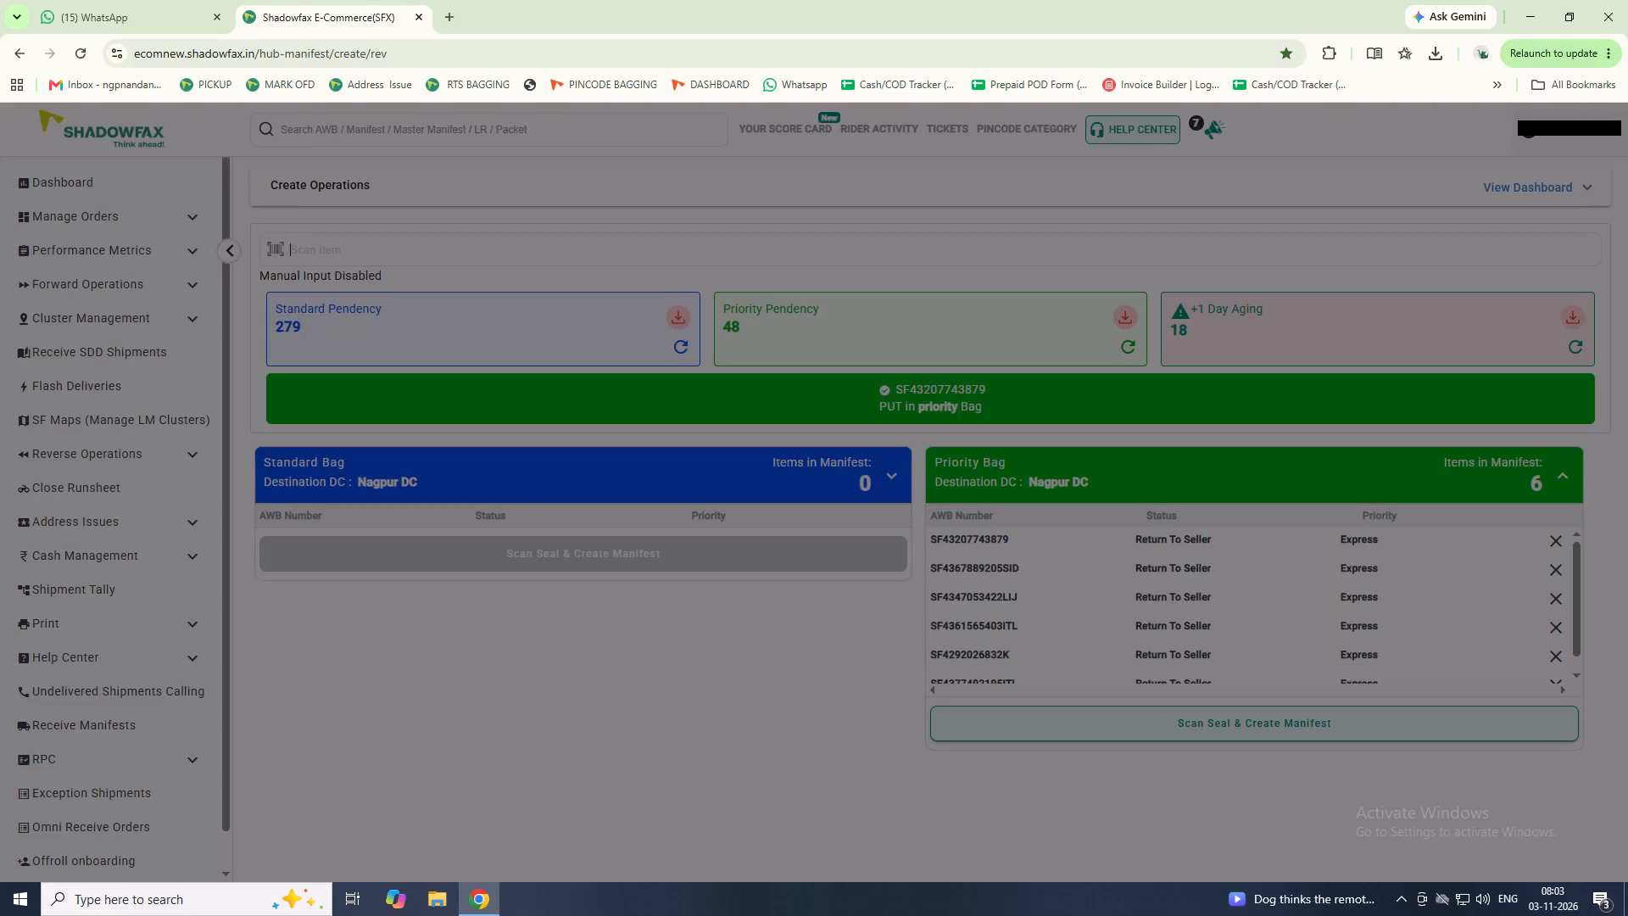
left_click(457, 80)
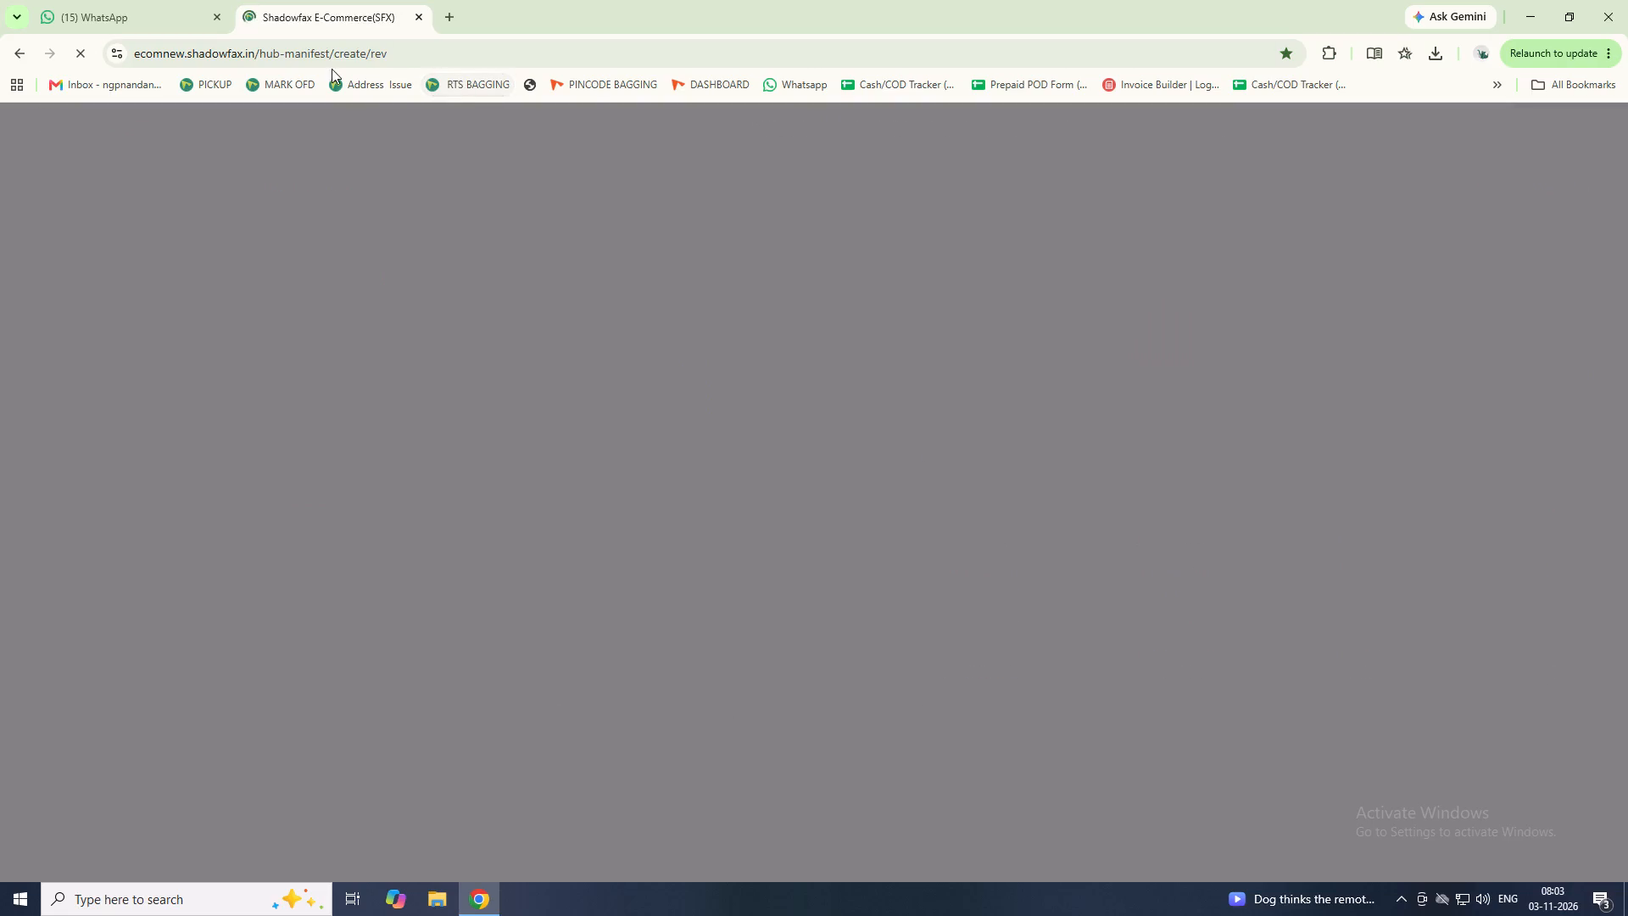
left_click(351, 262)
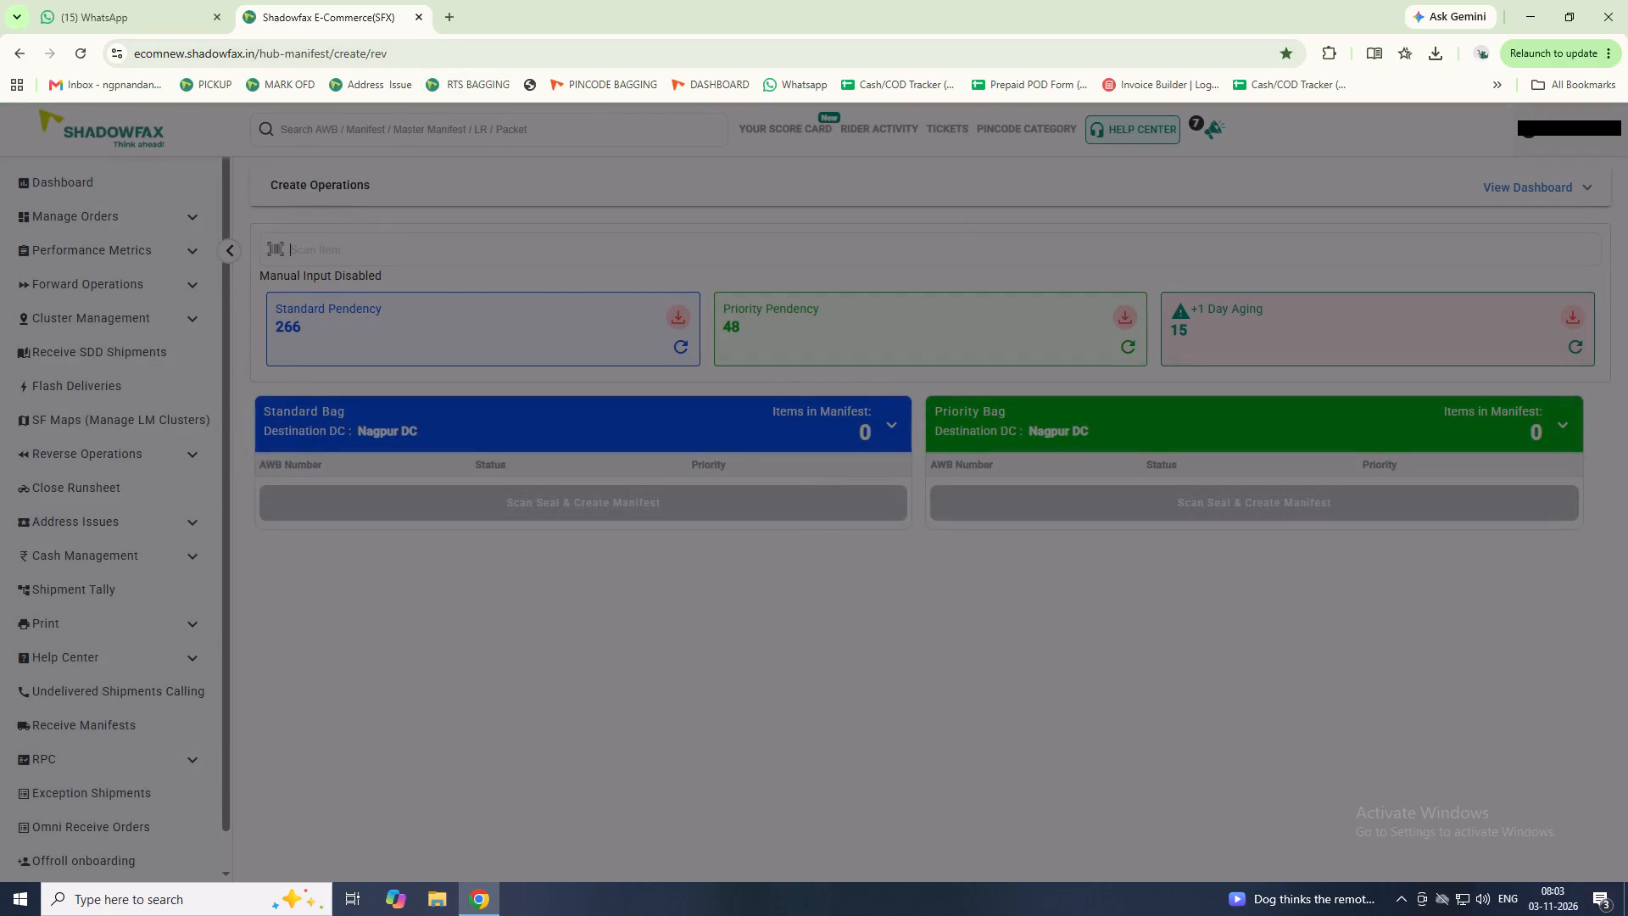
left_click(314, 254)
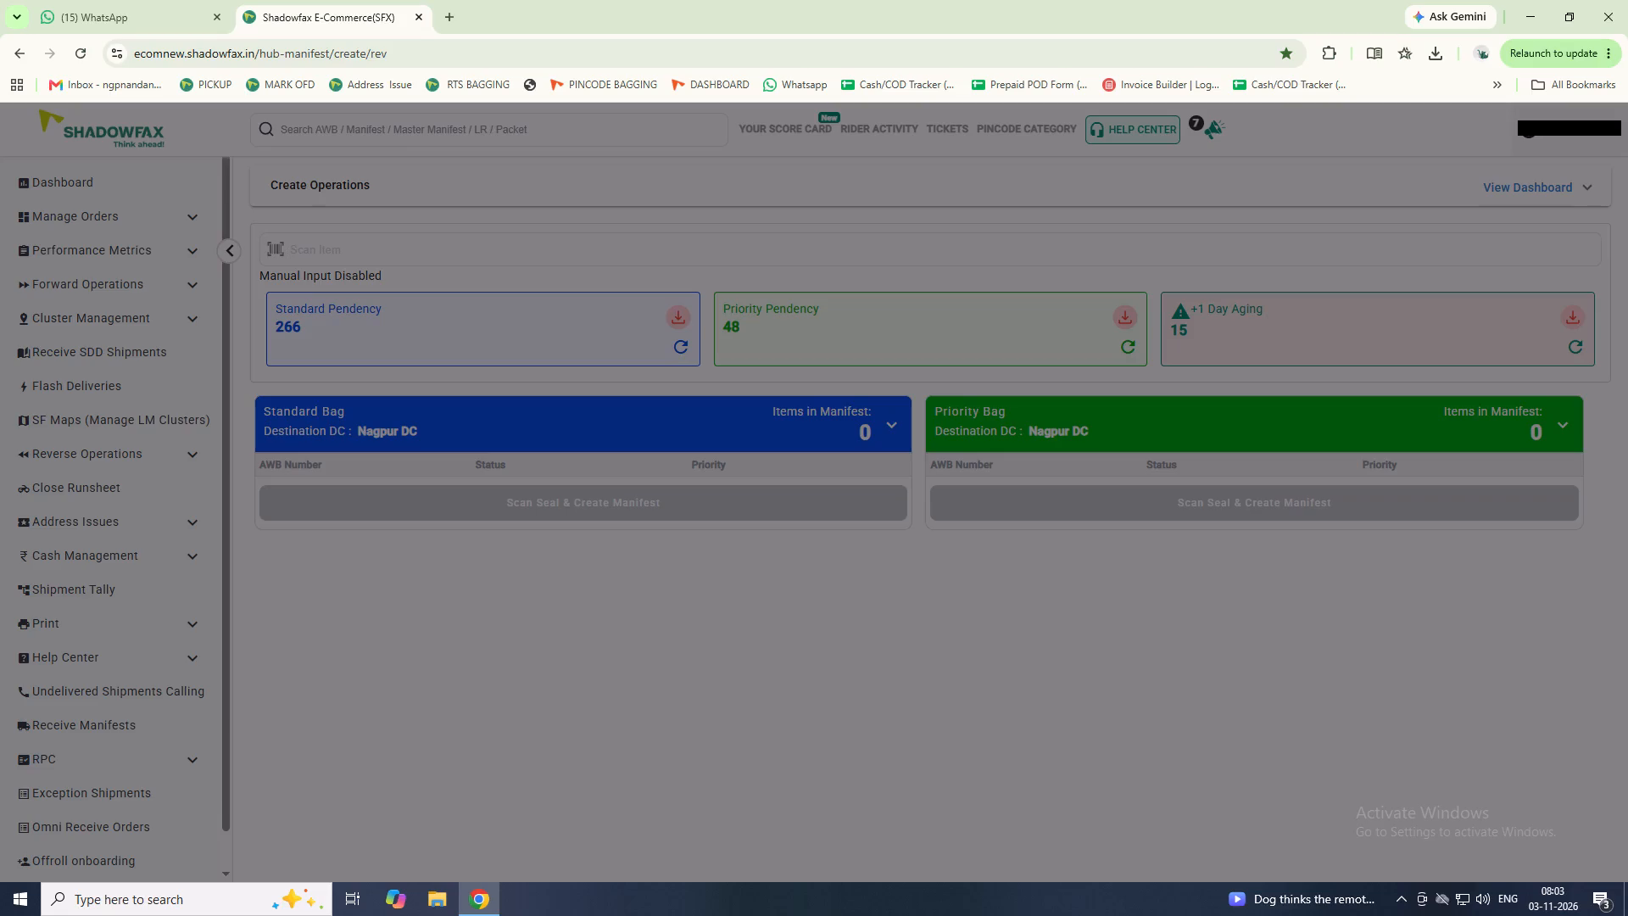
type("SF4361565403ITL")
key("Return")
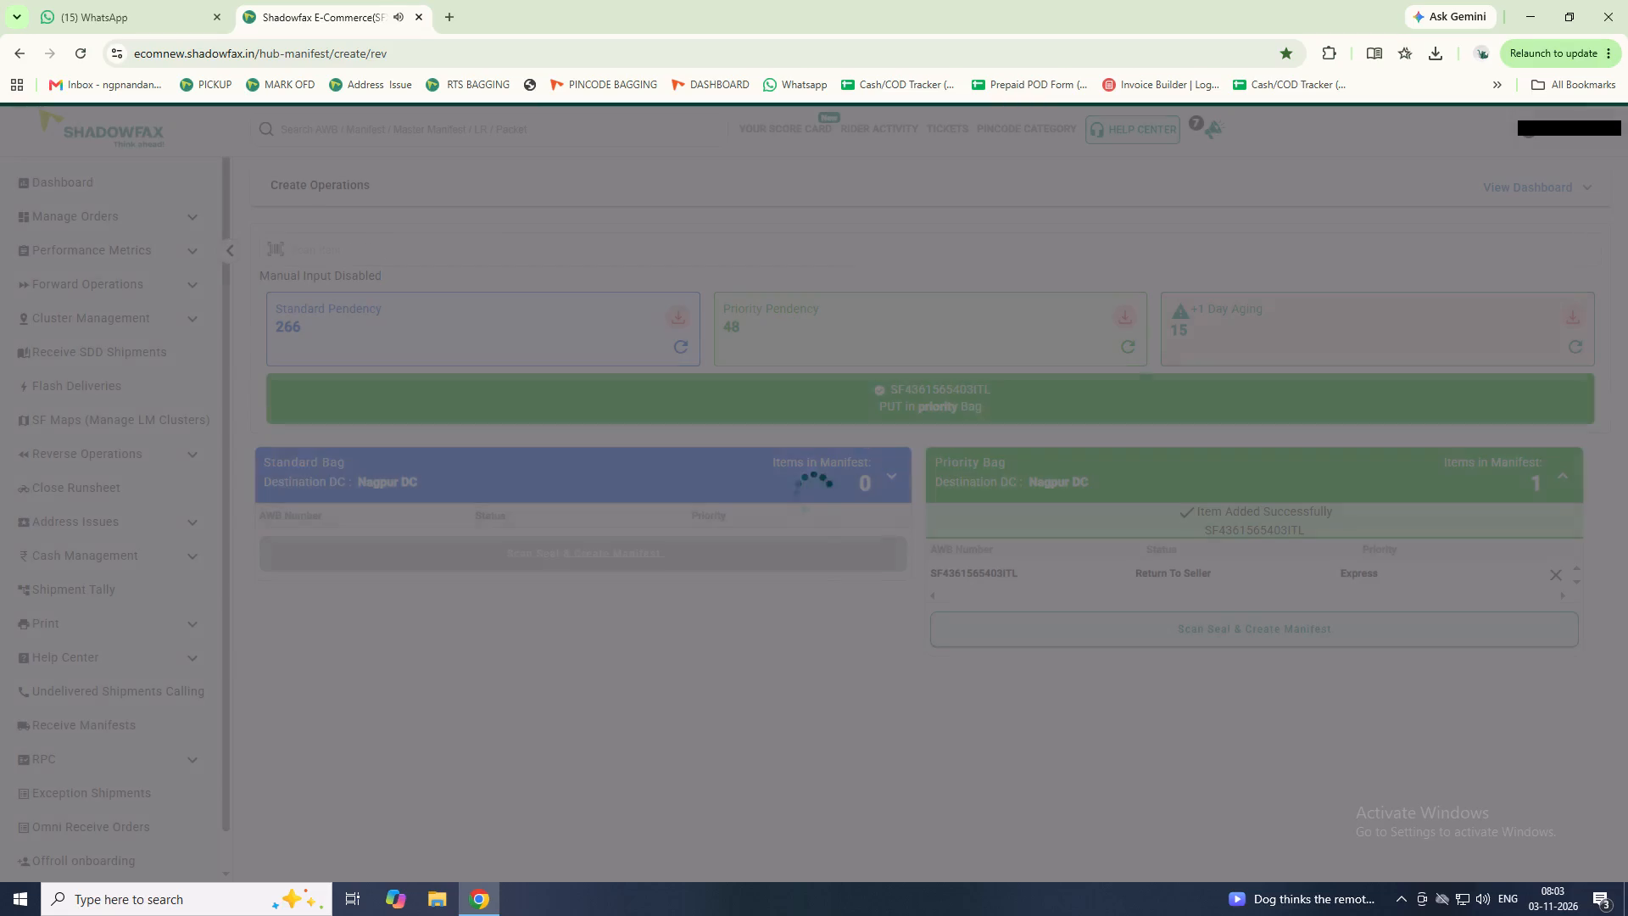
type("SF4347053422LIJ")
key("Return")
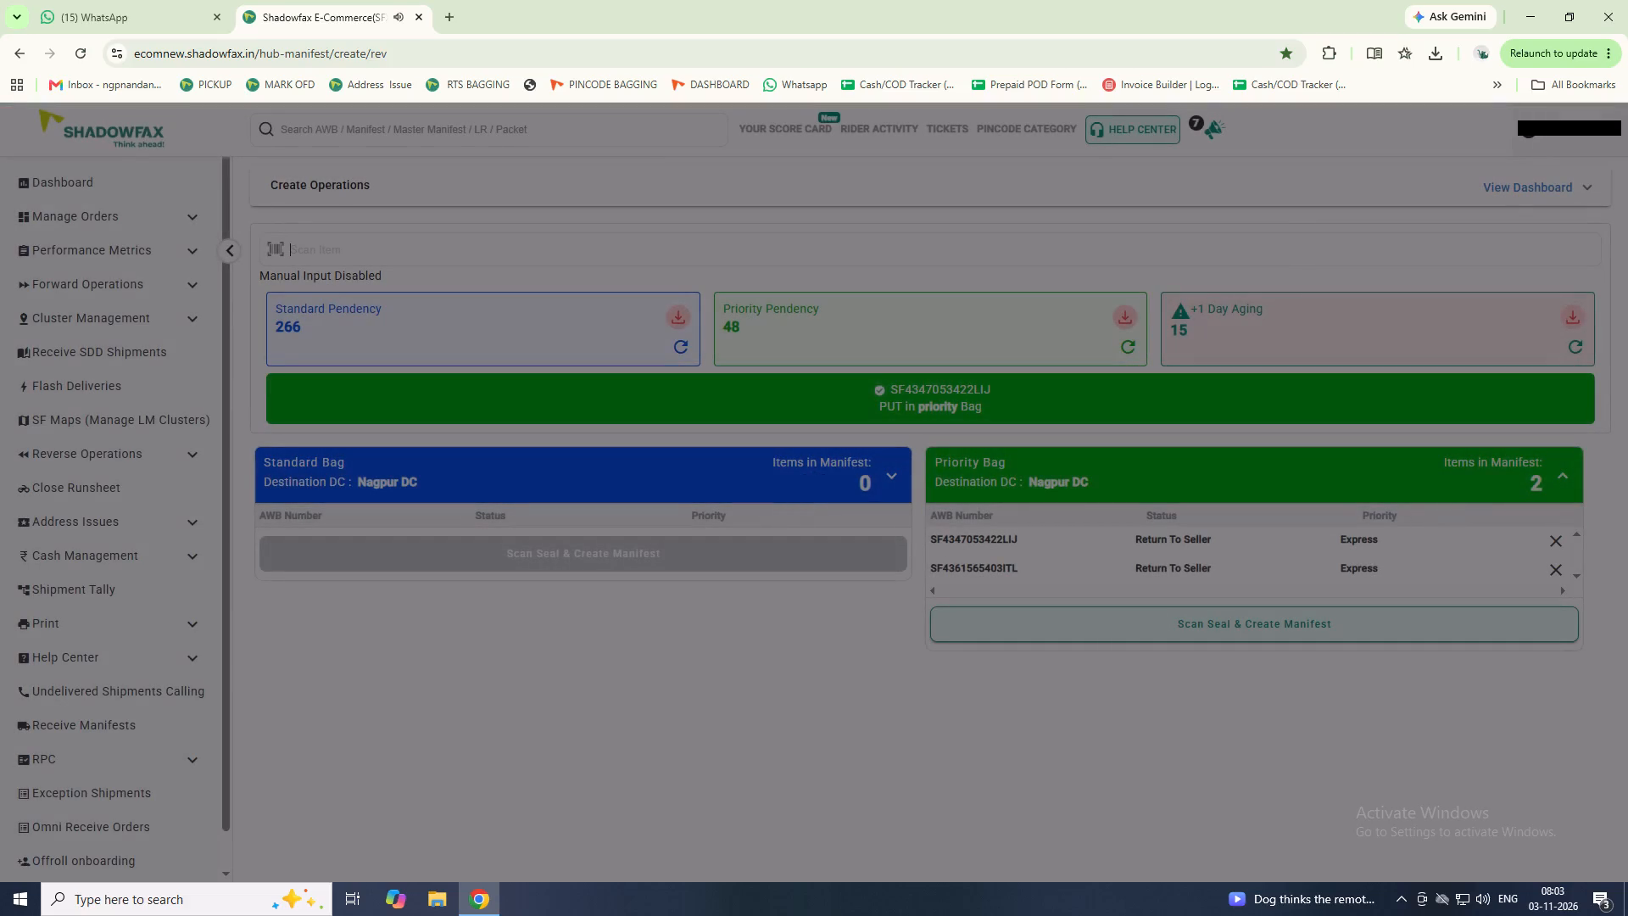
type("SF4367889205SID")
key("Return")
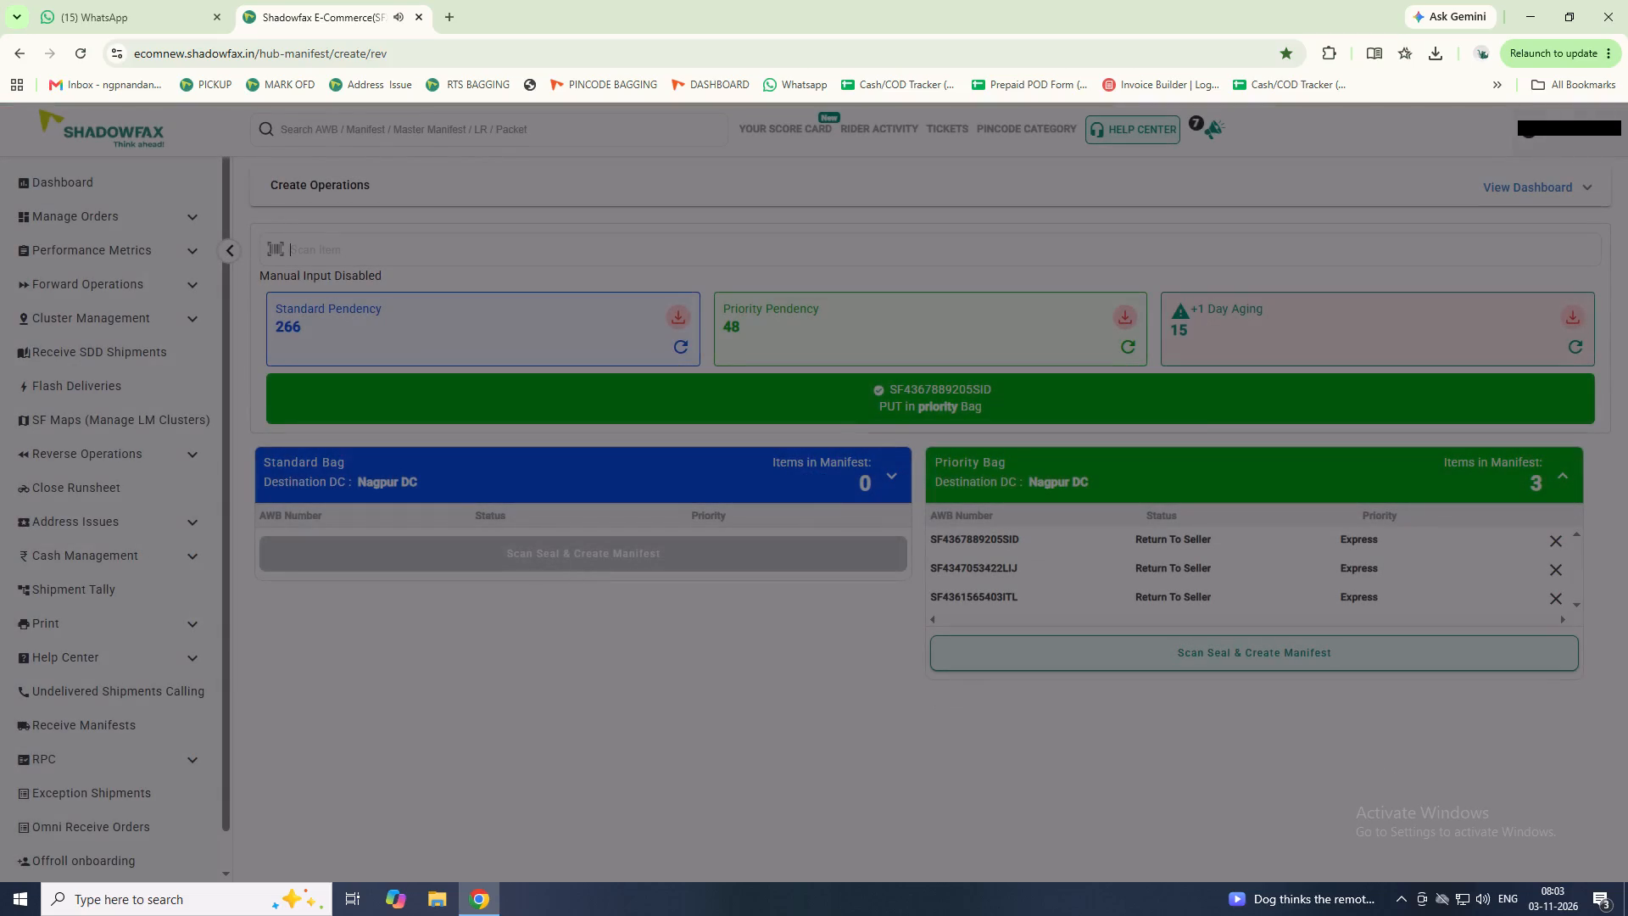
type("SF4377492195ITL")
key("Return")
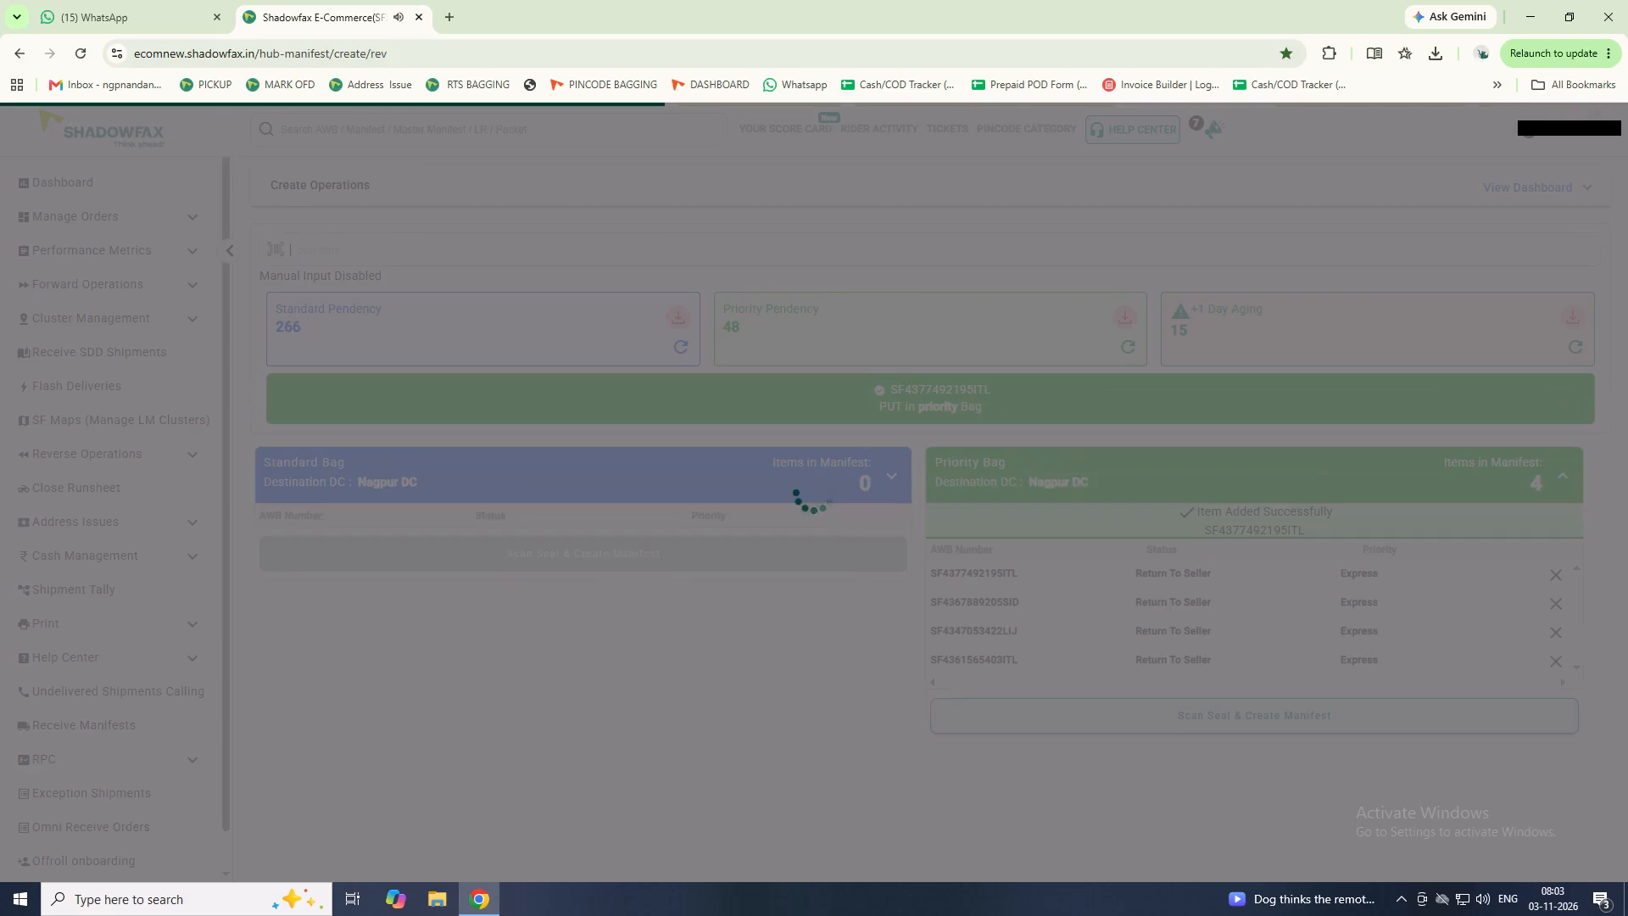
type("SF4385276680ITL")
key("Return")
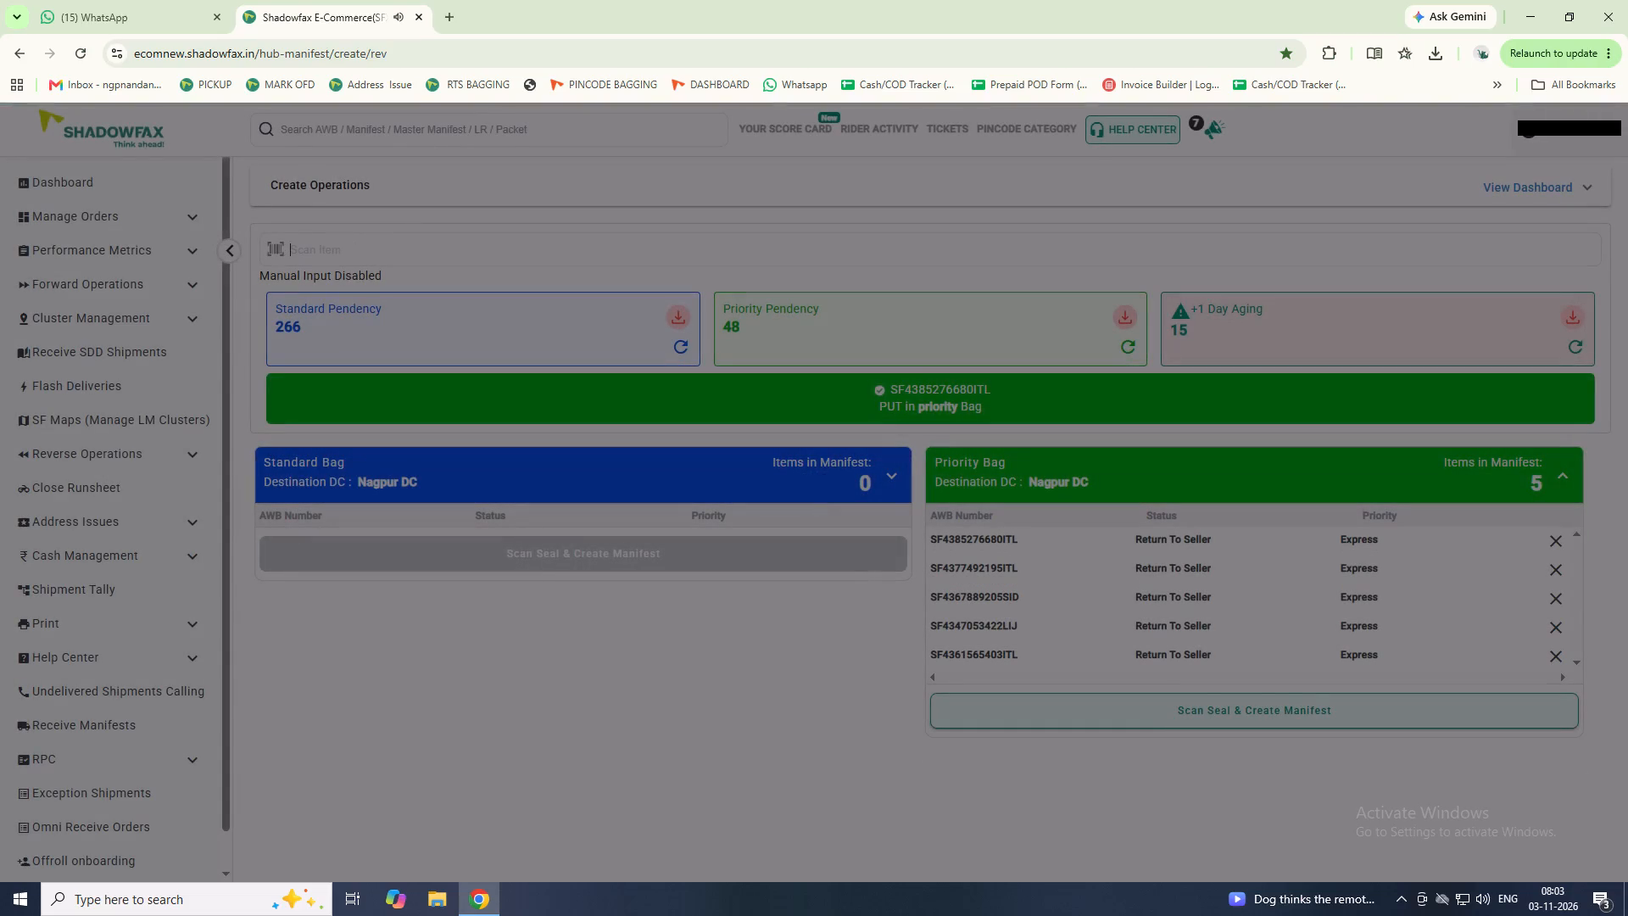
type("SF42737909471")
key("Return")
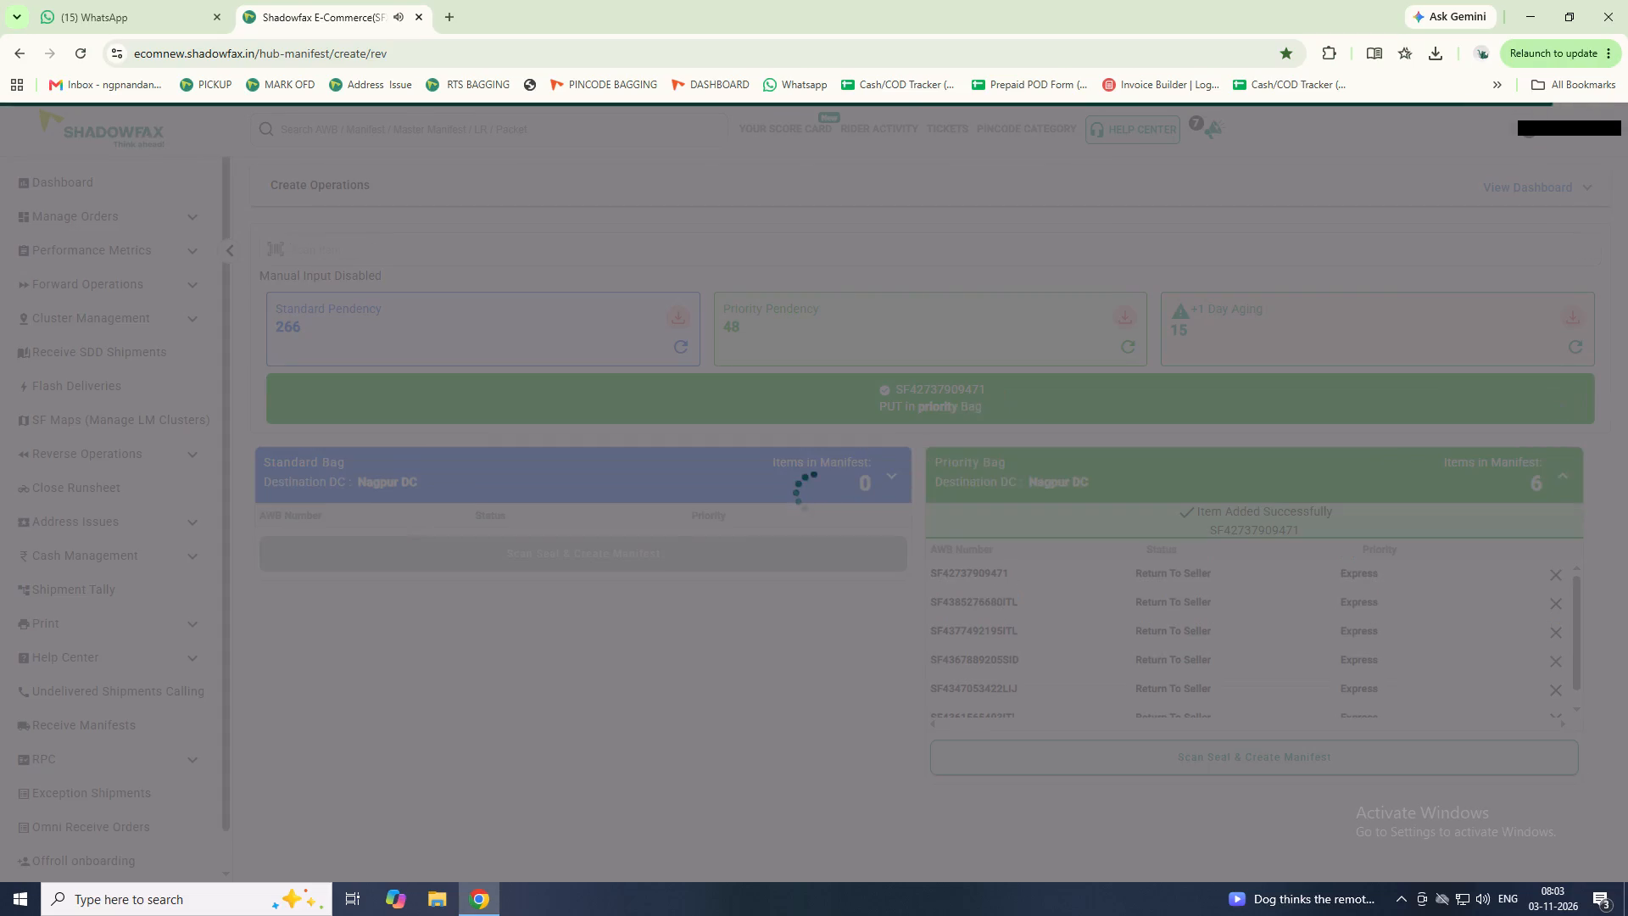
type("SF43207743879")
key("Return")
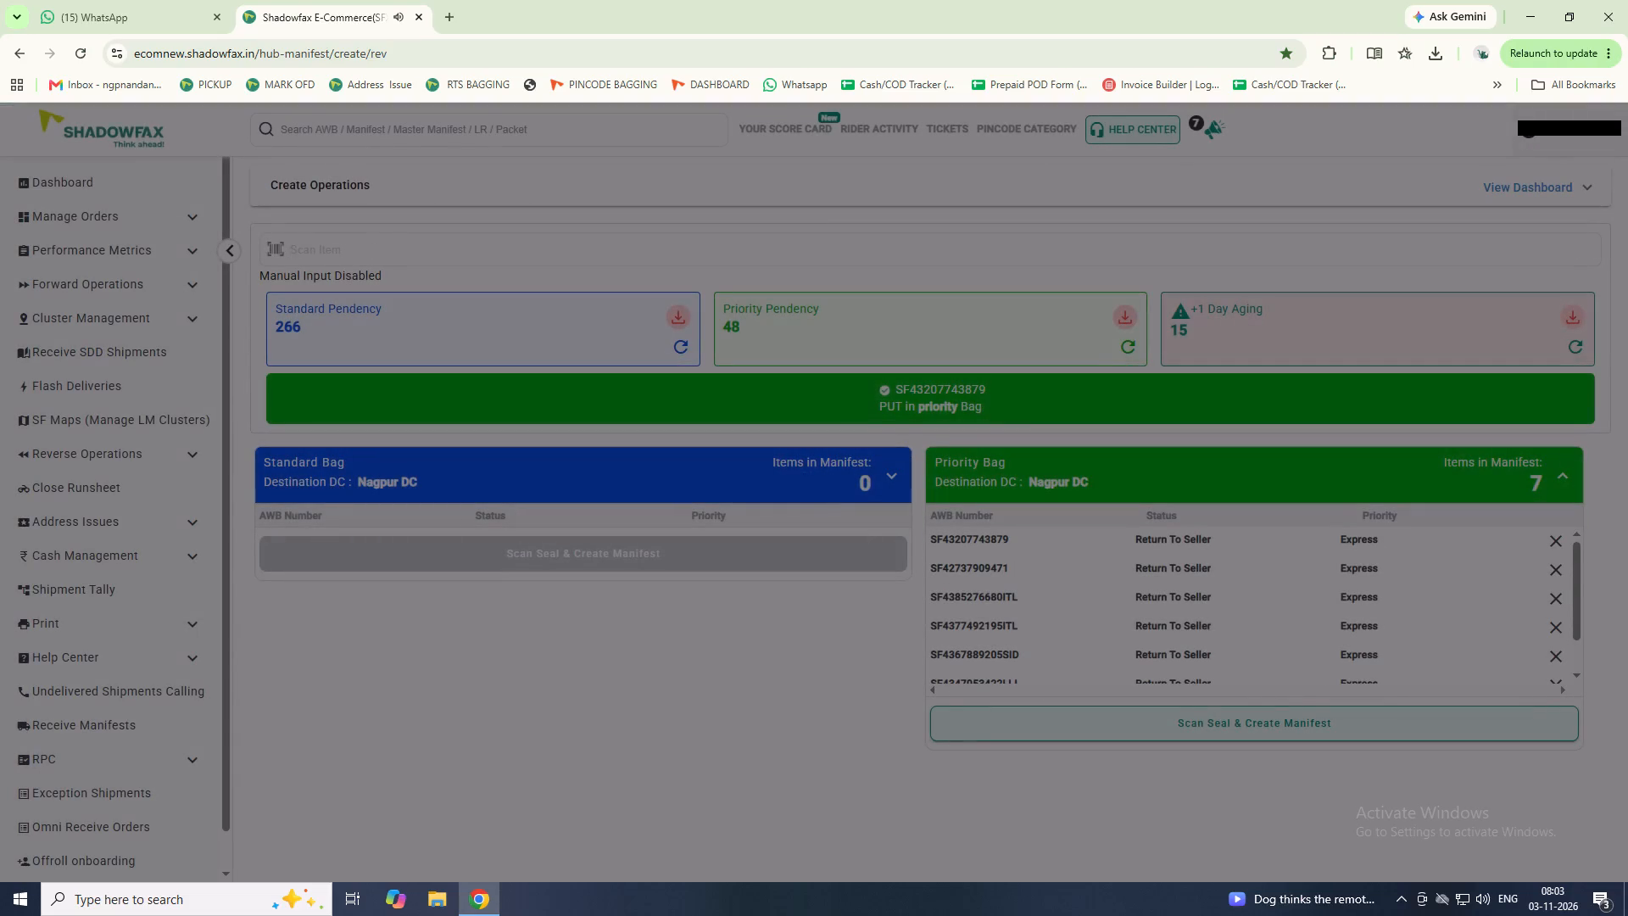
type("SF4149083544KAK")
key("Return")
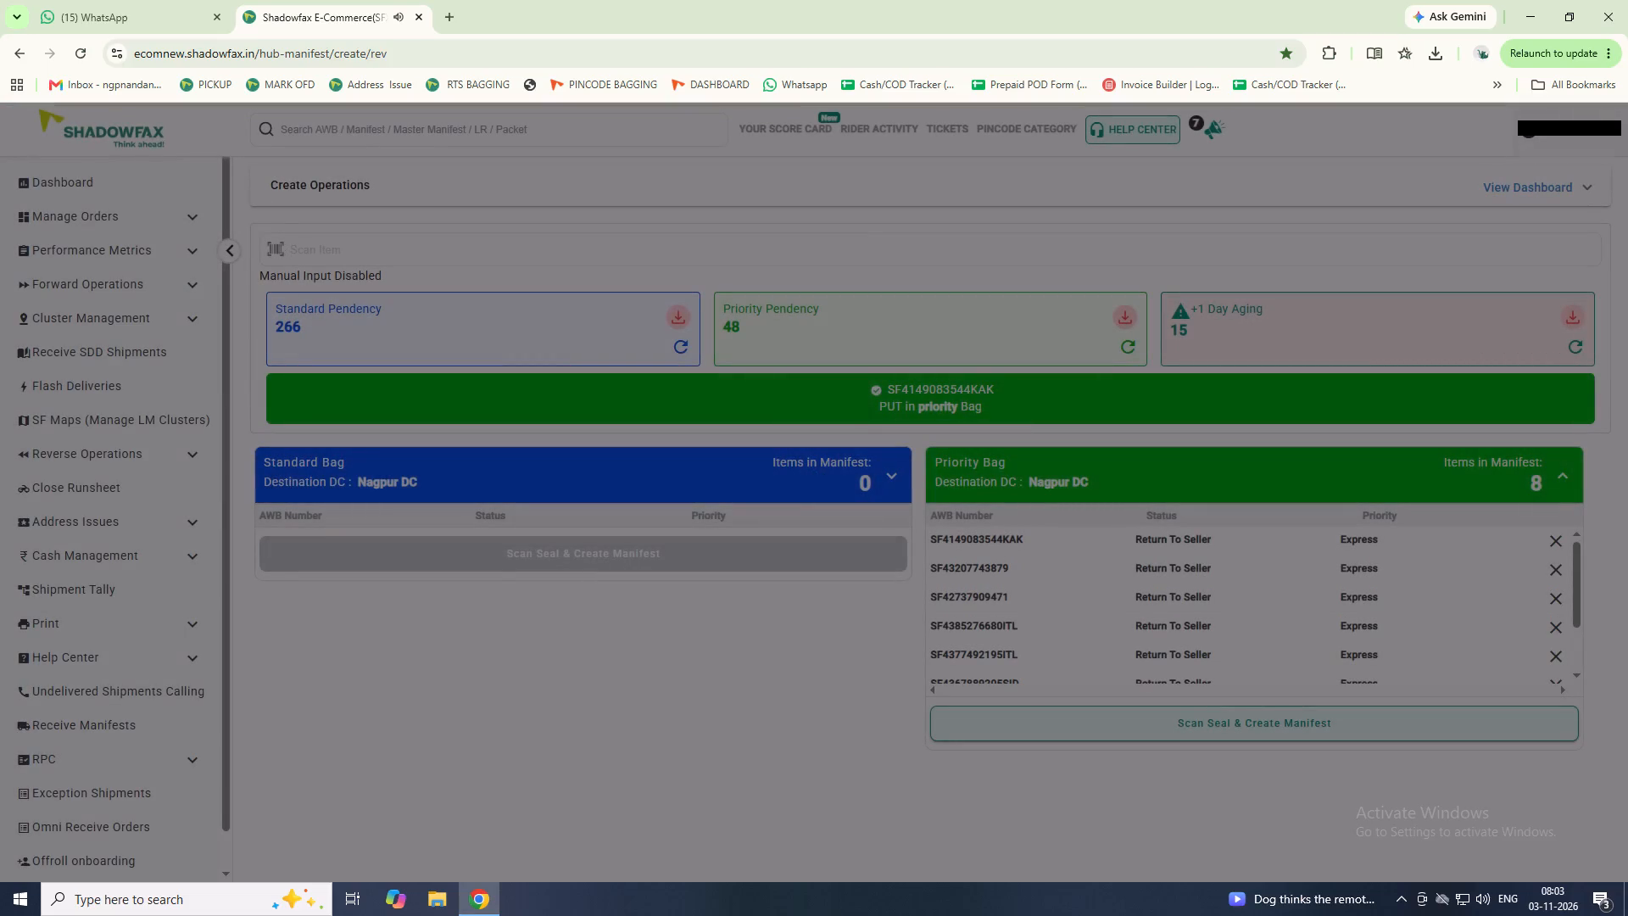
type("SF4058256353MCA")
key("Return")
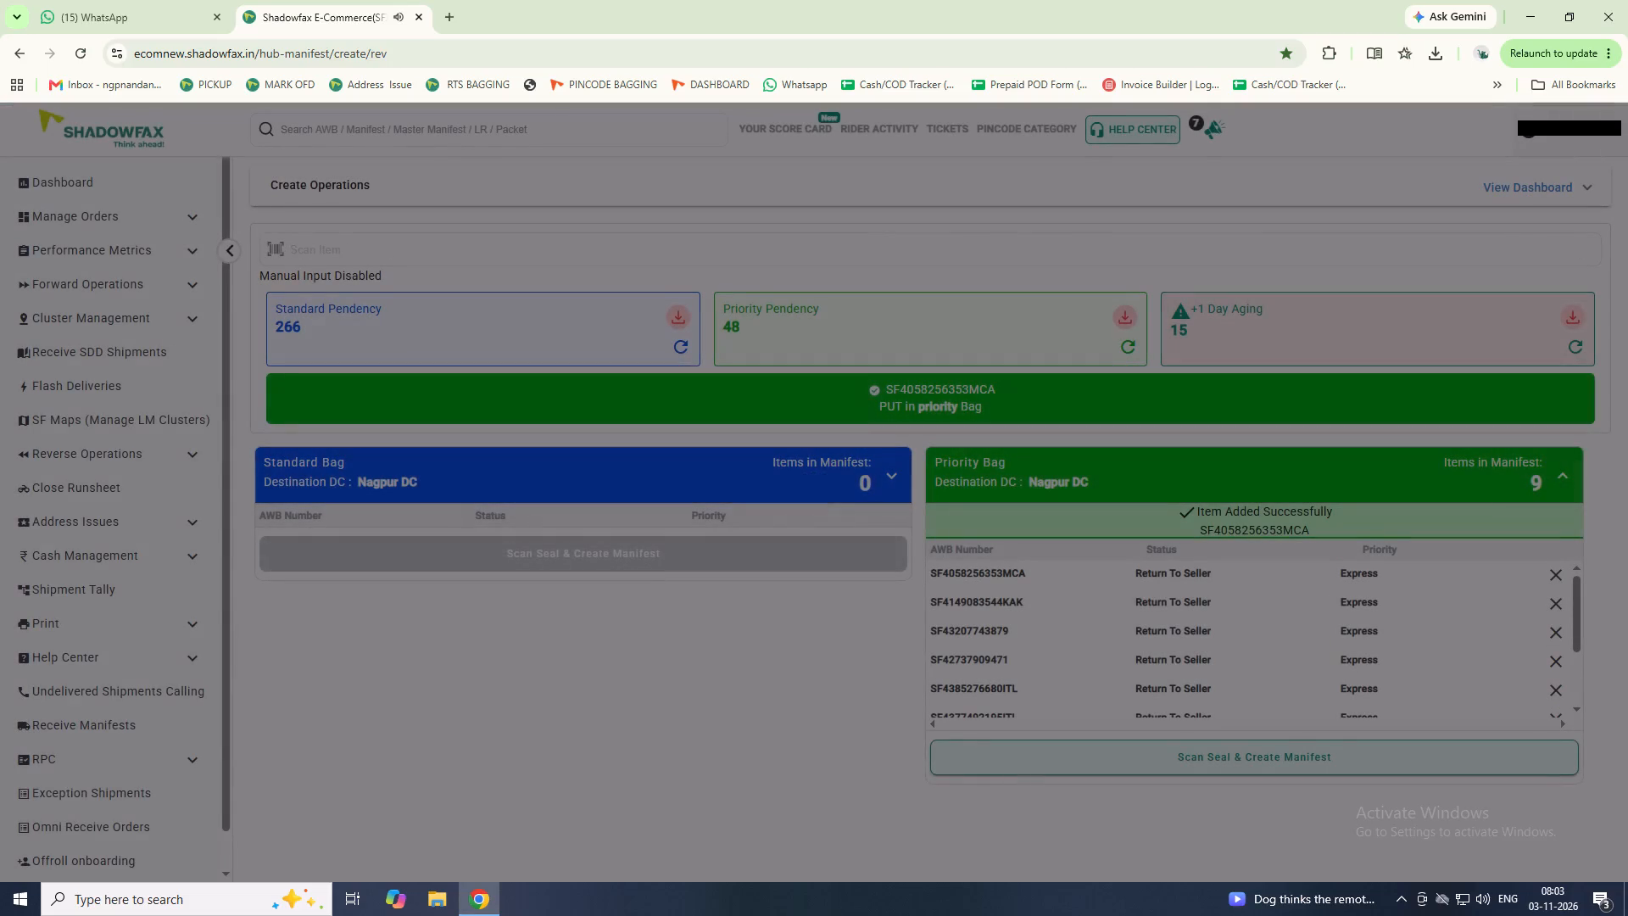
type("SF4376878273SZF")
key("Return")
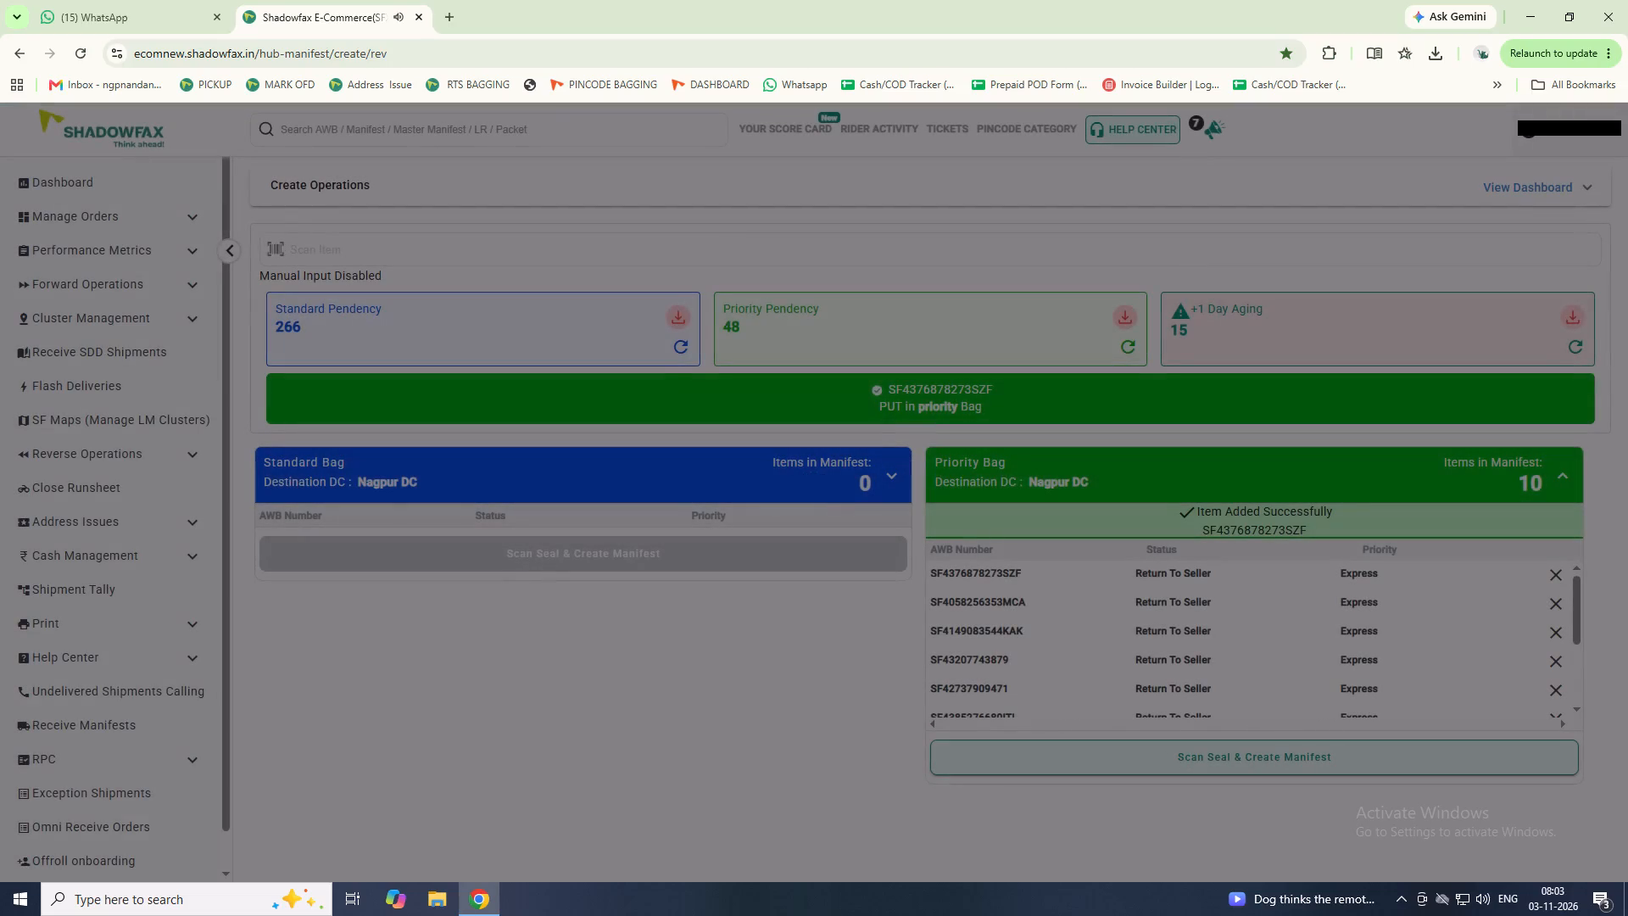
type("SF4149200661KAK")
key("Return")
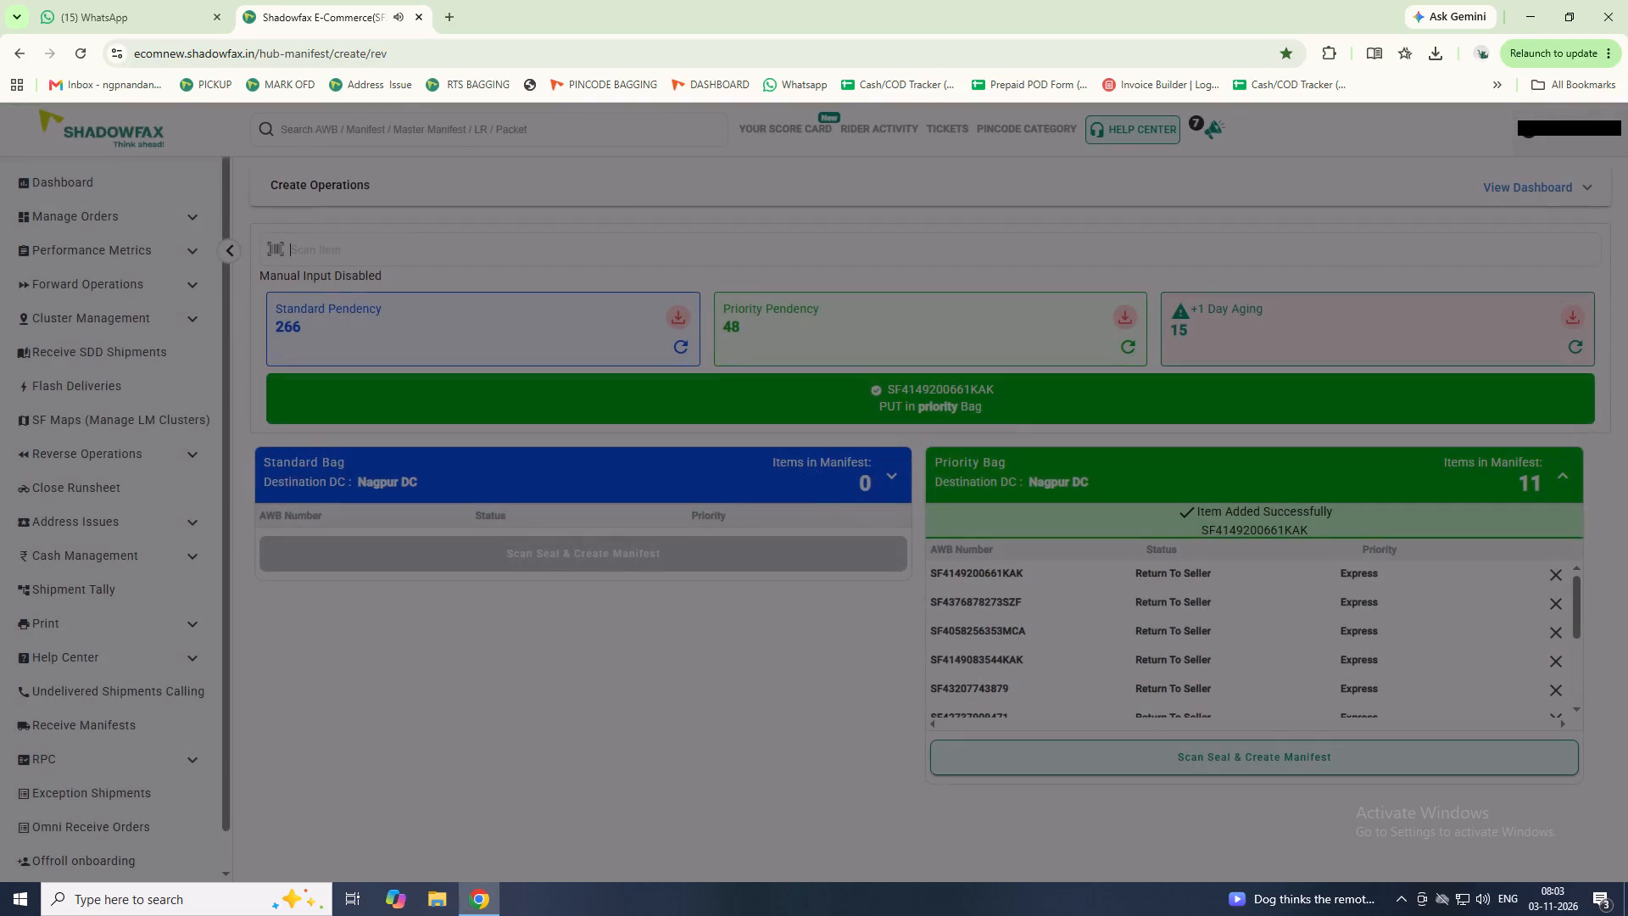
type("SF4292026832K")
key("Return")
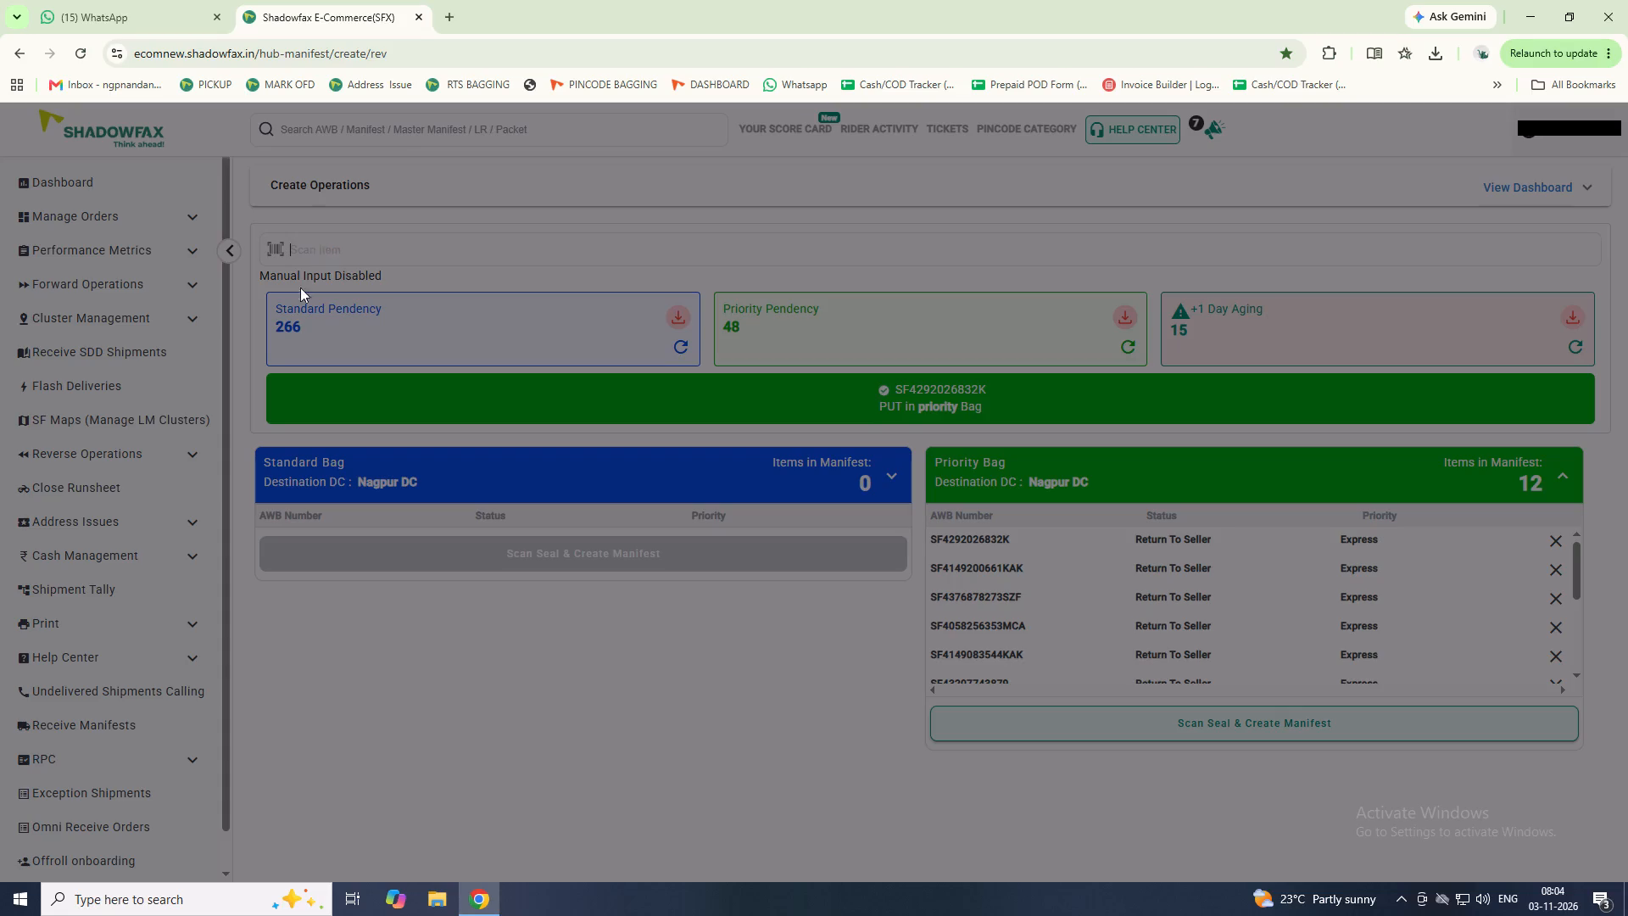
Create the Priority Bag manifest for Nagpur DC with green seal HDCI100160294.
left_click(1146, 728)
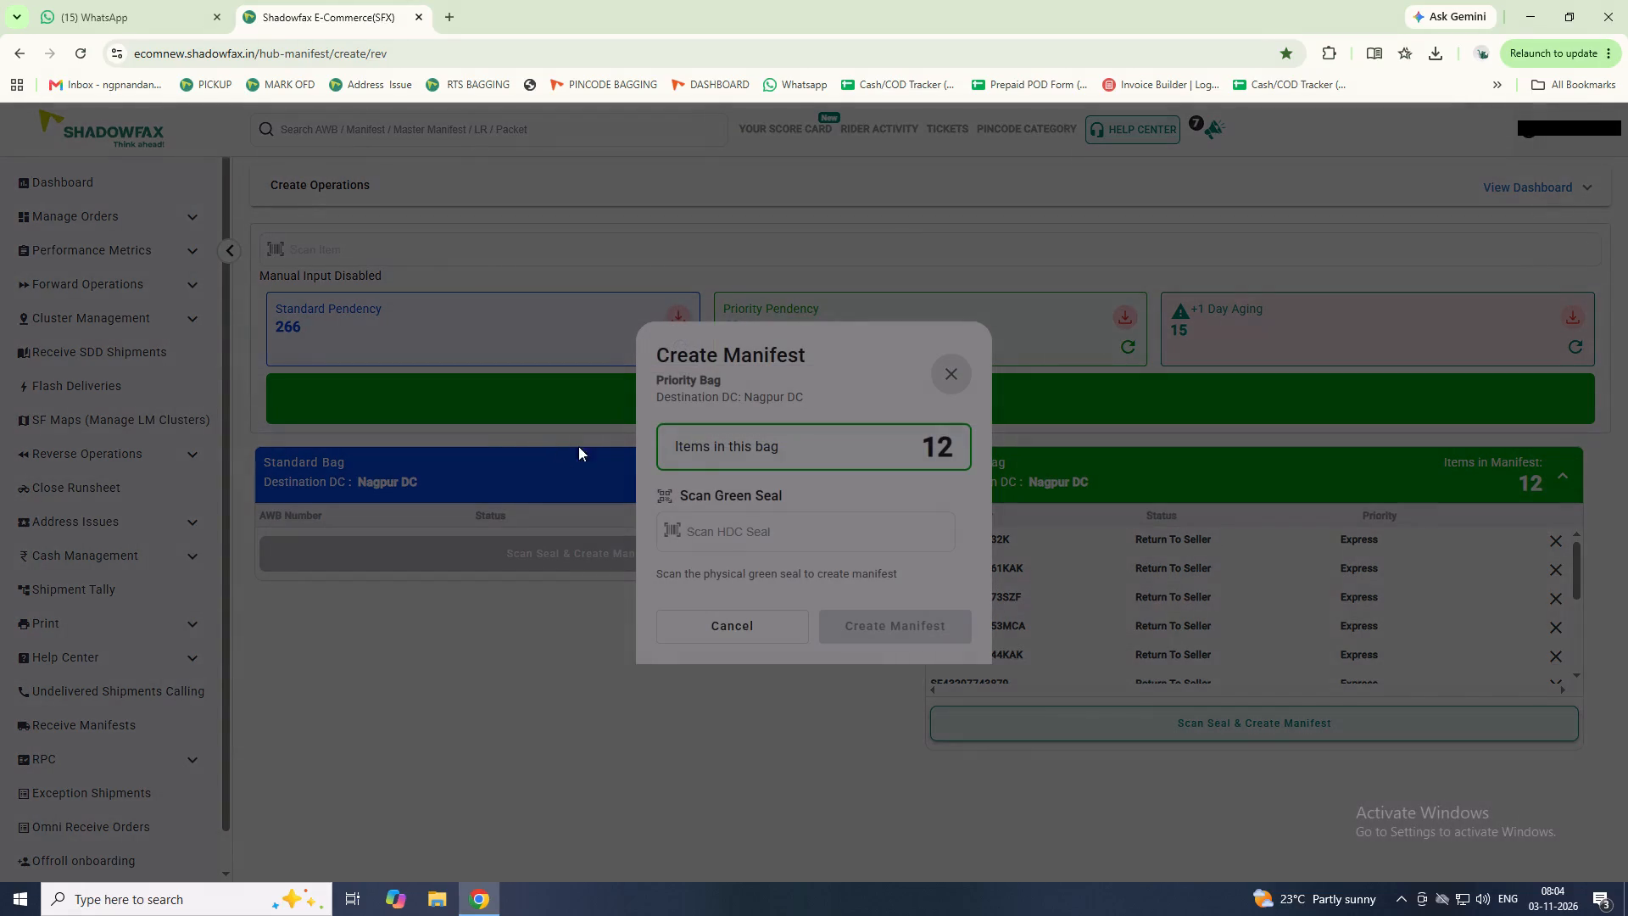
left_click(705, 524)
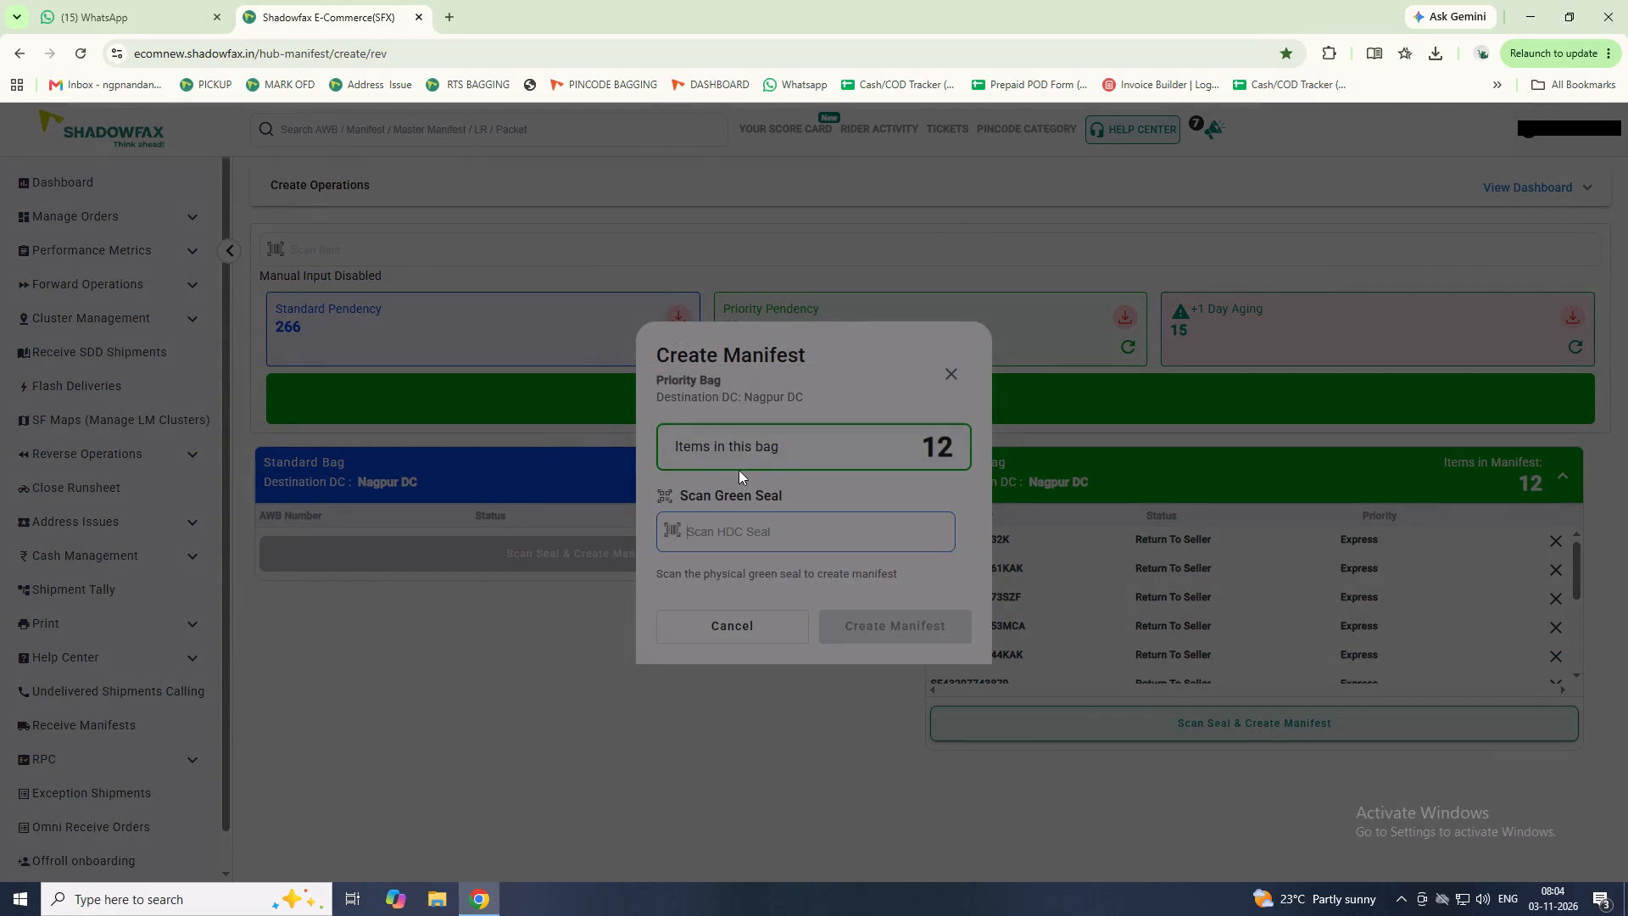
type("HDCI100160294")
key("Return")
left_click(858, 621)
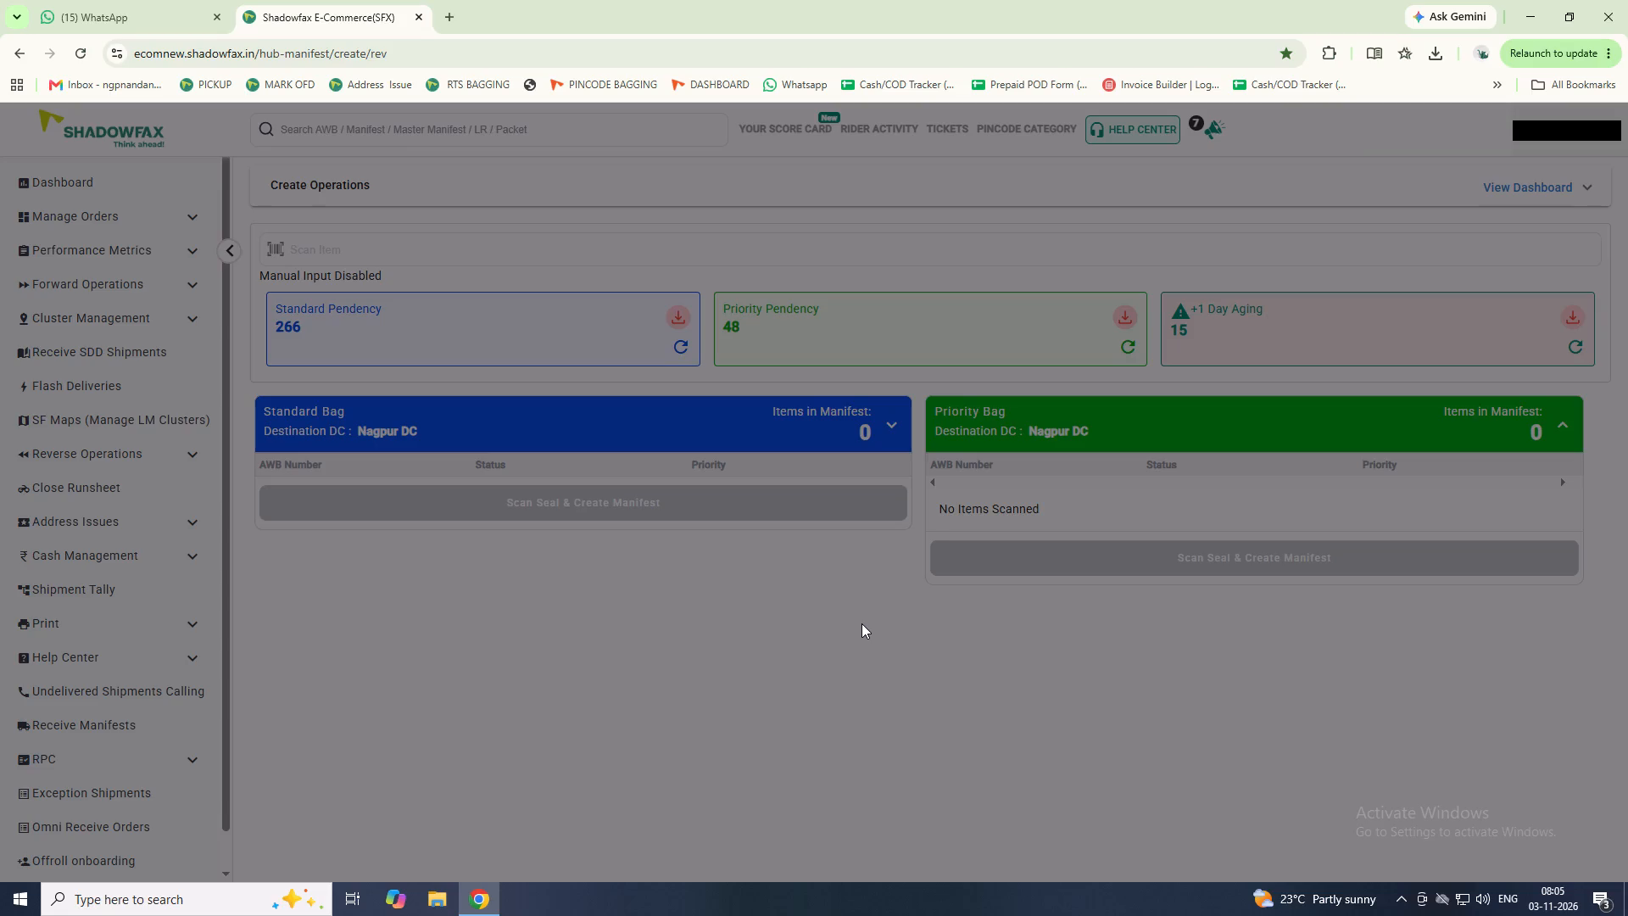
Open the Shipment Tally page and get the AWB entry ready for scanning shipments.
left_click(73, 622)
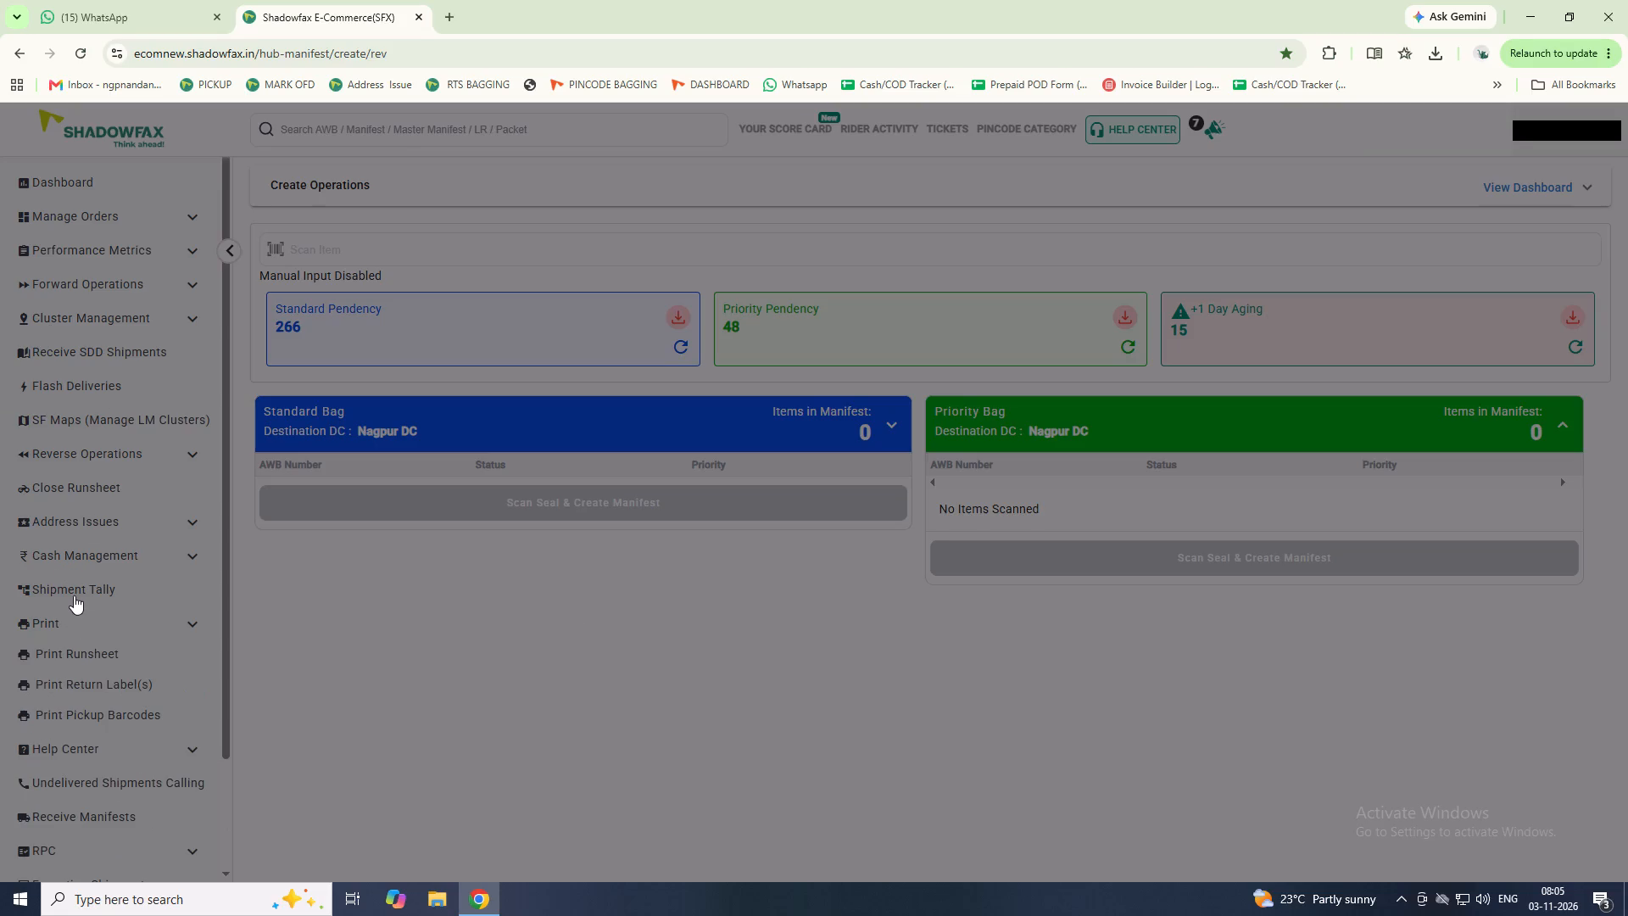
left_click(73, 595)
left_click(74, 596)
left_click(325, 427)
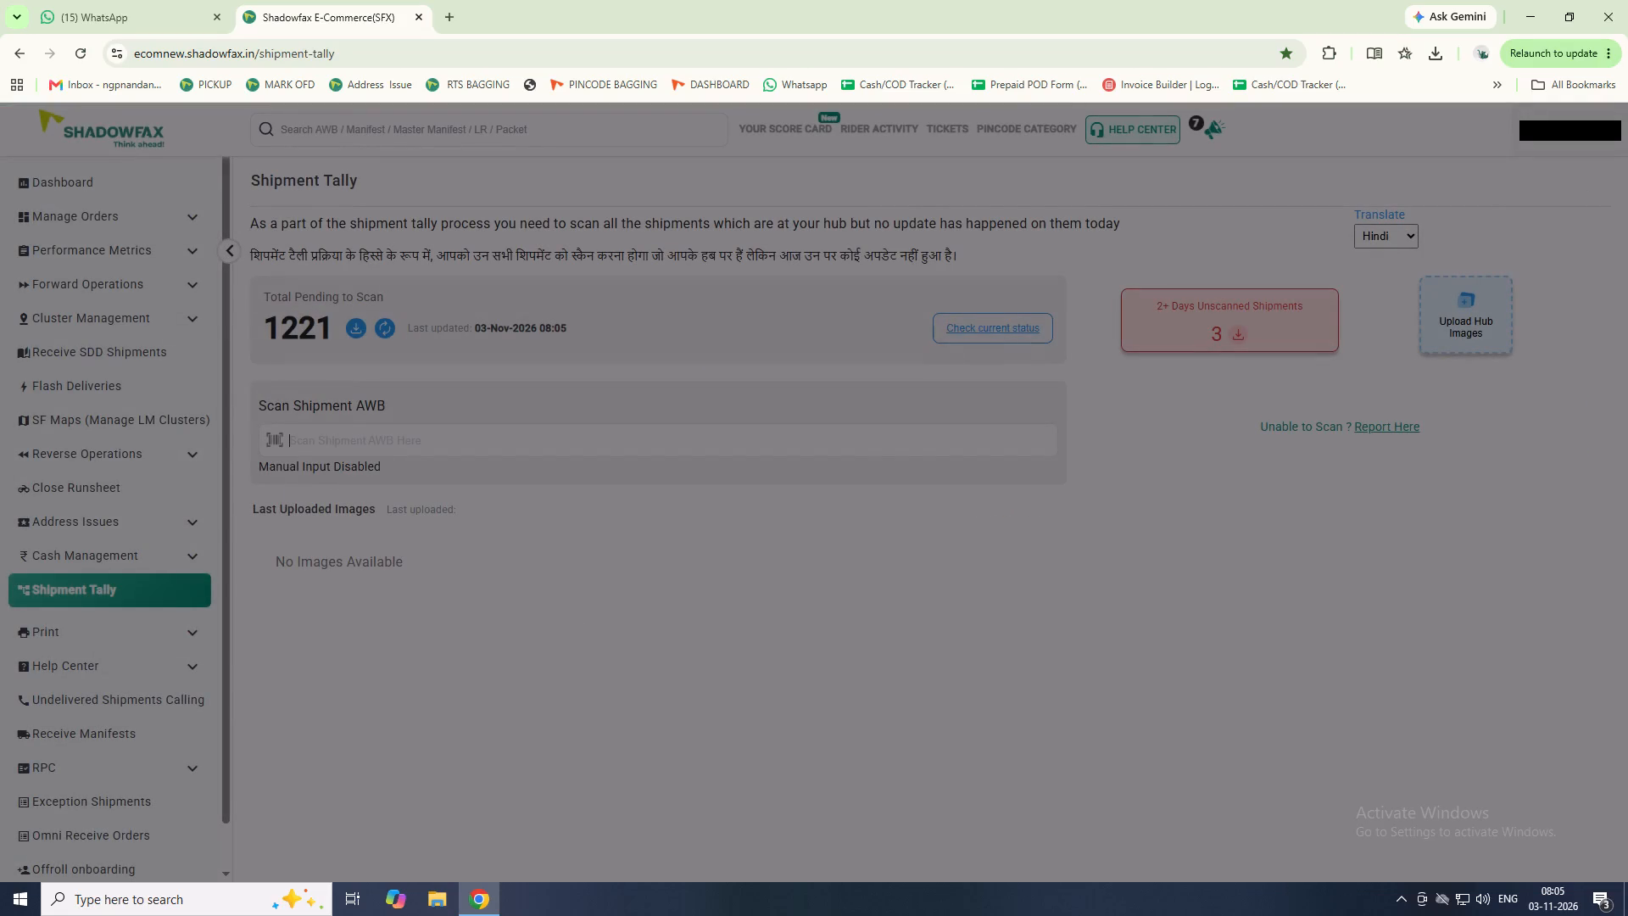
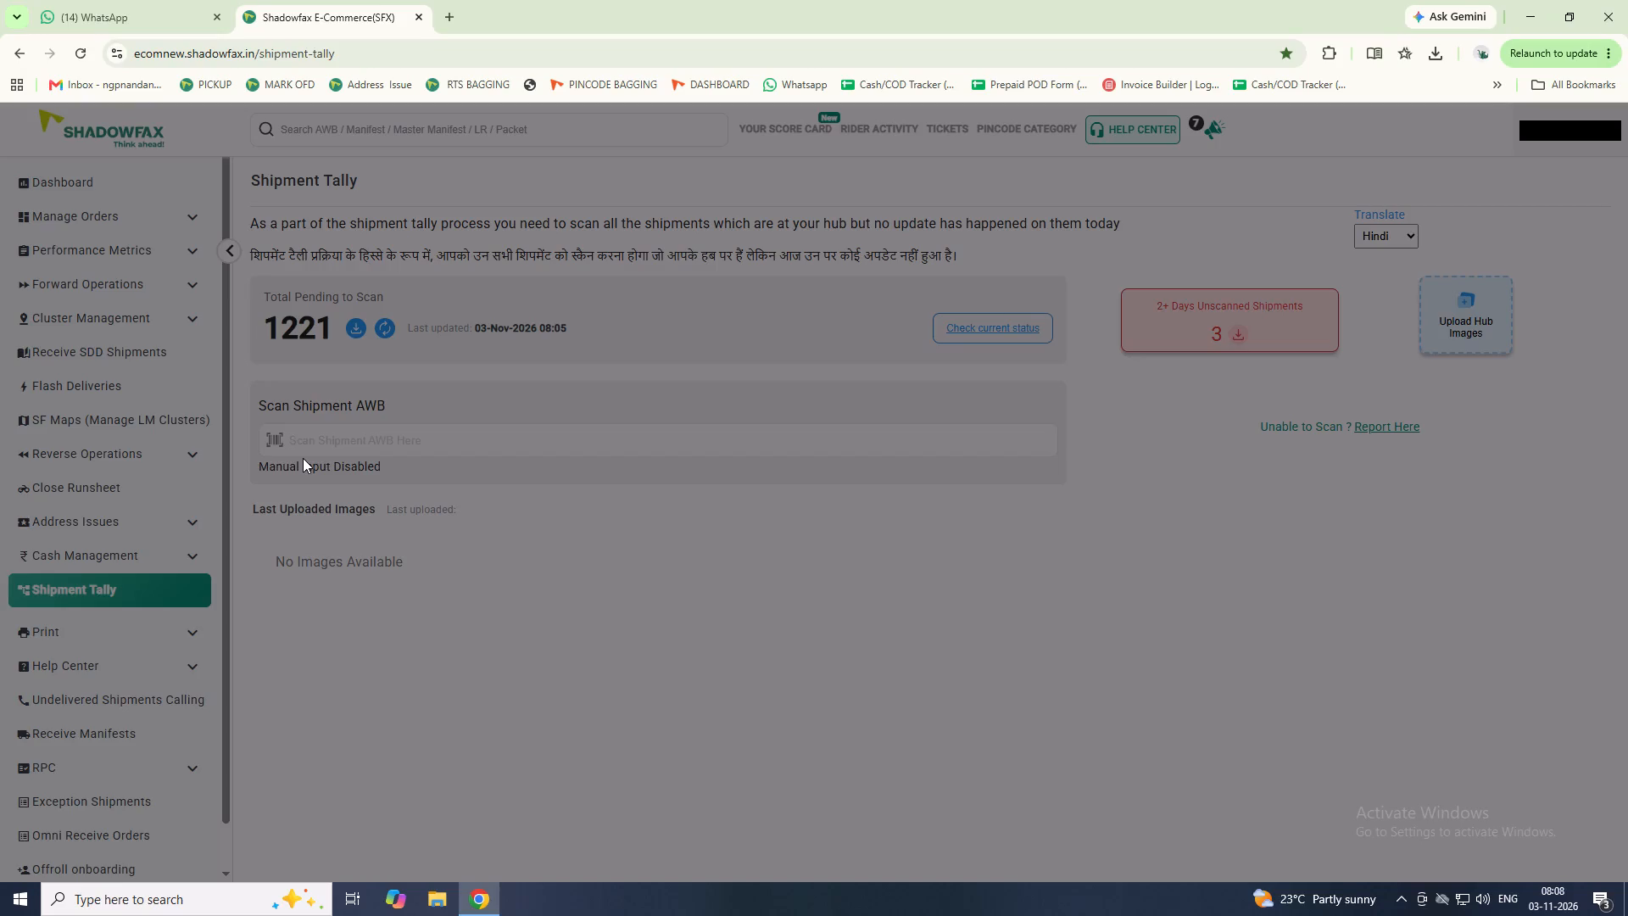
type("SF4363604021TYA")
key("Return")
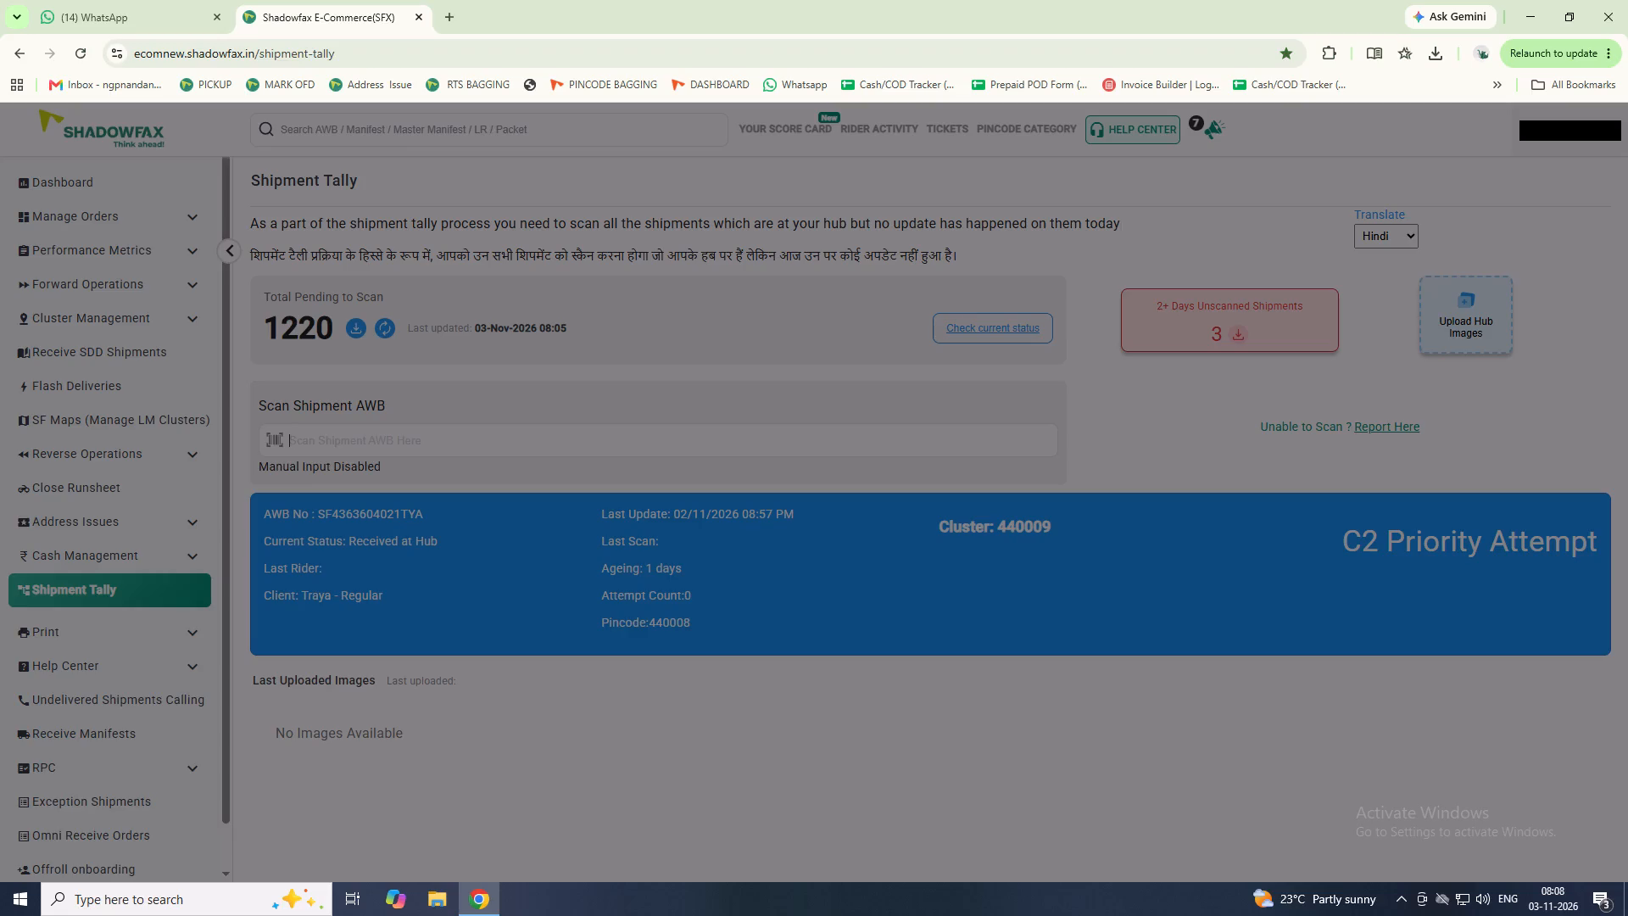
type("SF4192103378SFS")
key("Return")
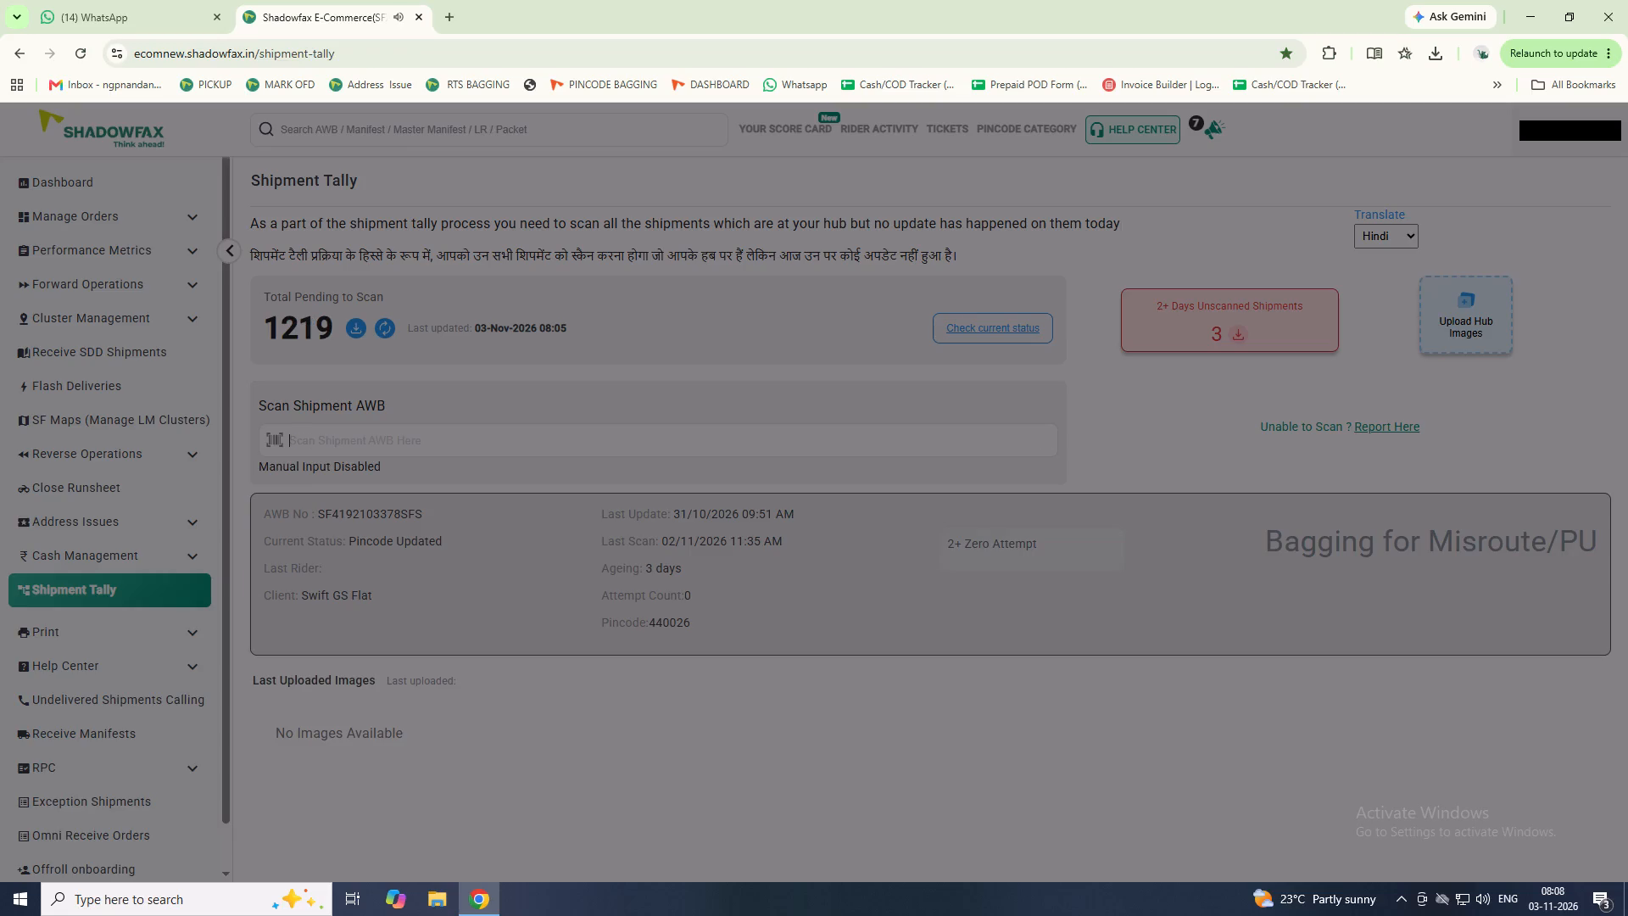
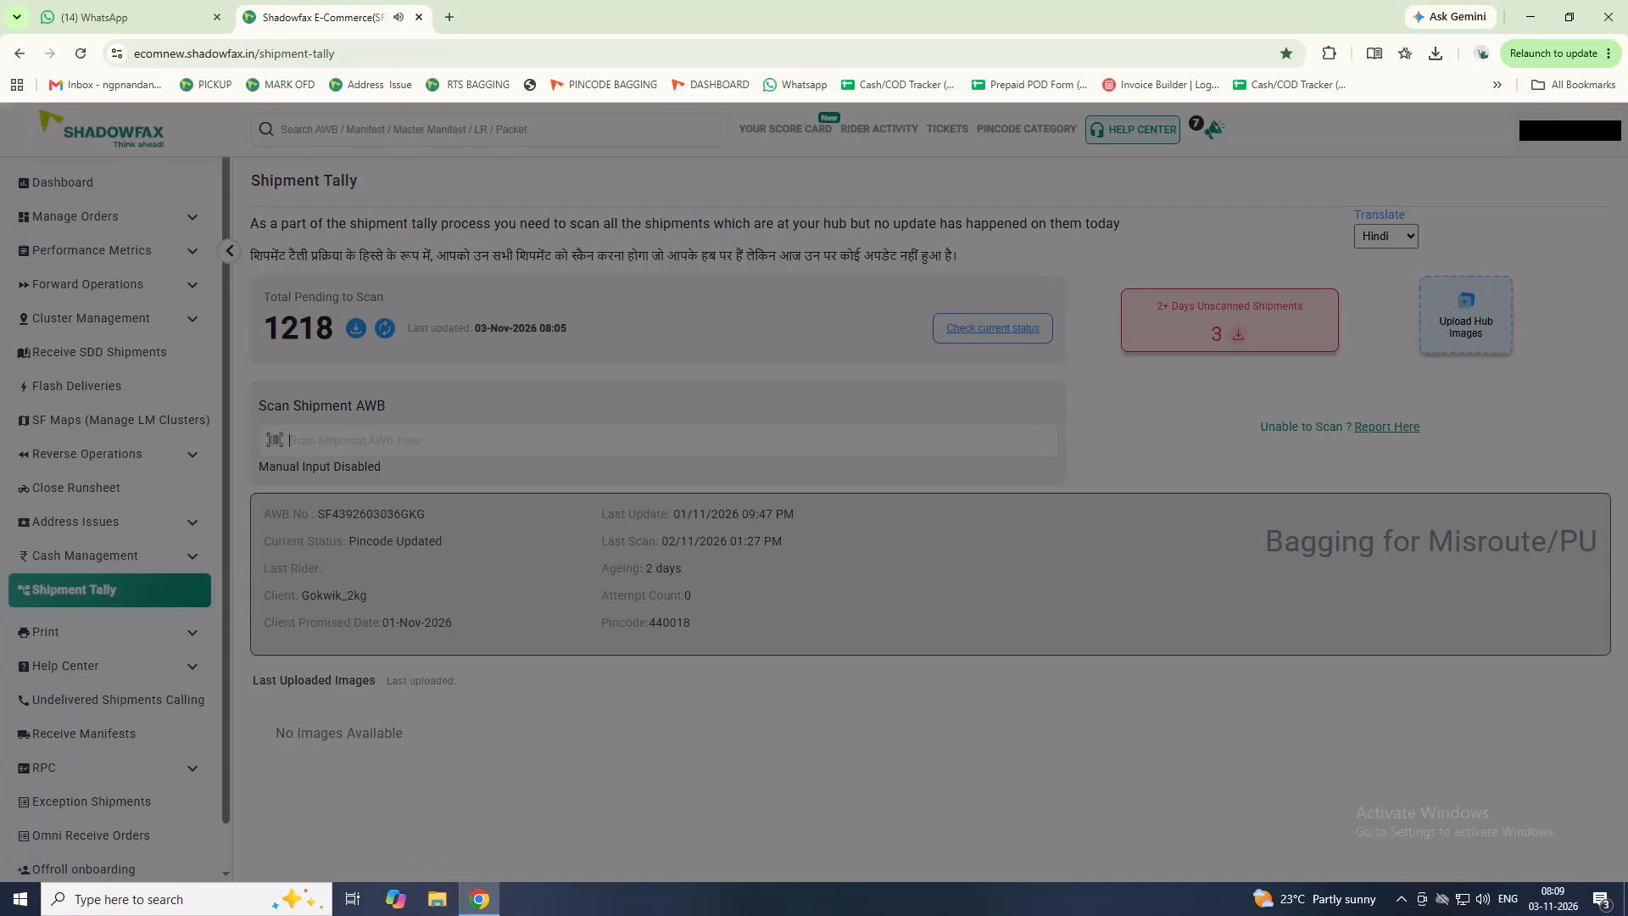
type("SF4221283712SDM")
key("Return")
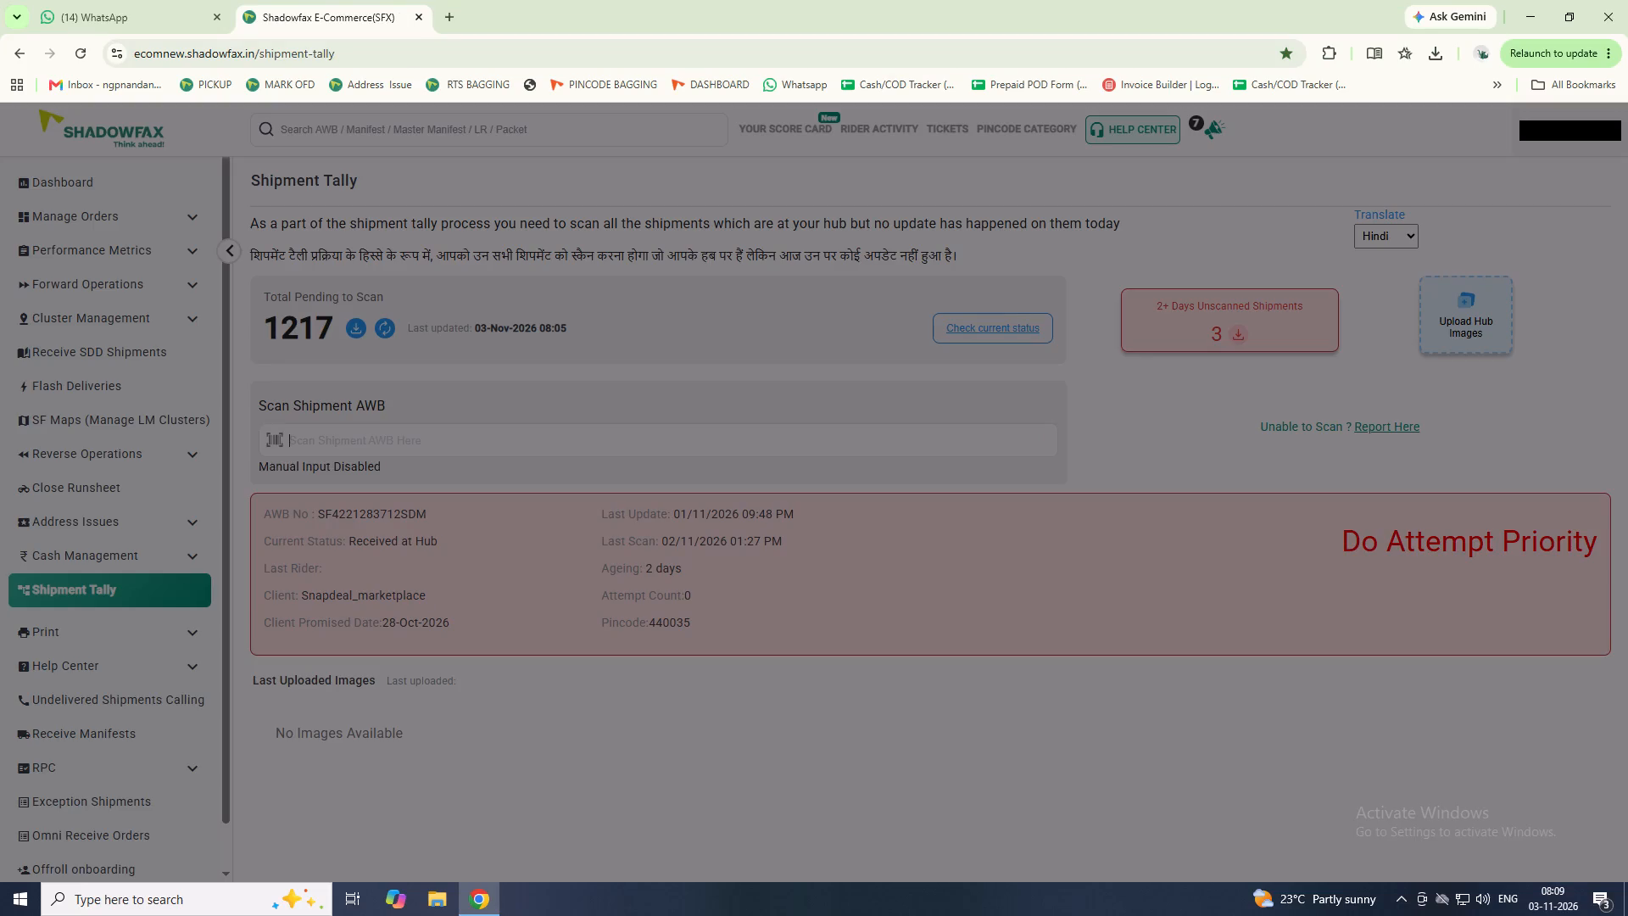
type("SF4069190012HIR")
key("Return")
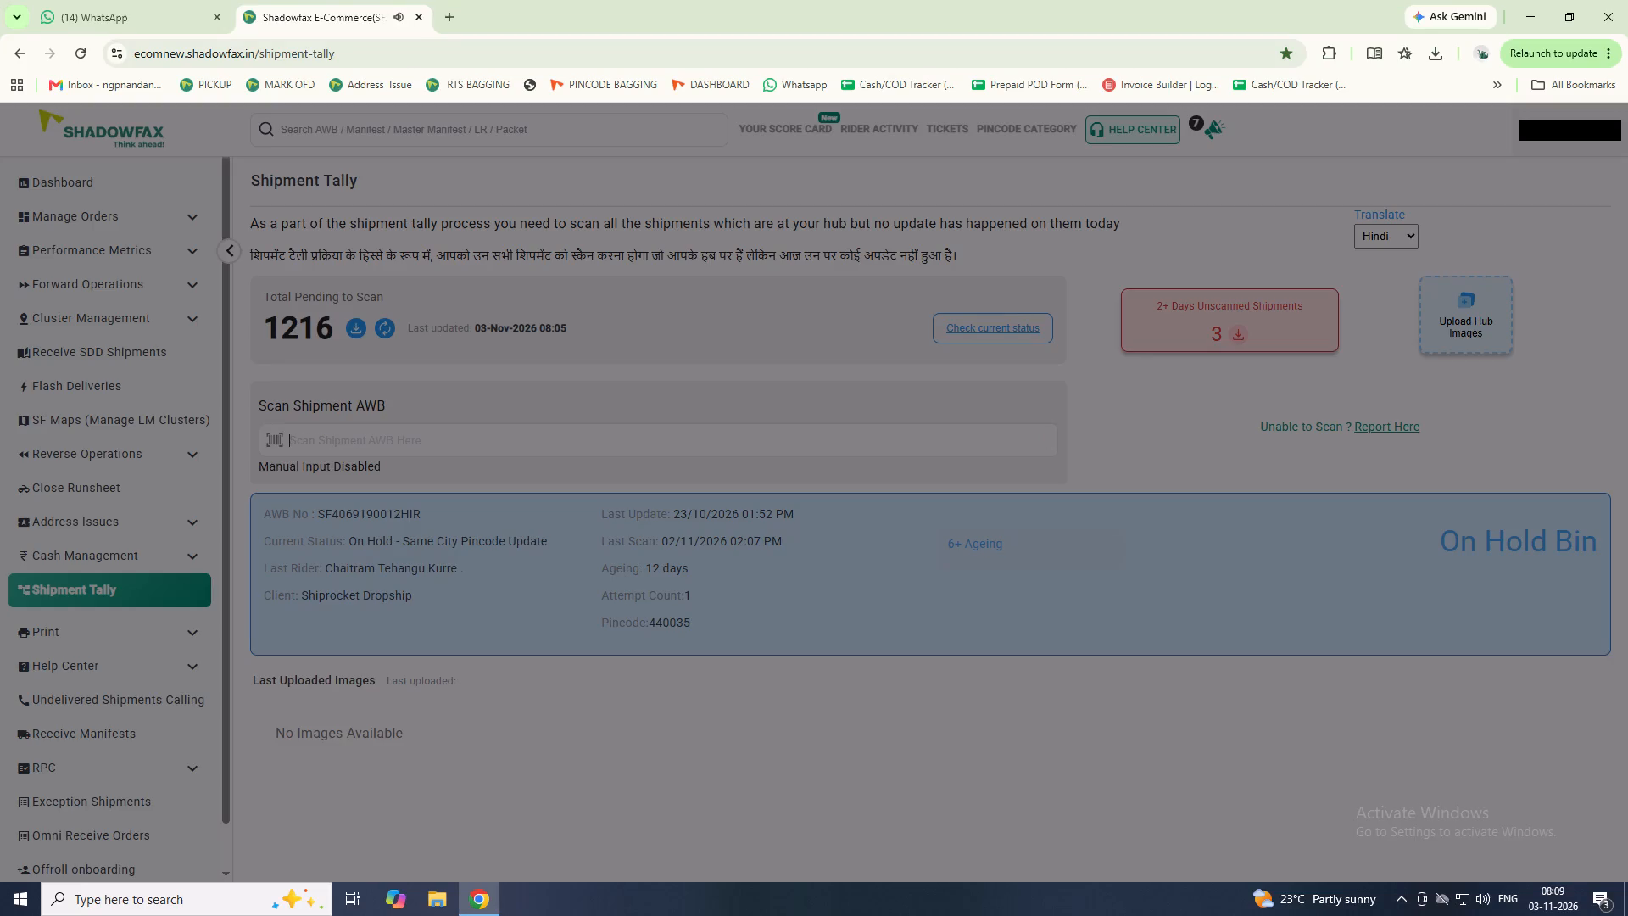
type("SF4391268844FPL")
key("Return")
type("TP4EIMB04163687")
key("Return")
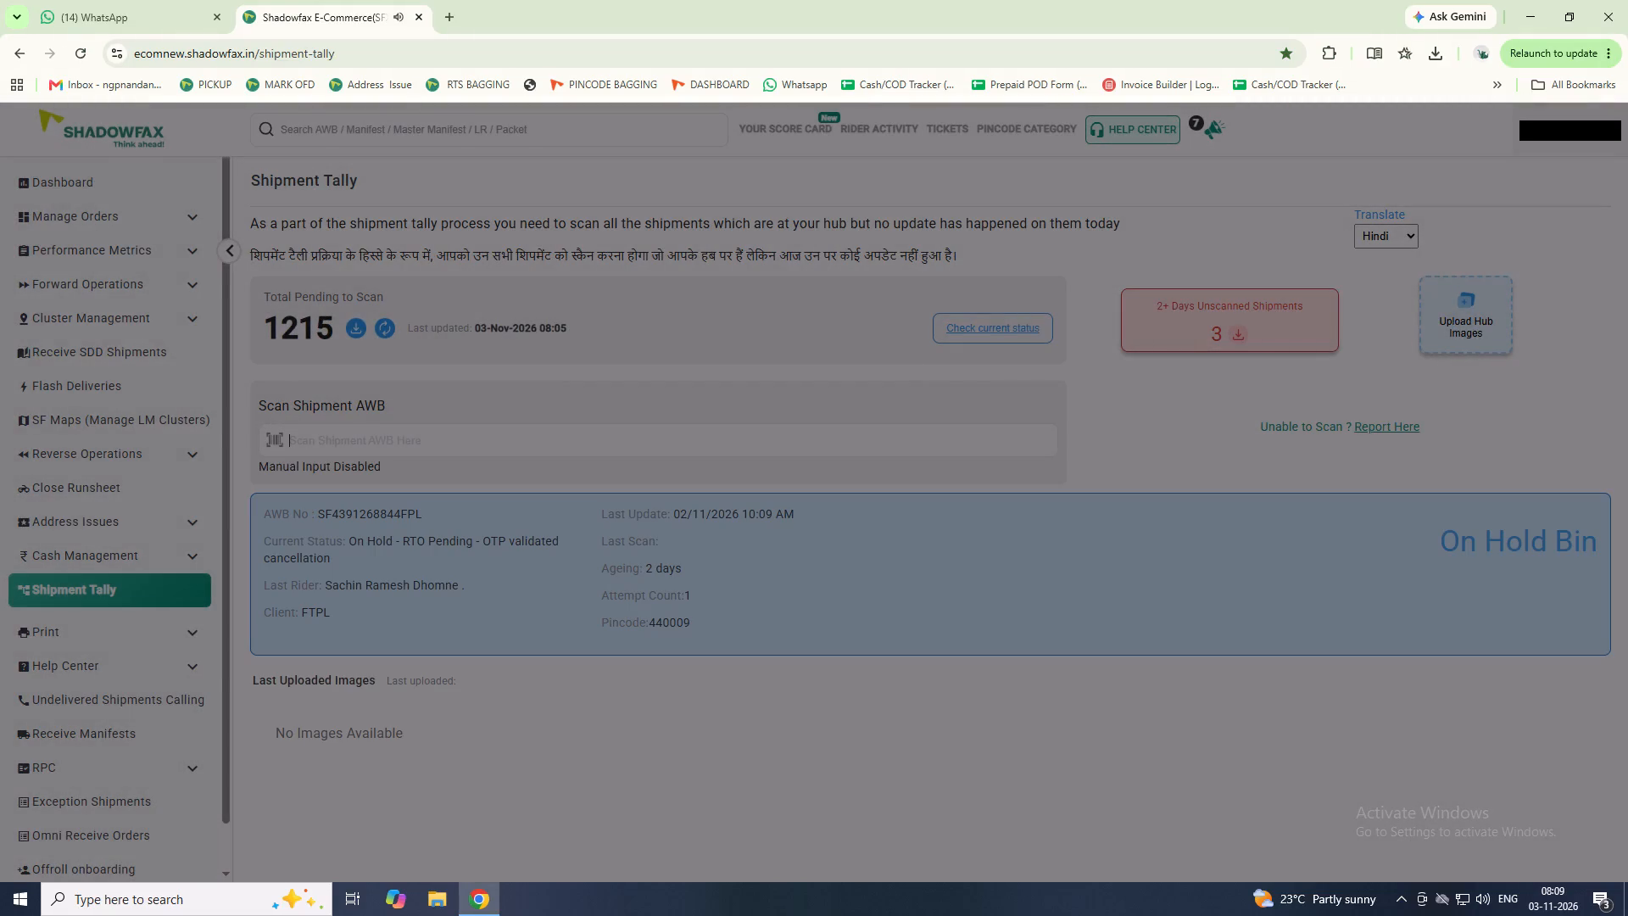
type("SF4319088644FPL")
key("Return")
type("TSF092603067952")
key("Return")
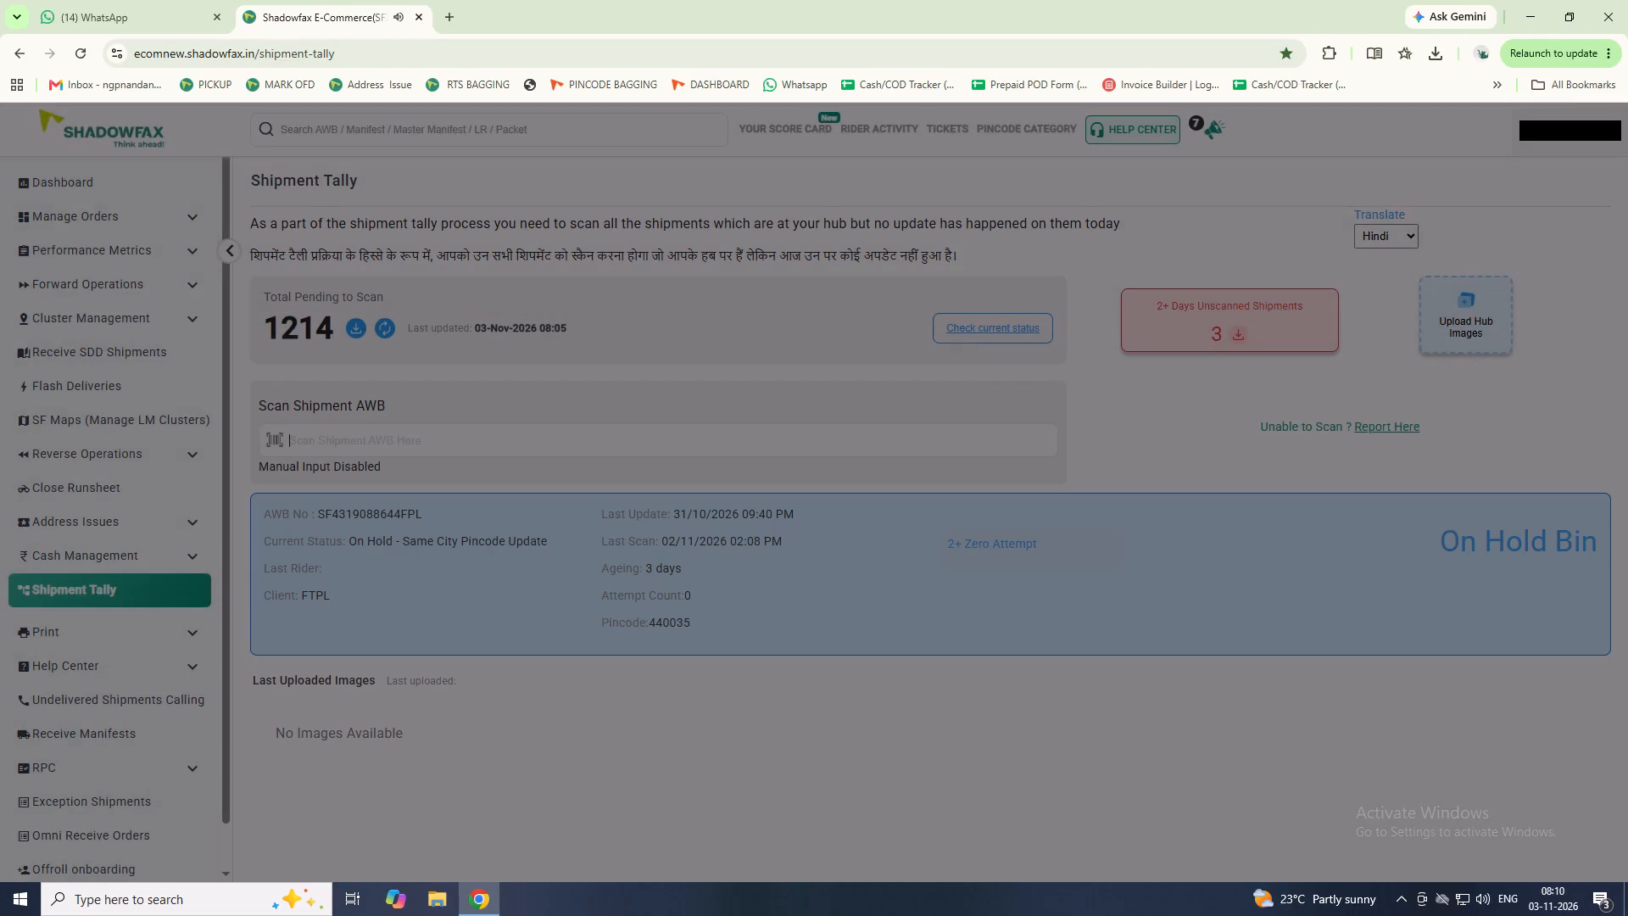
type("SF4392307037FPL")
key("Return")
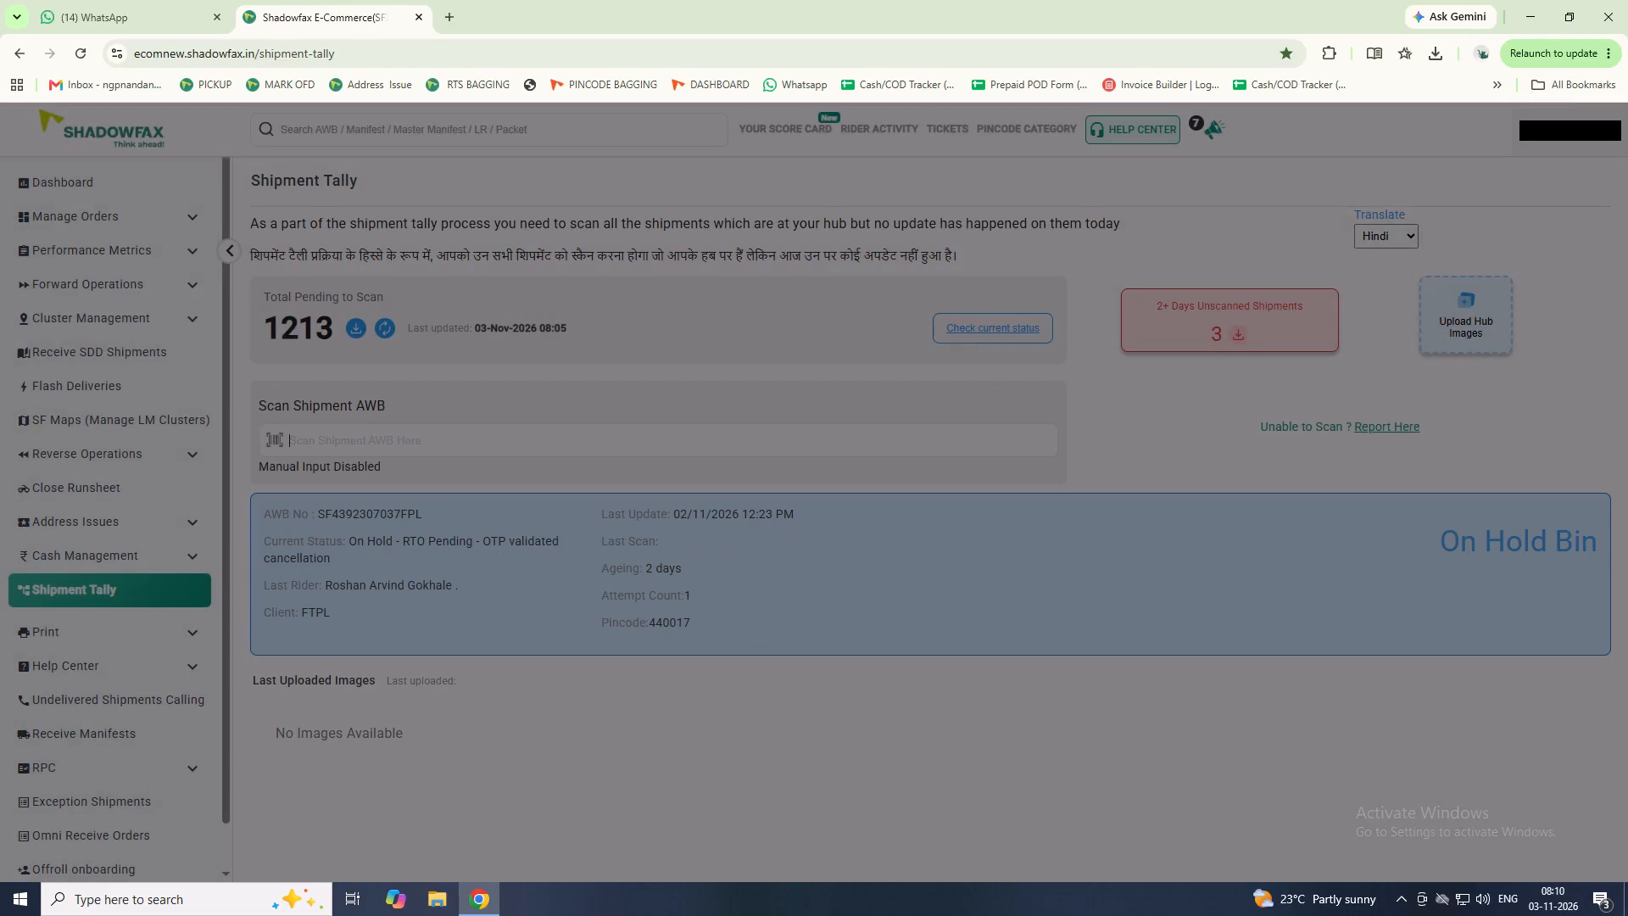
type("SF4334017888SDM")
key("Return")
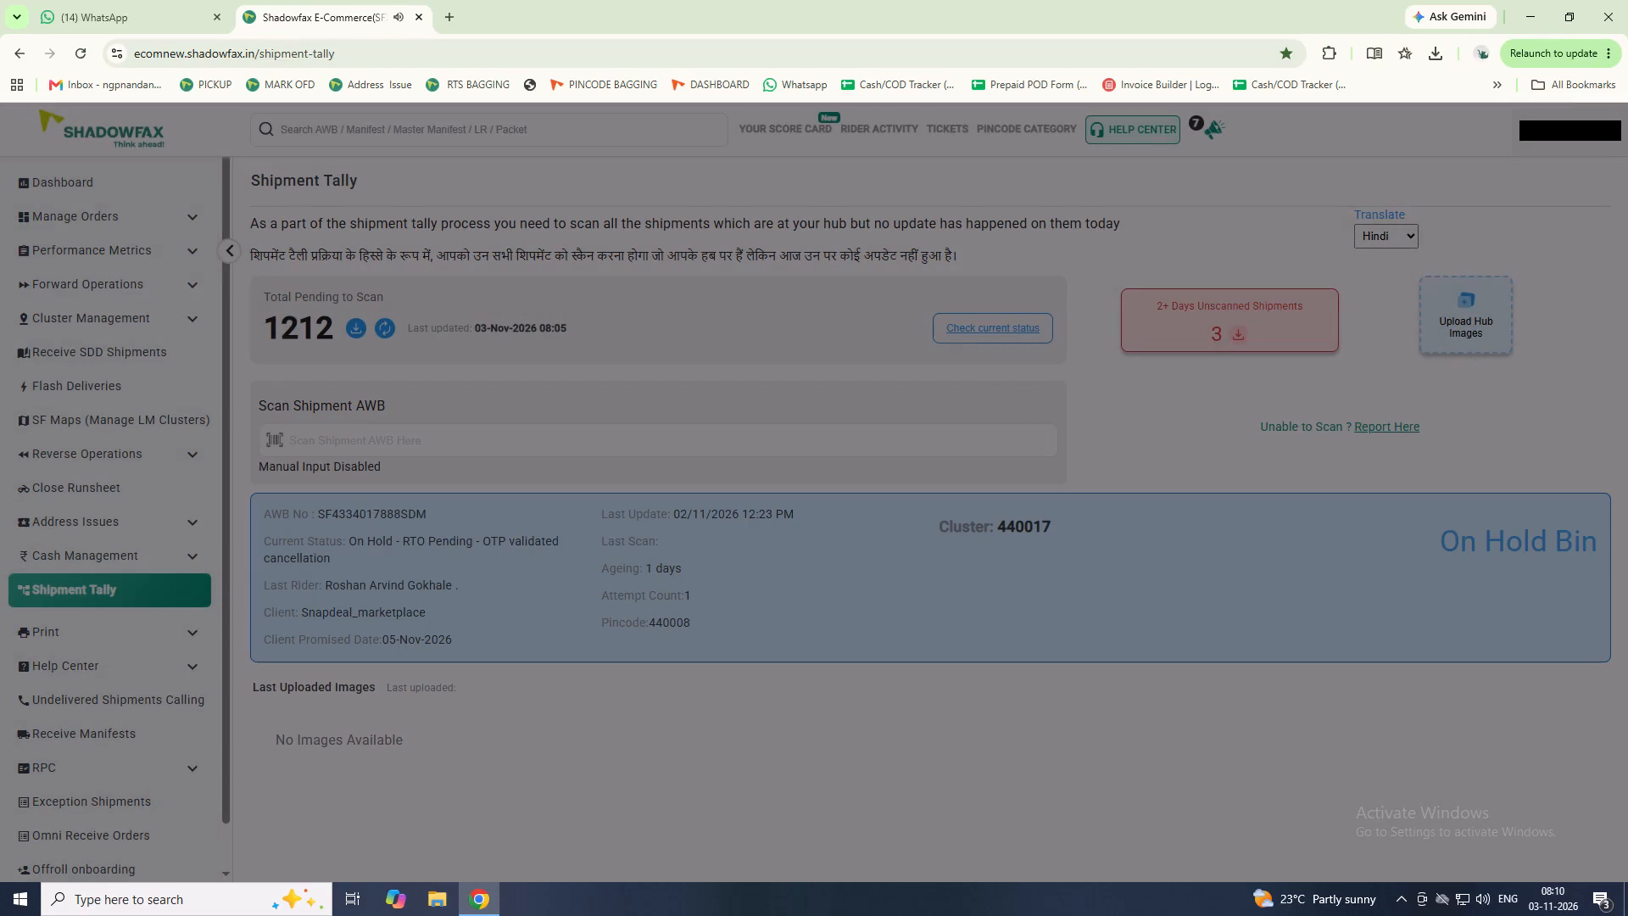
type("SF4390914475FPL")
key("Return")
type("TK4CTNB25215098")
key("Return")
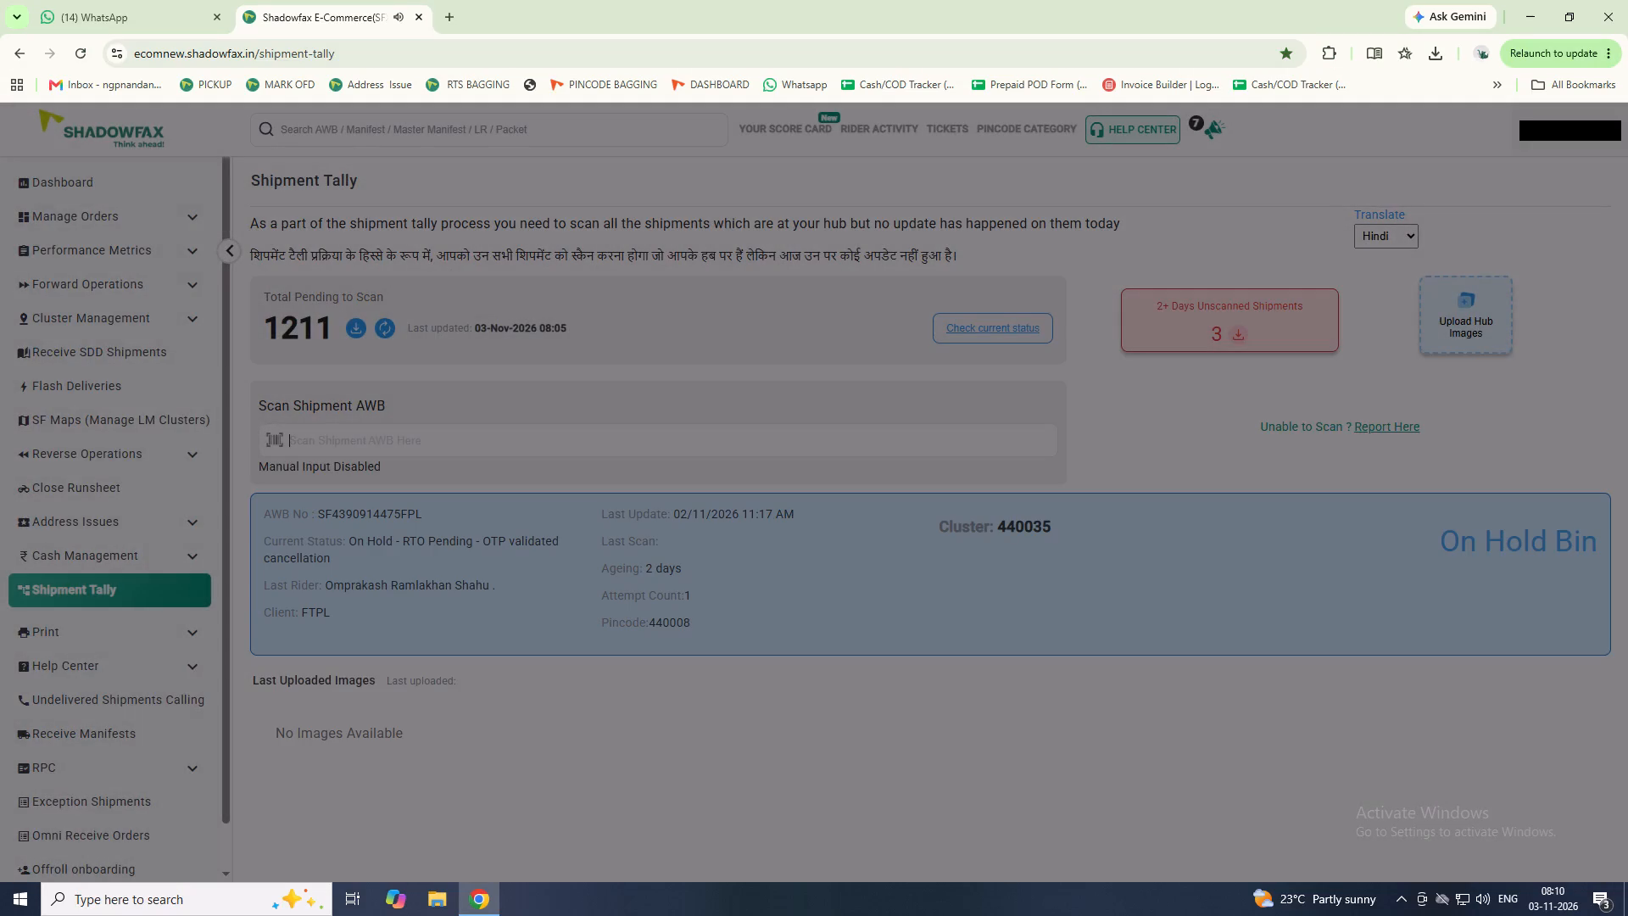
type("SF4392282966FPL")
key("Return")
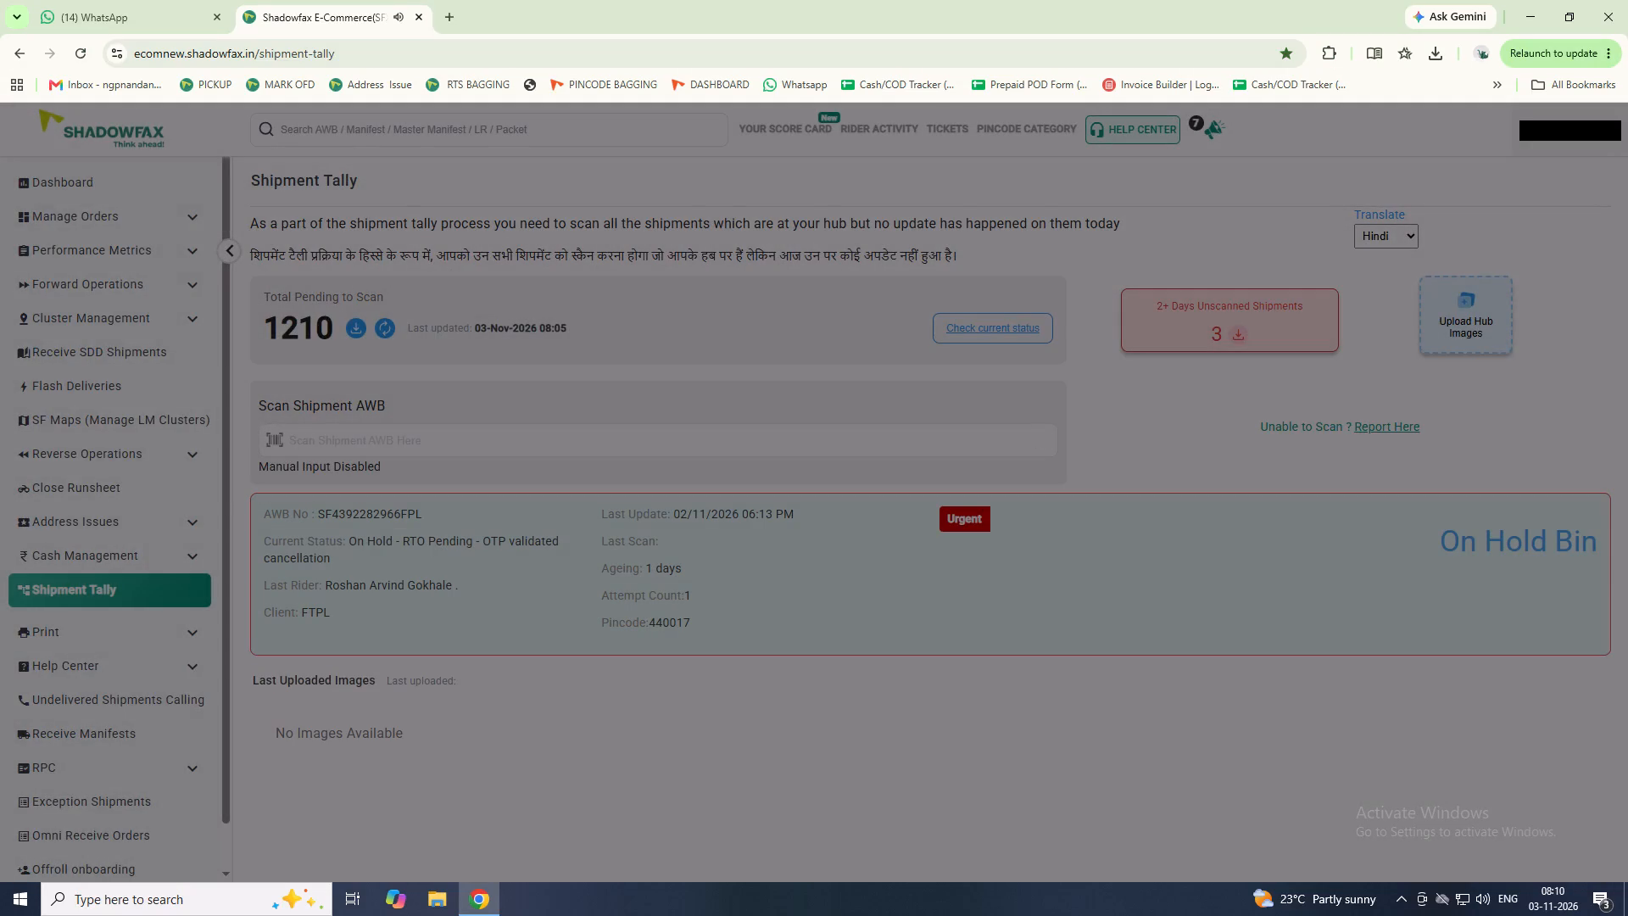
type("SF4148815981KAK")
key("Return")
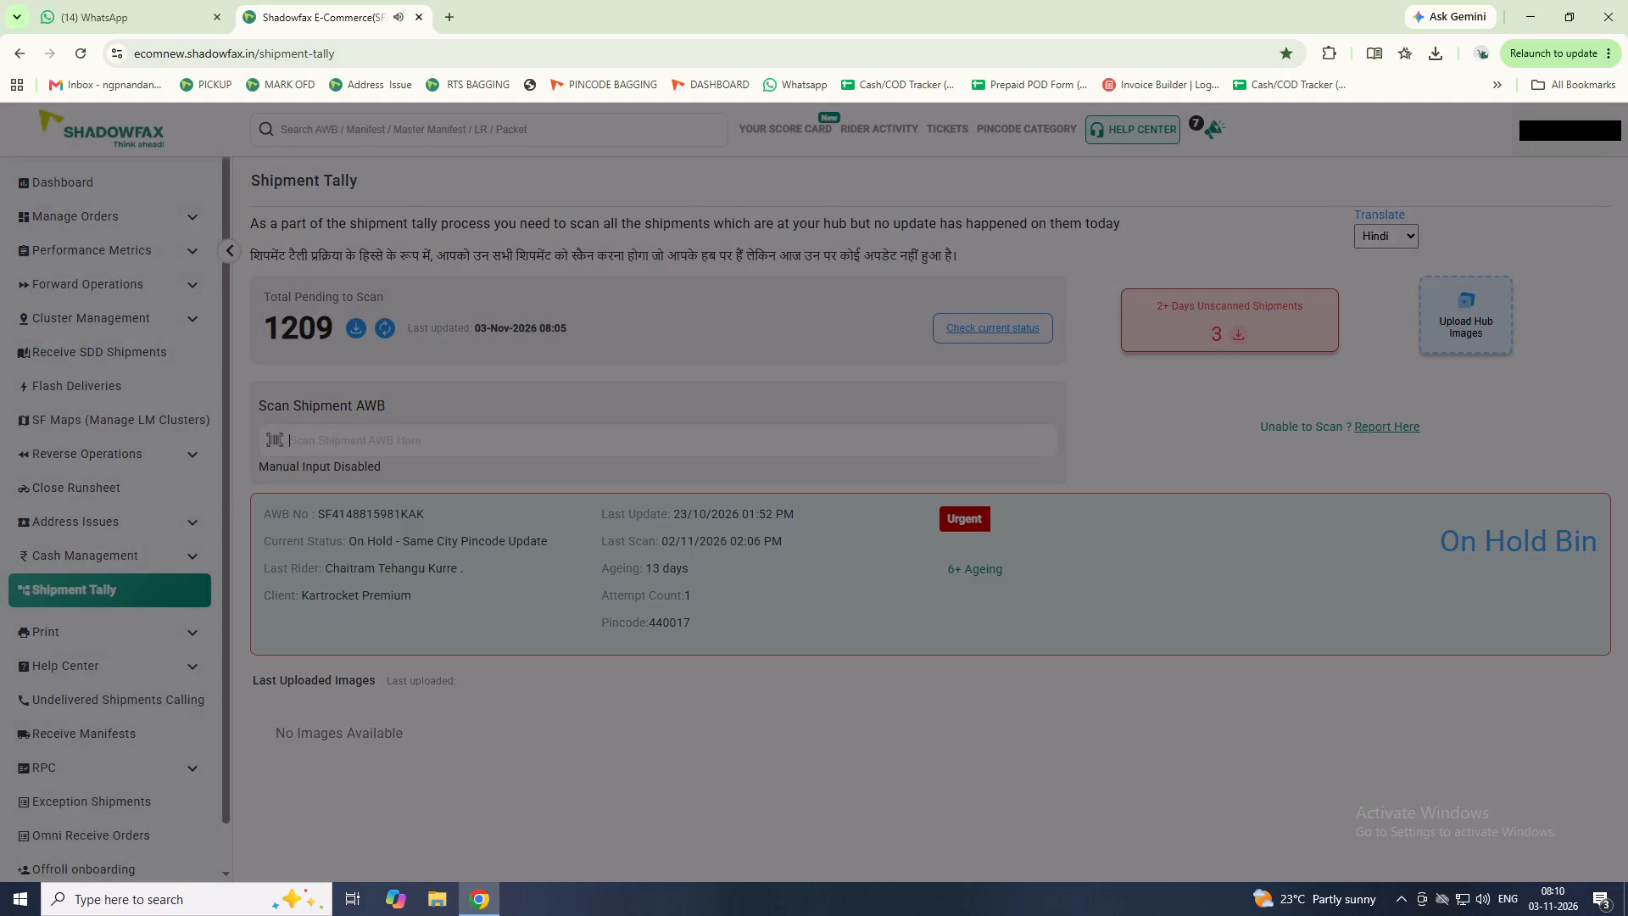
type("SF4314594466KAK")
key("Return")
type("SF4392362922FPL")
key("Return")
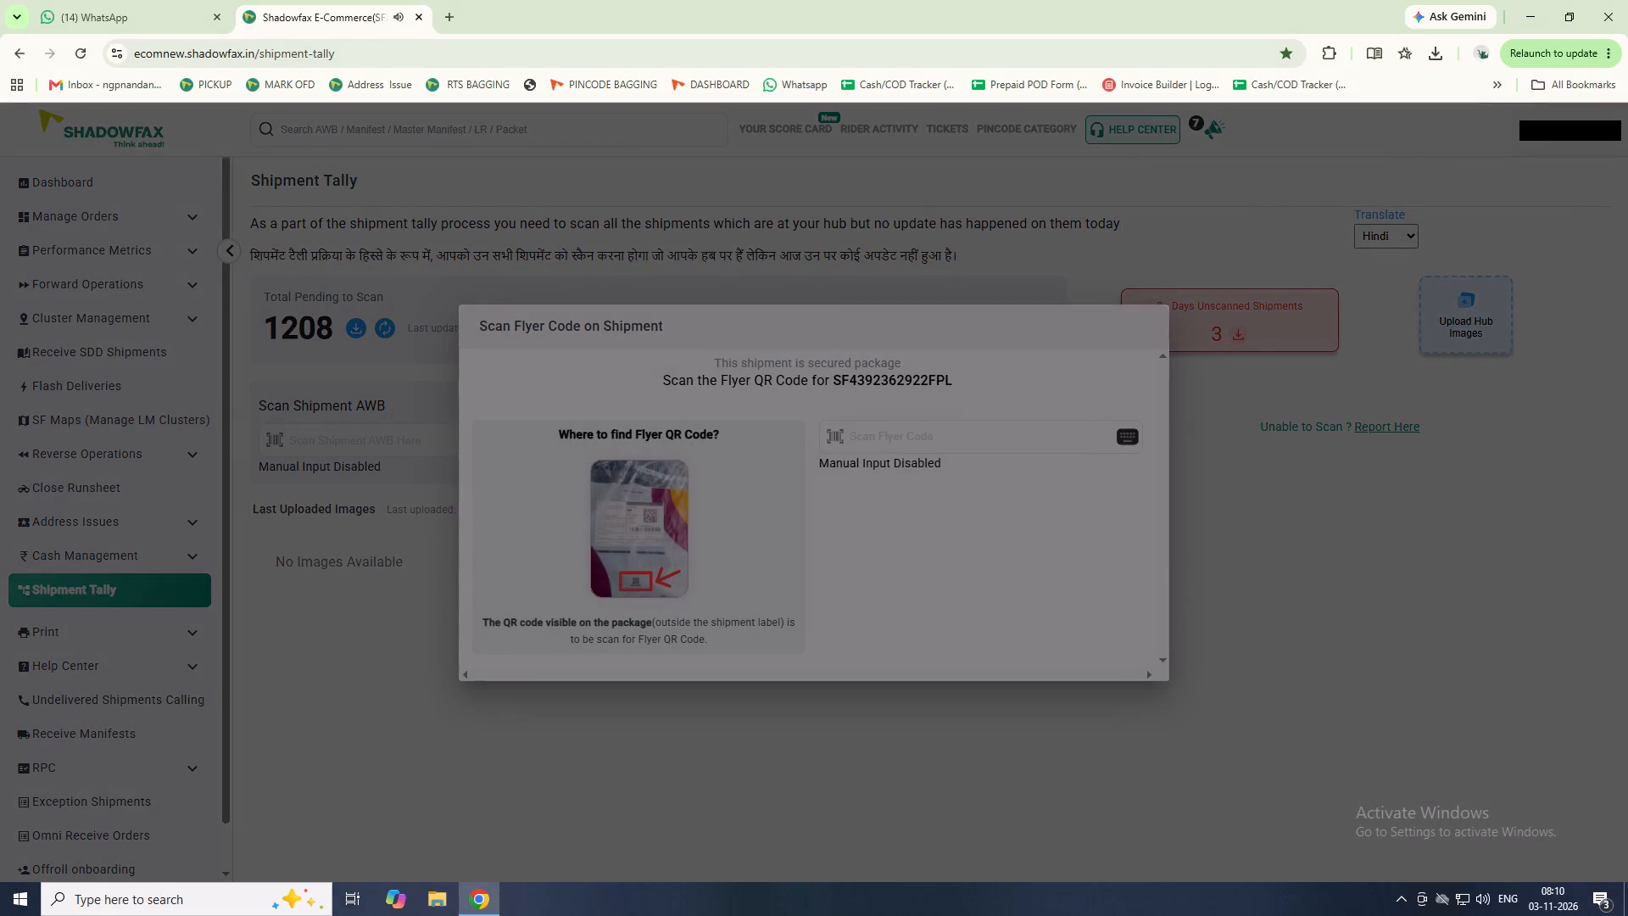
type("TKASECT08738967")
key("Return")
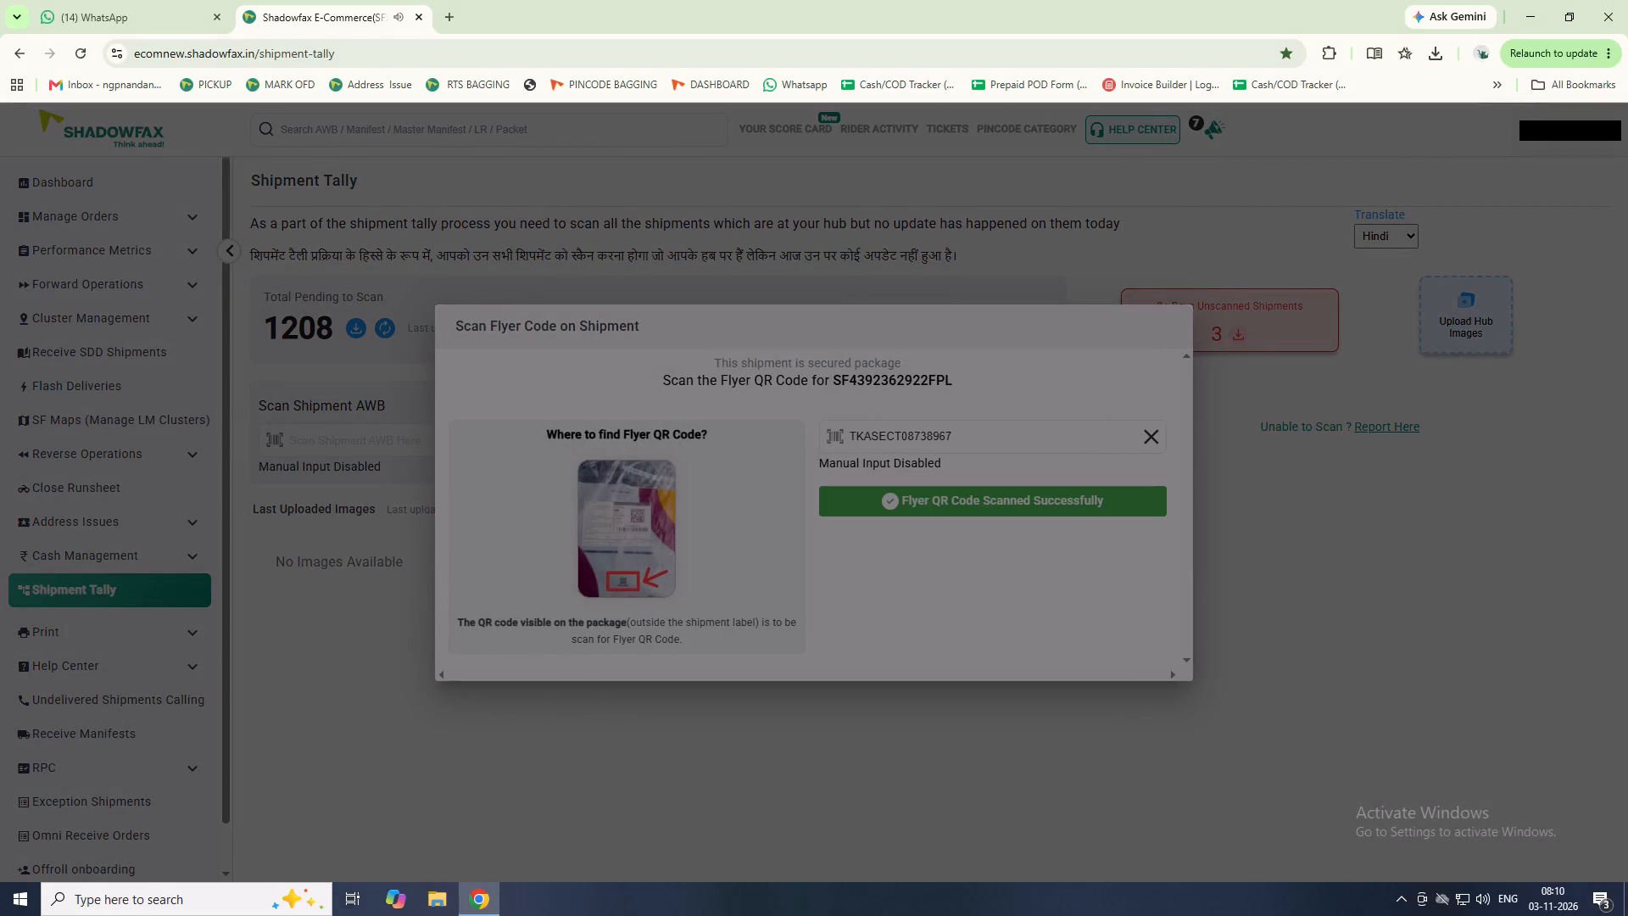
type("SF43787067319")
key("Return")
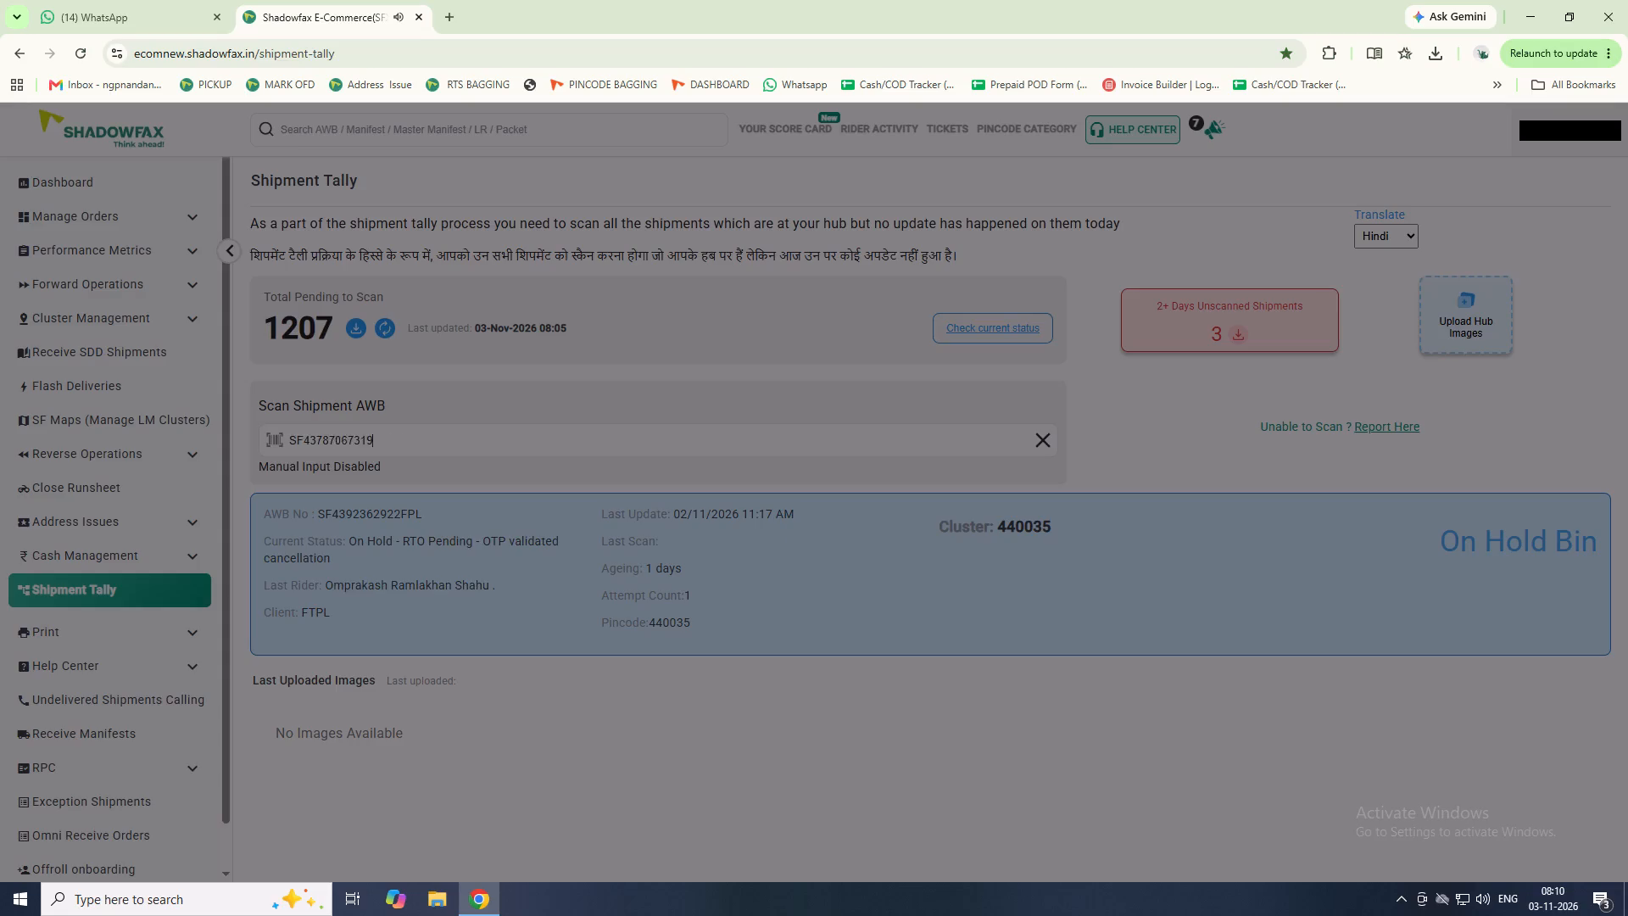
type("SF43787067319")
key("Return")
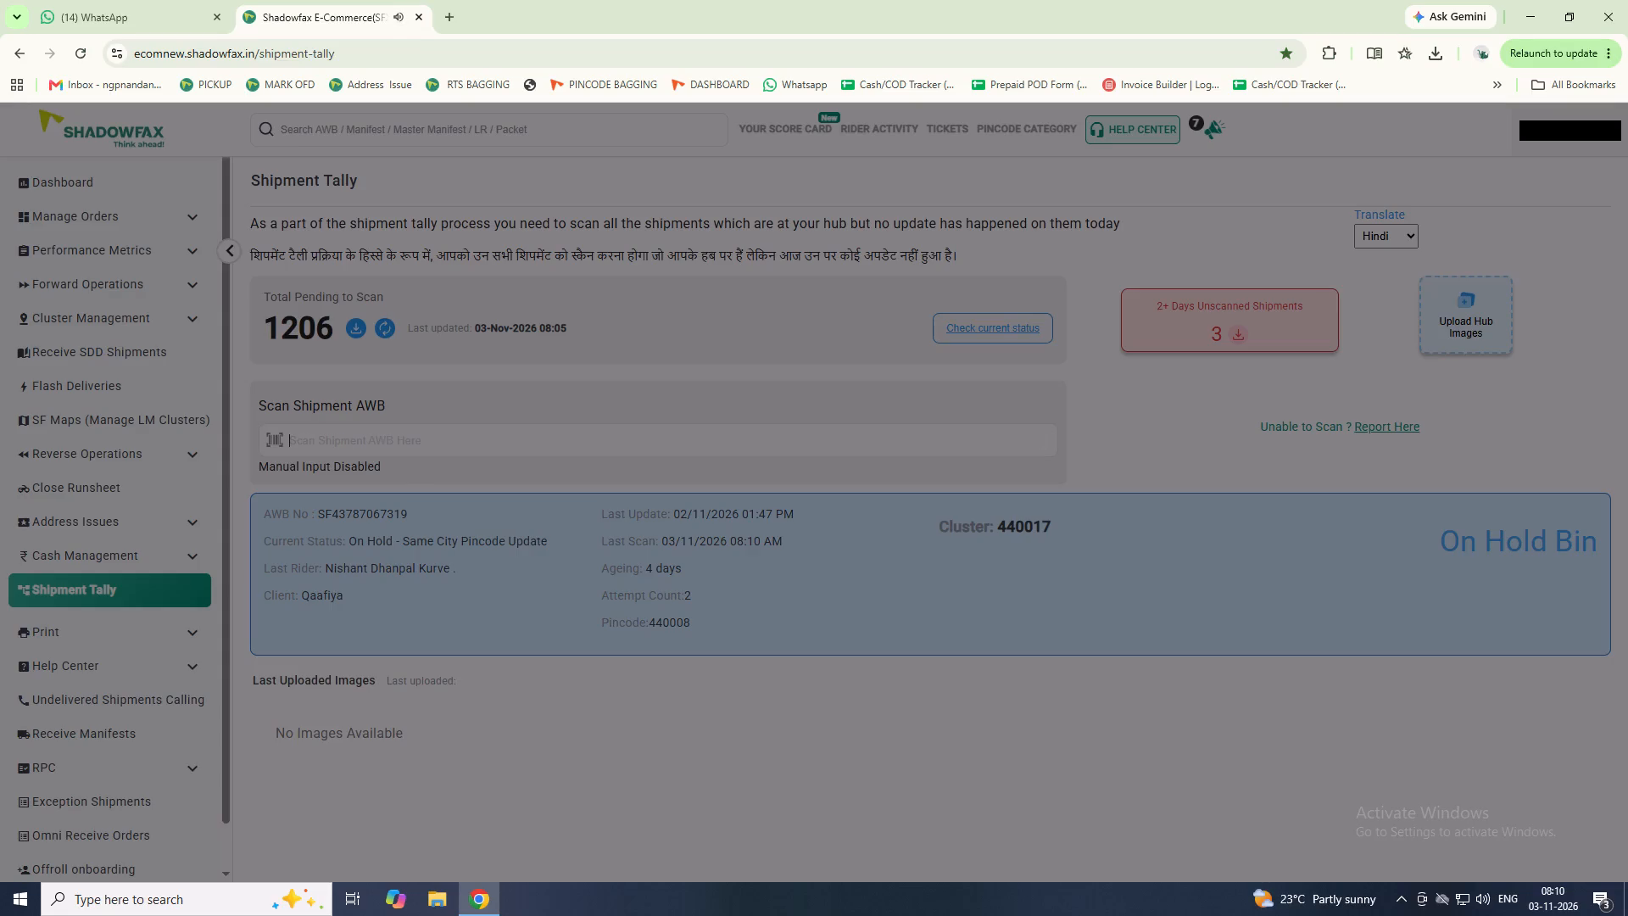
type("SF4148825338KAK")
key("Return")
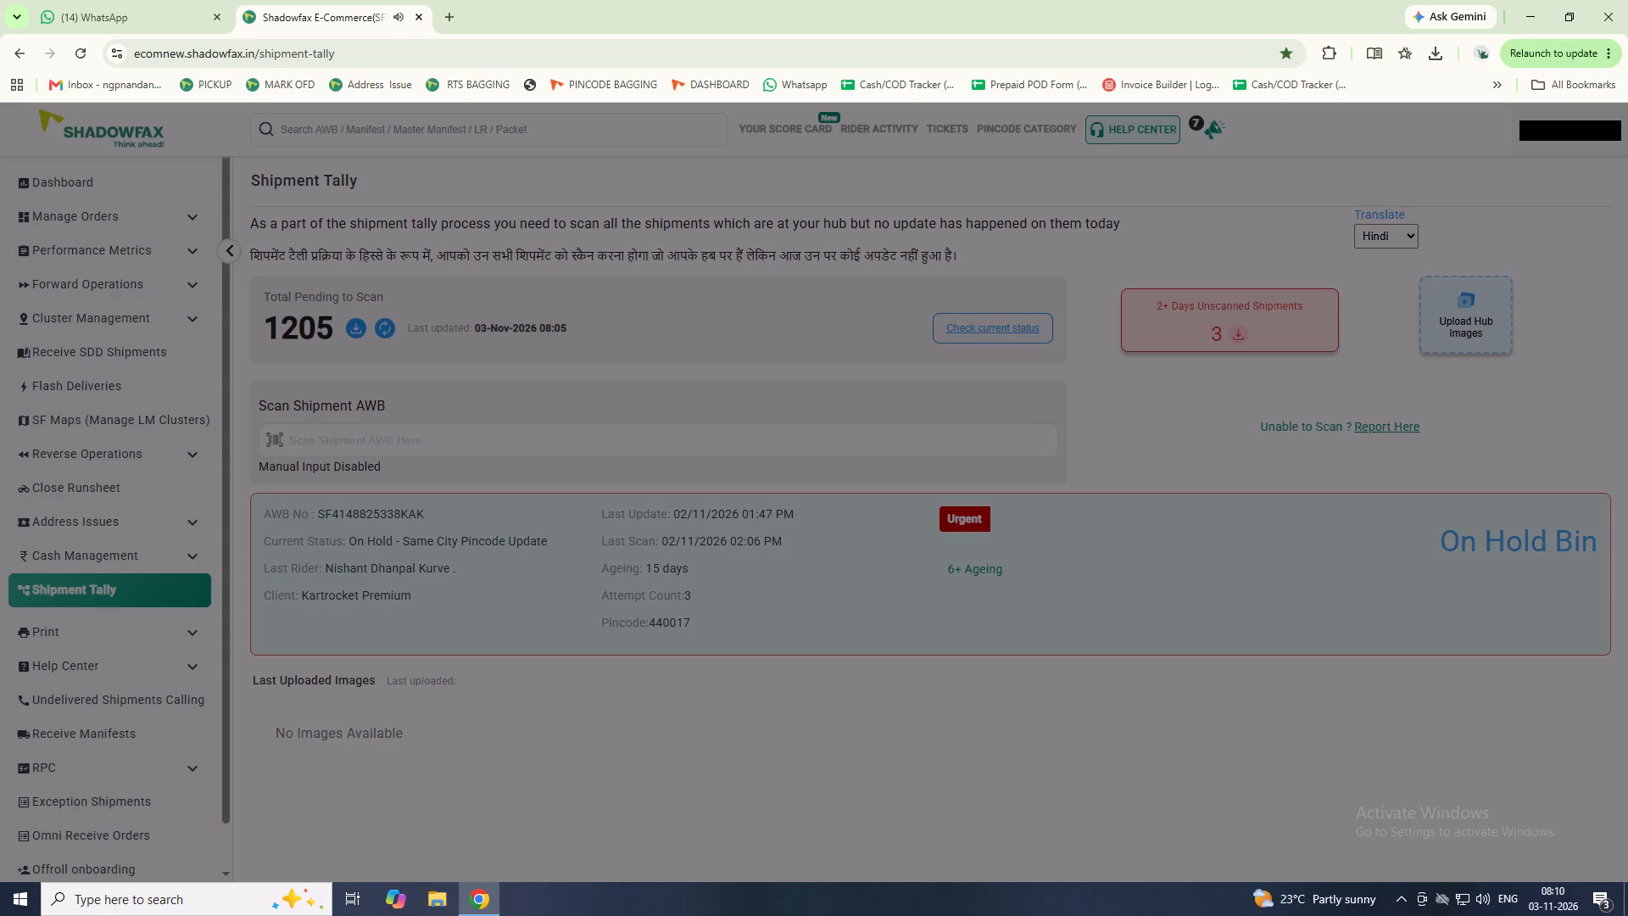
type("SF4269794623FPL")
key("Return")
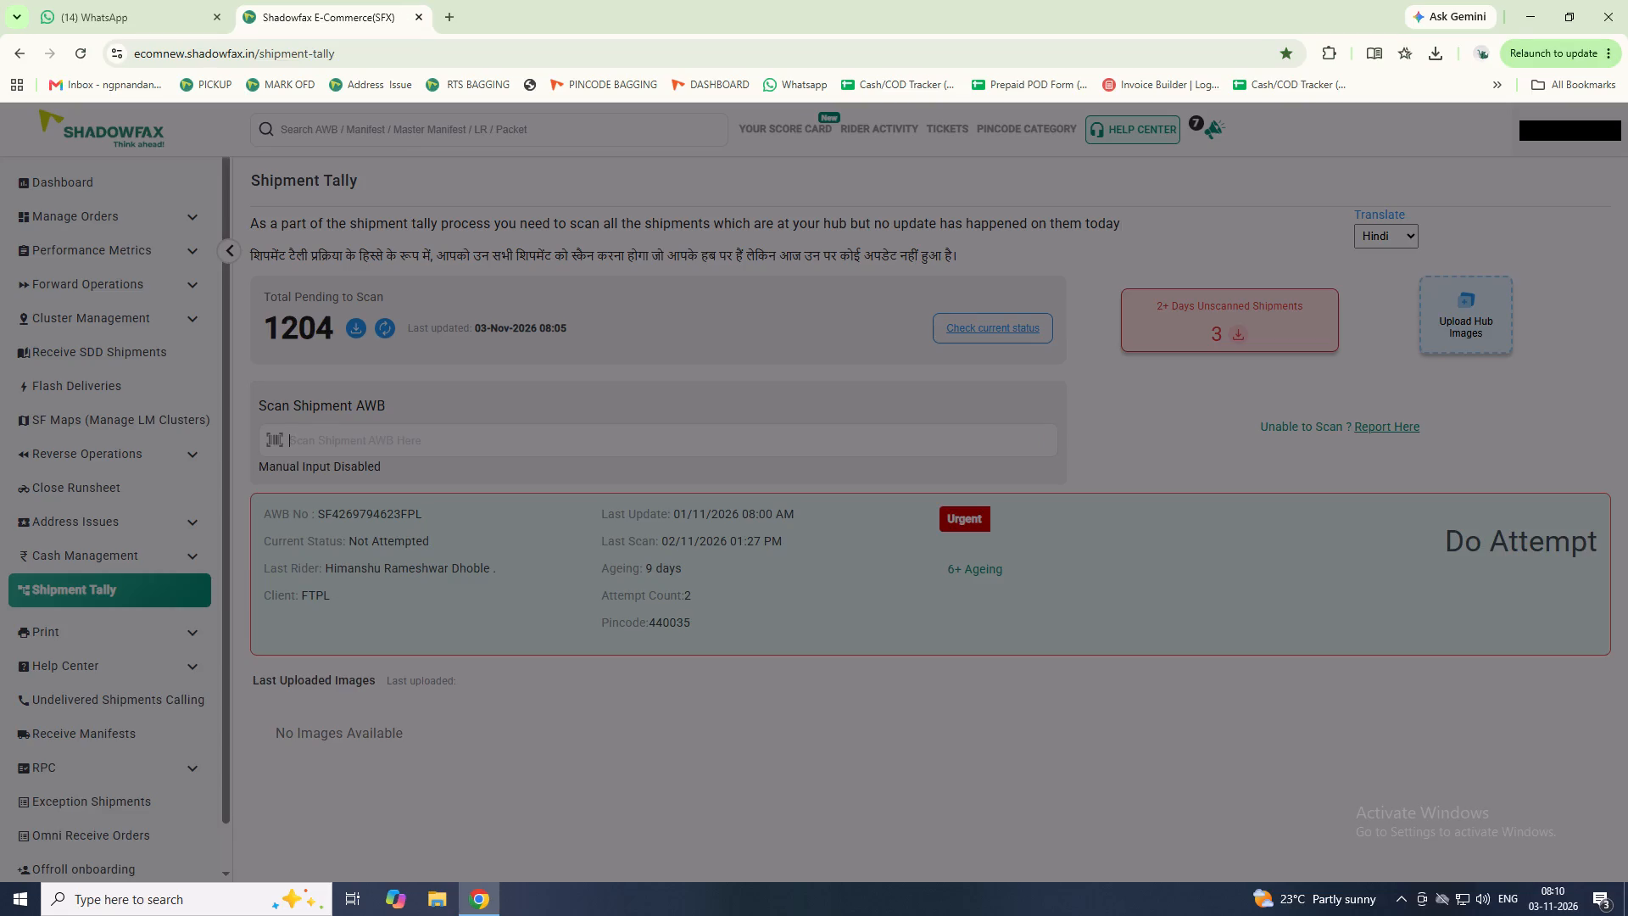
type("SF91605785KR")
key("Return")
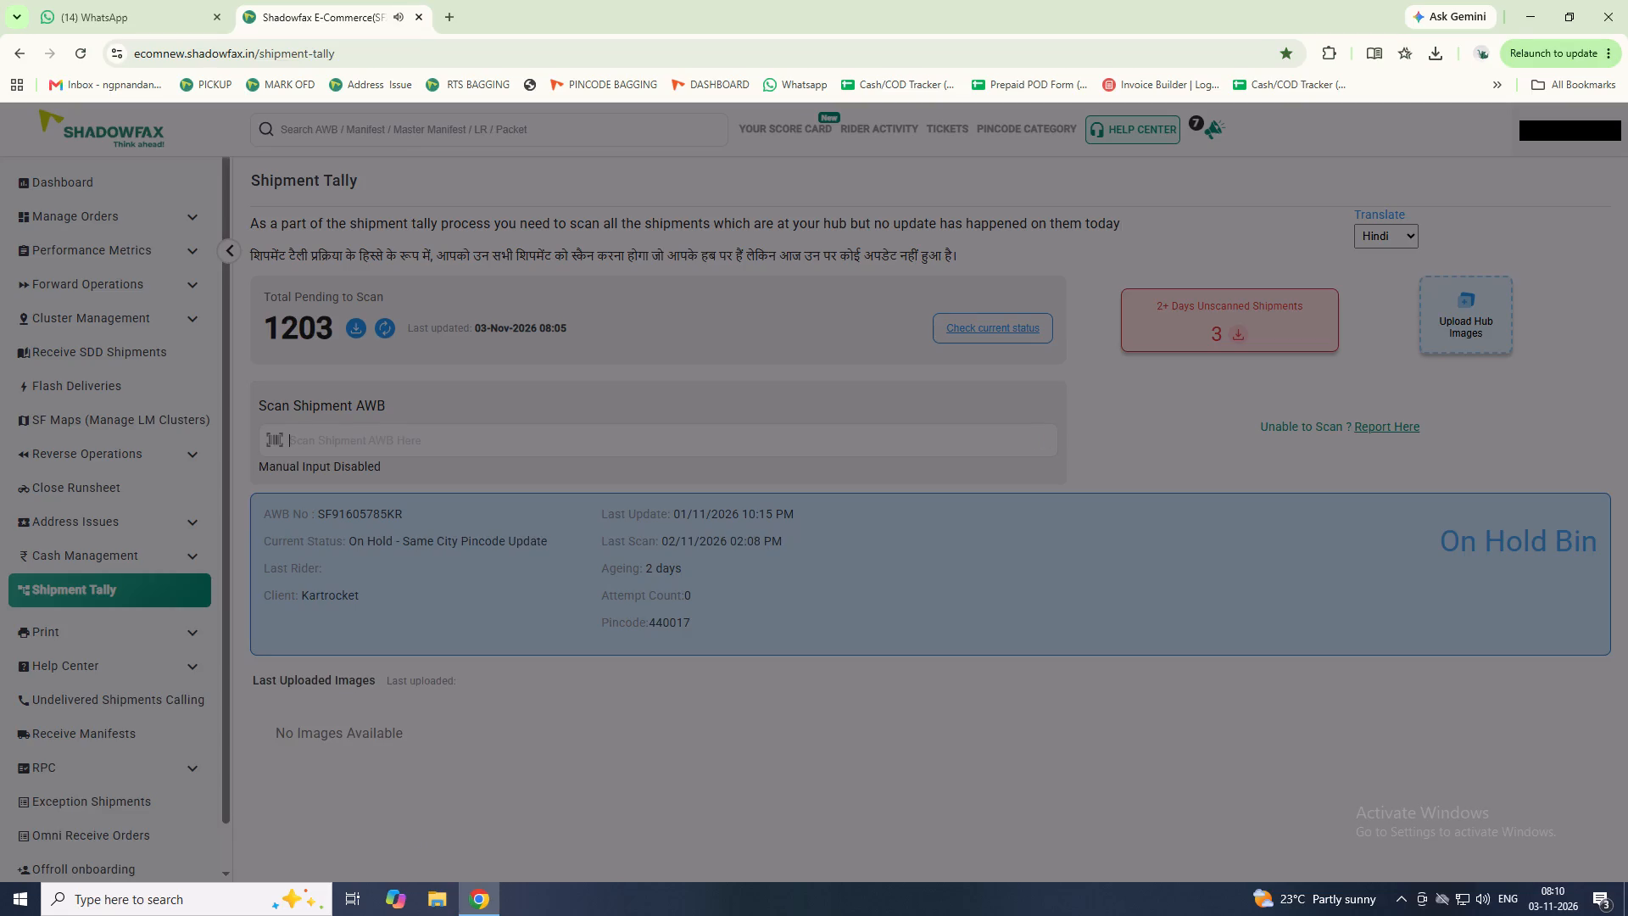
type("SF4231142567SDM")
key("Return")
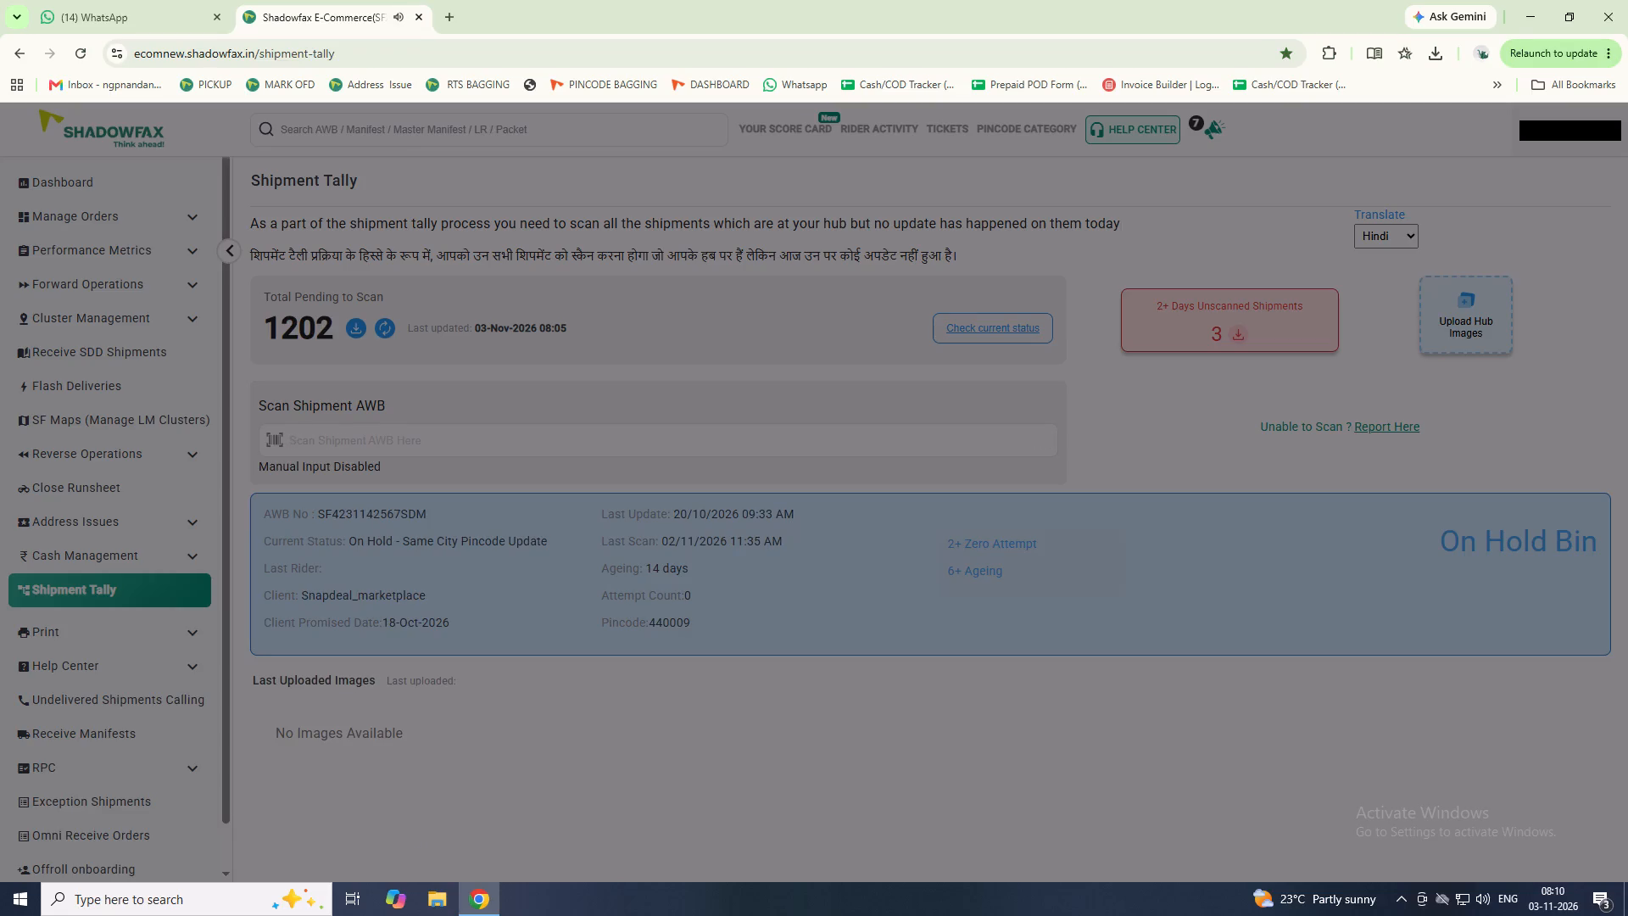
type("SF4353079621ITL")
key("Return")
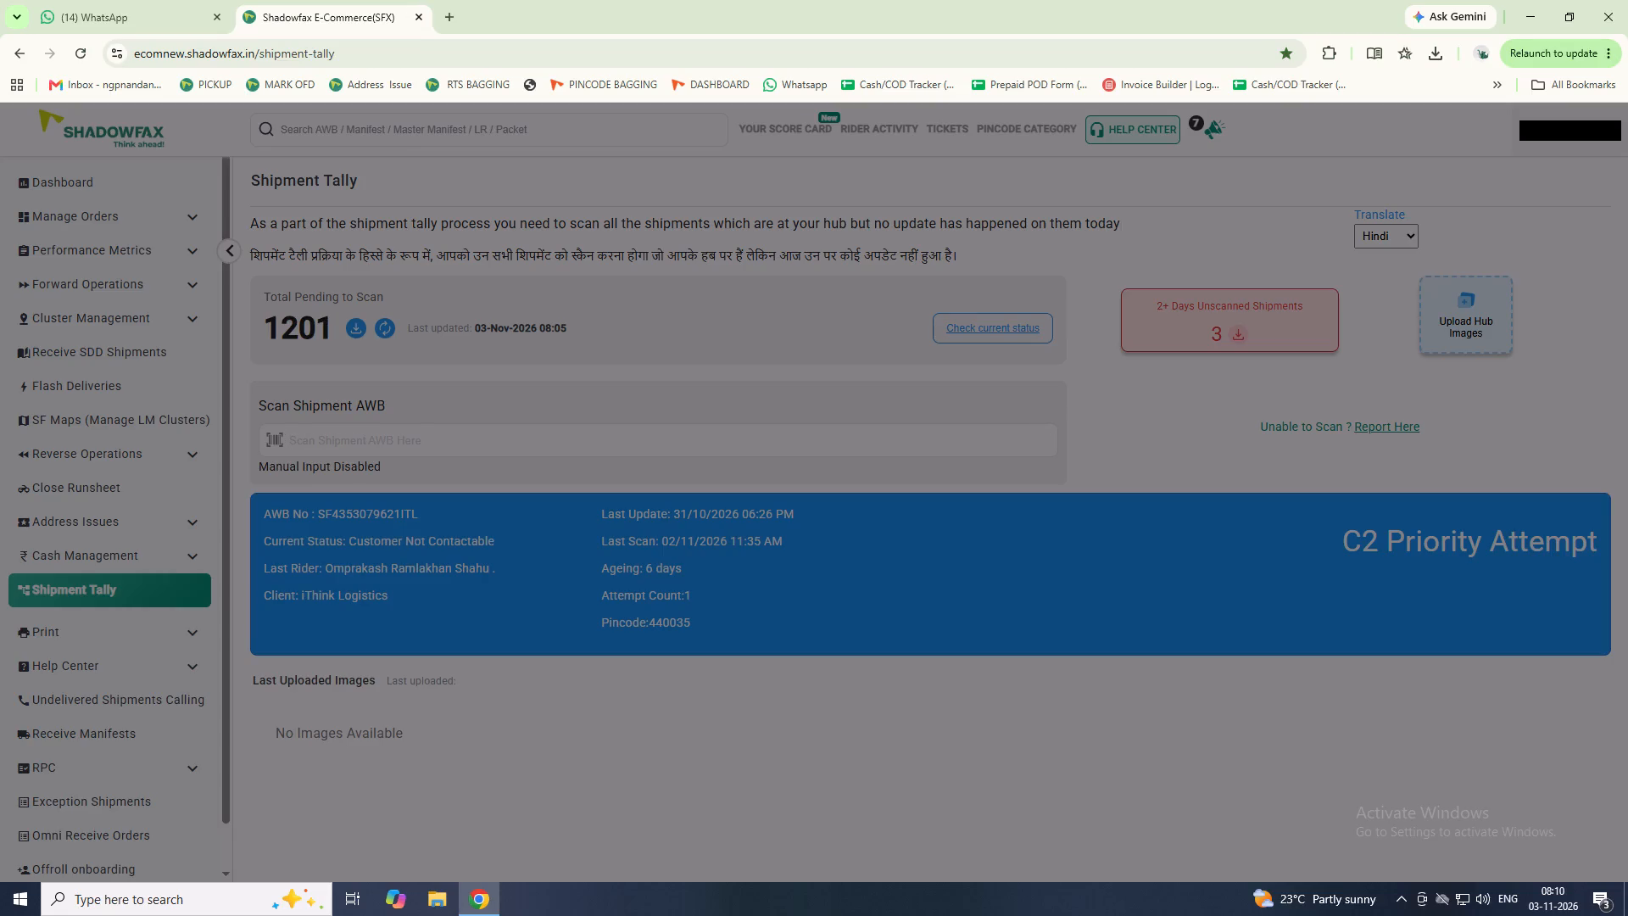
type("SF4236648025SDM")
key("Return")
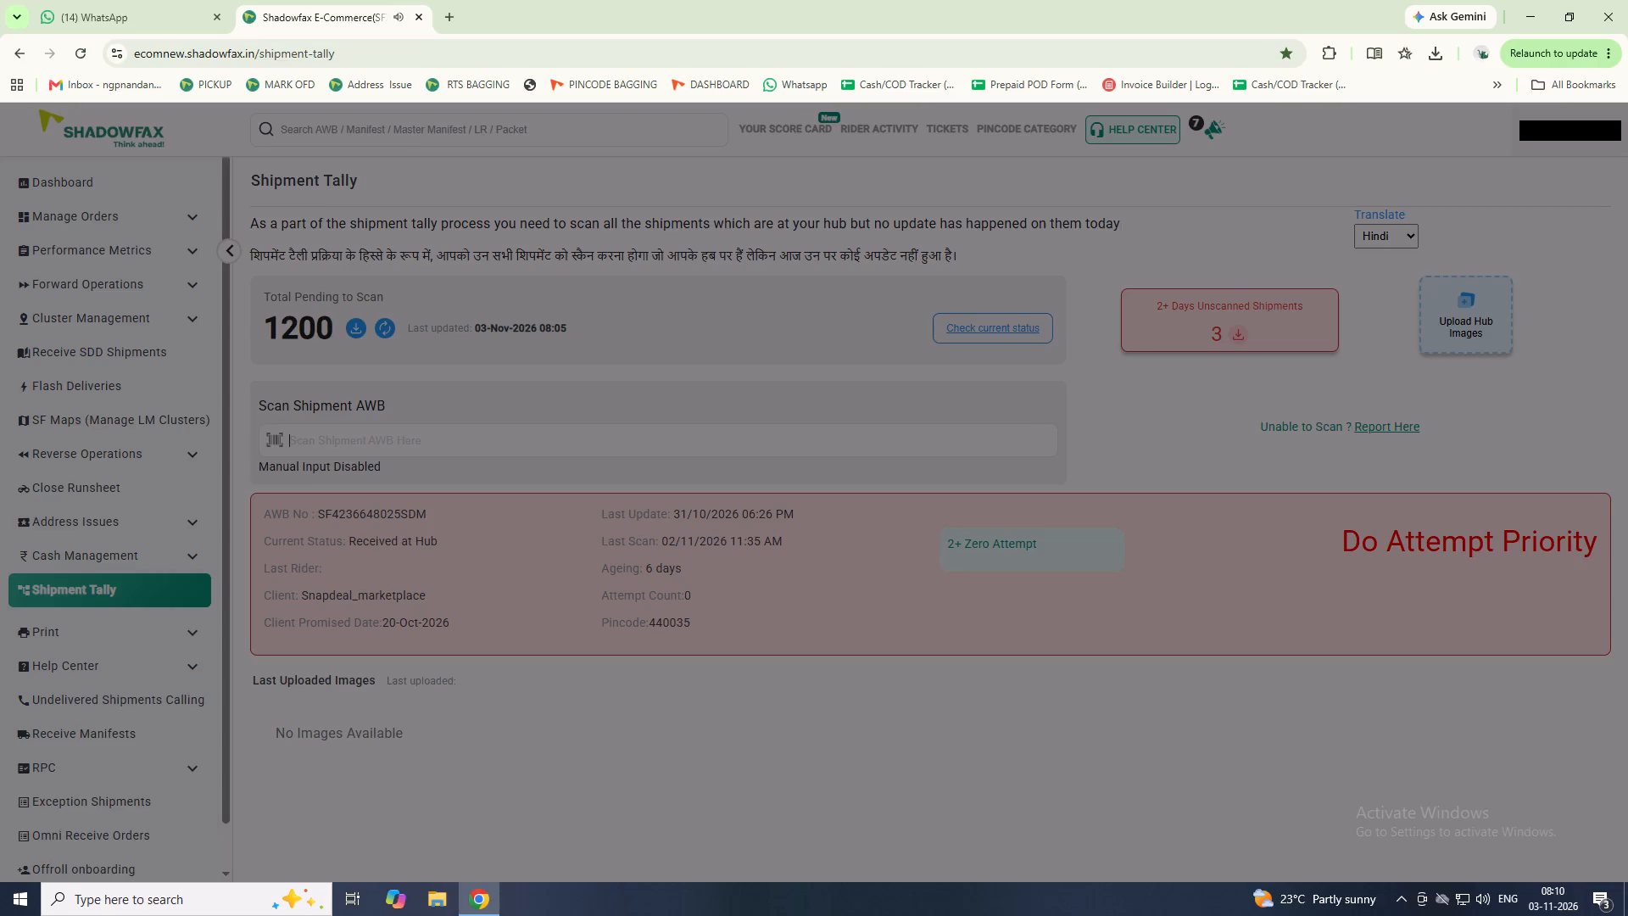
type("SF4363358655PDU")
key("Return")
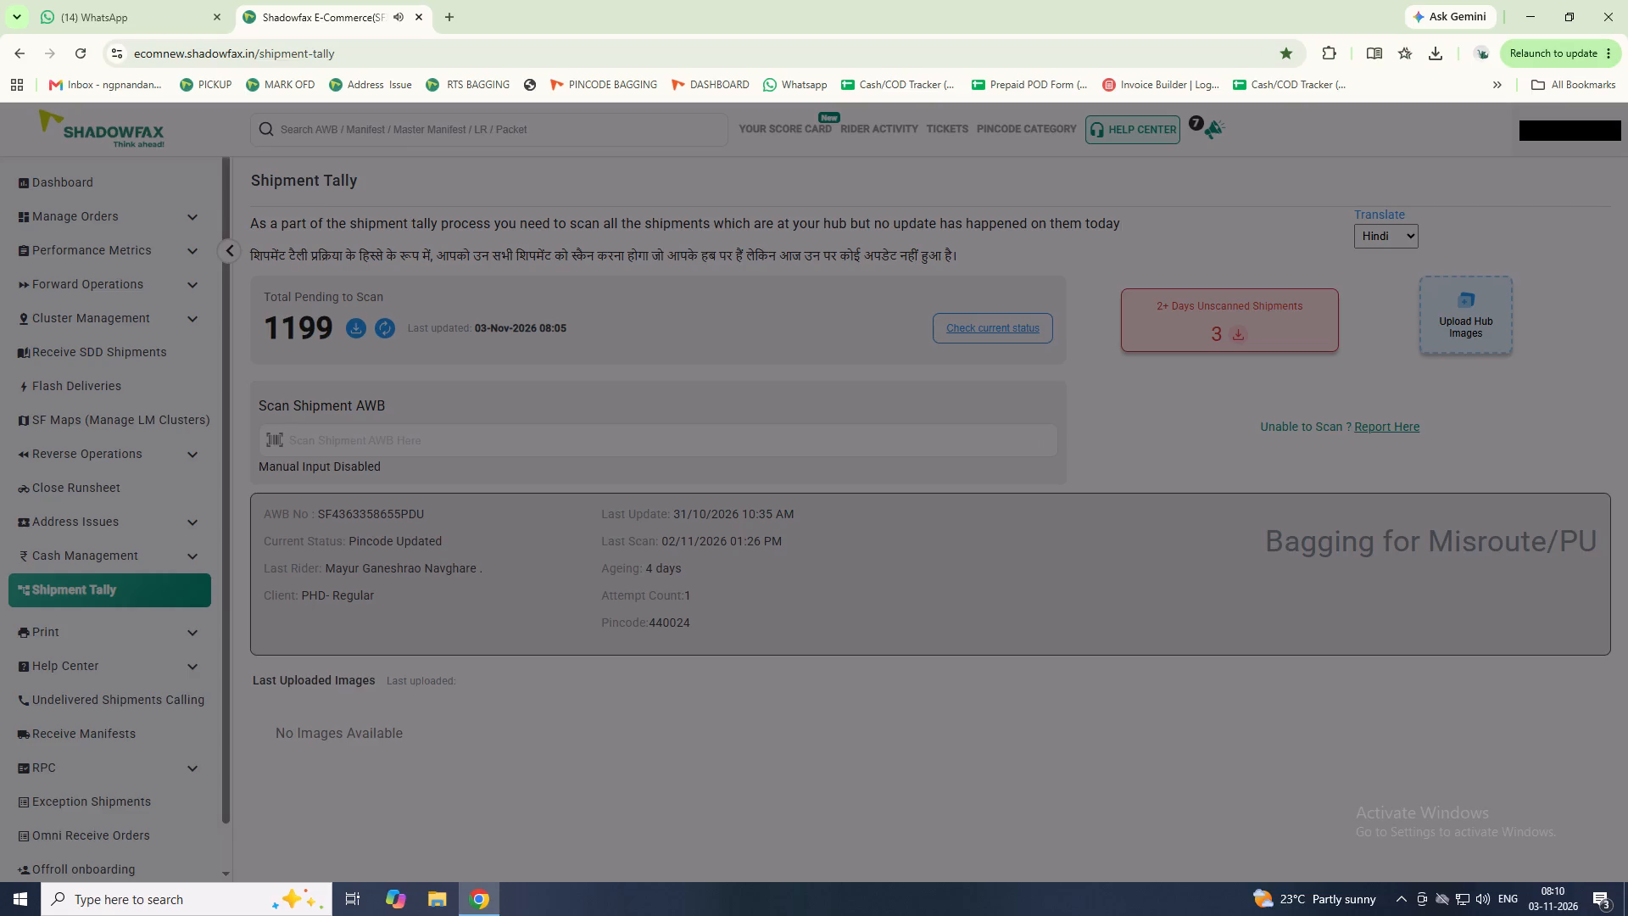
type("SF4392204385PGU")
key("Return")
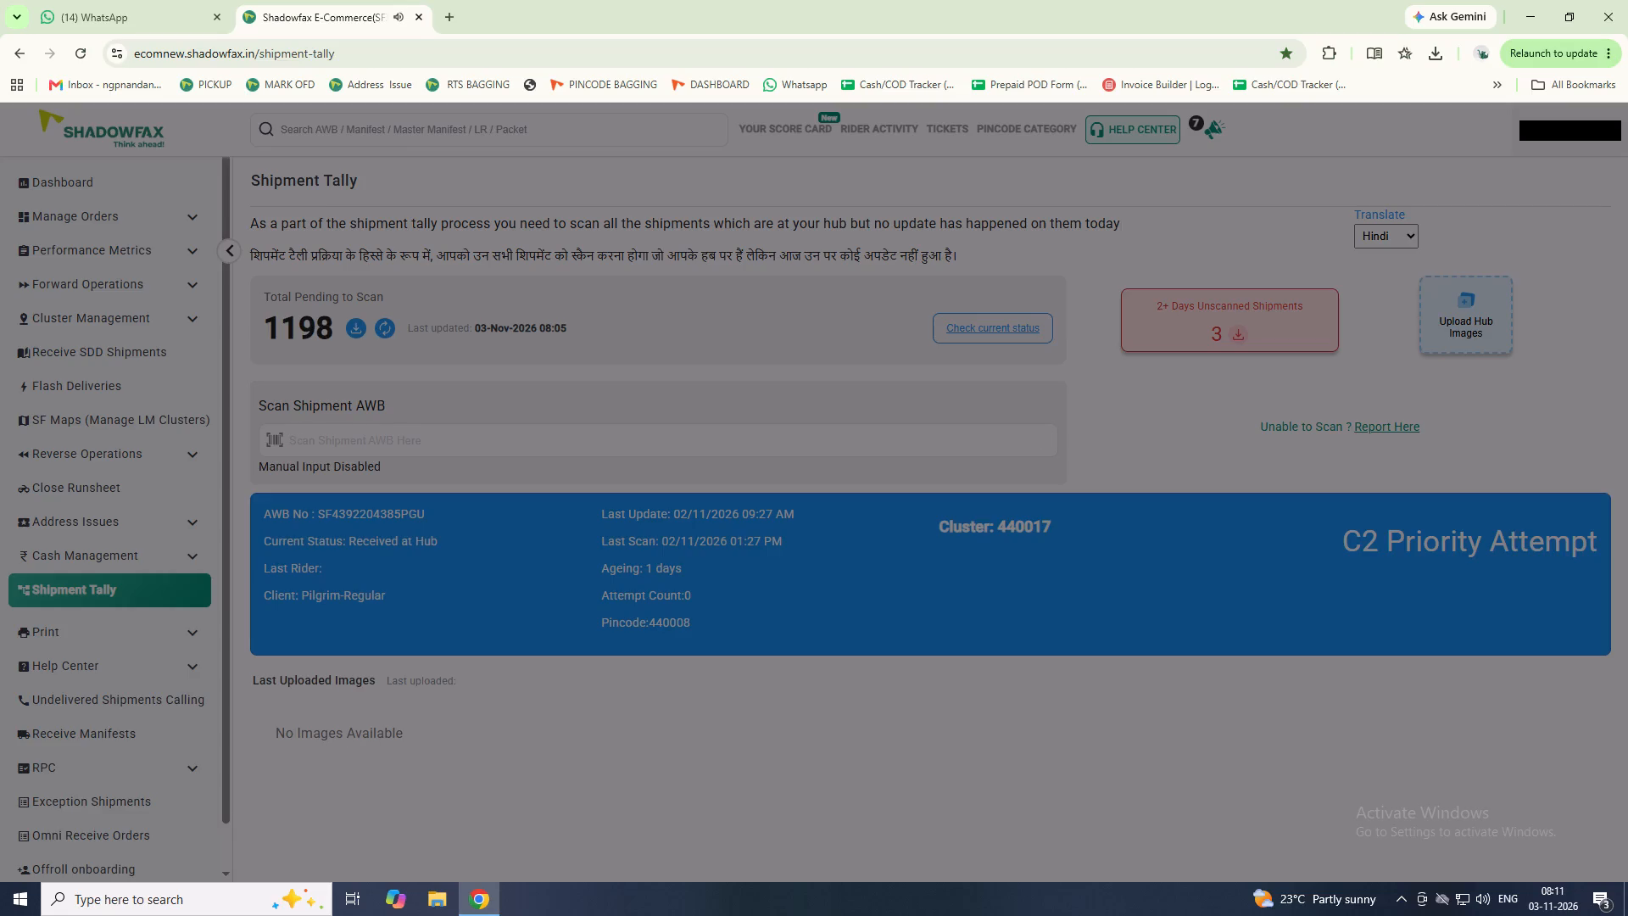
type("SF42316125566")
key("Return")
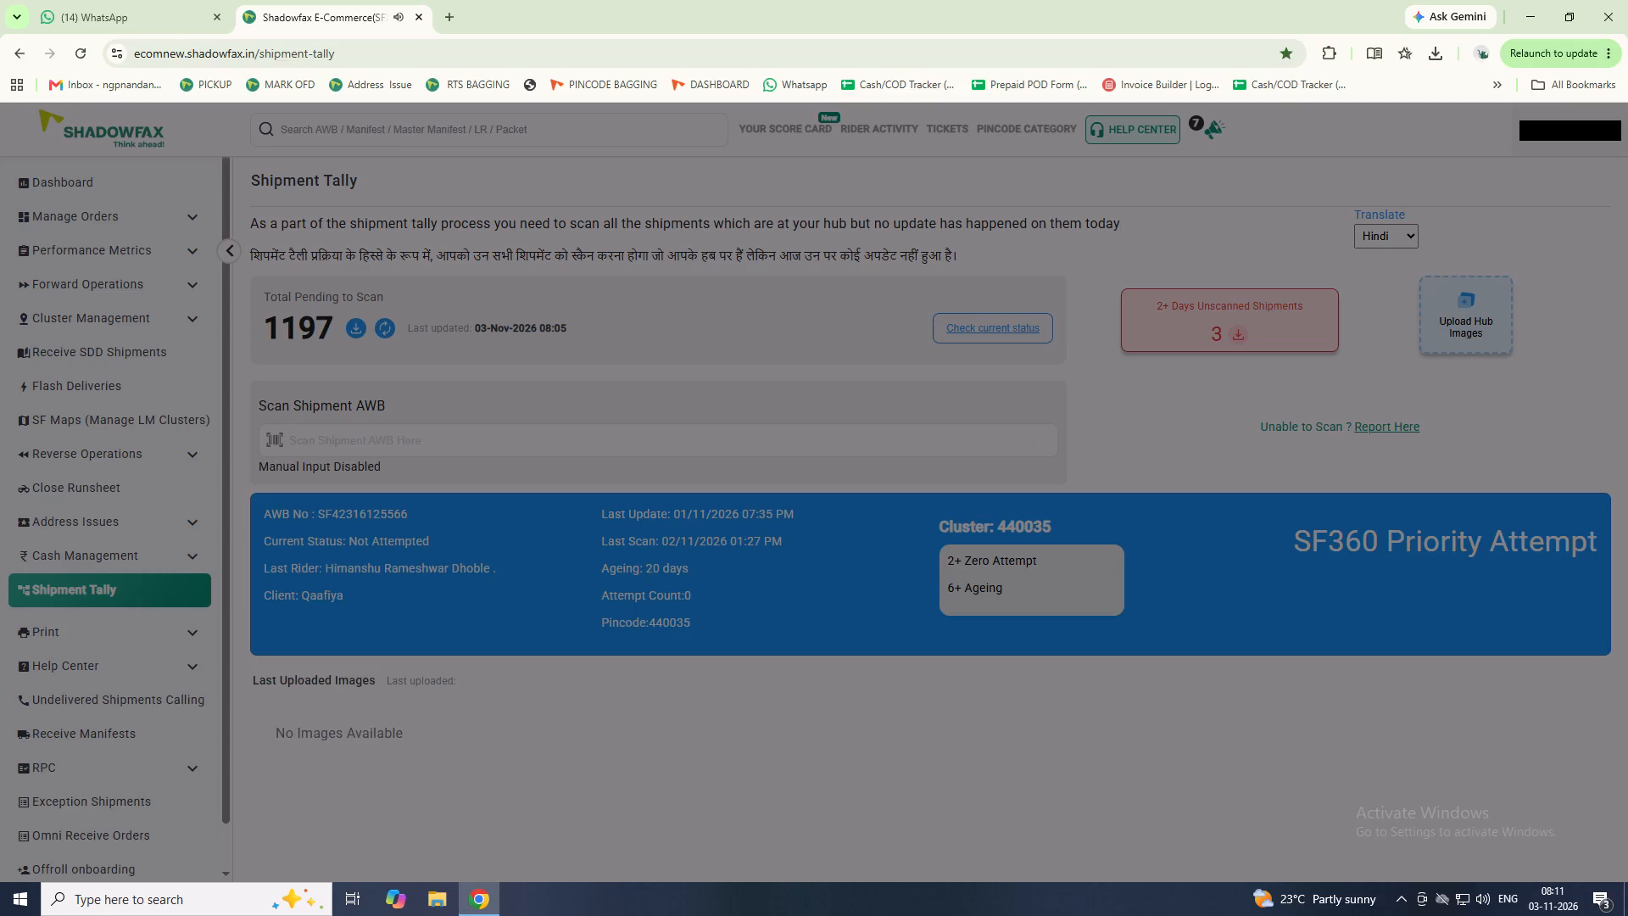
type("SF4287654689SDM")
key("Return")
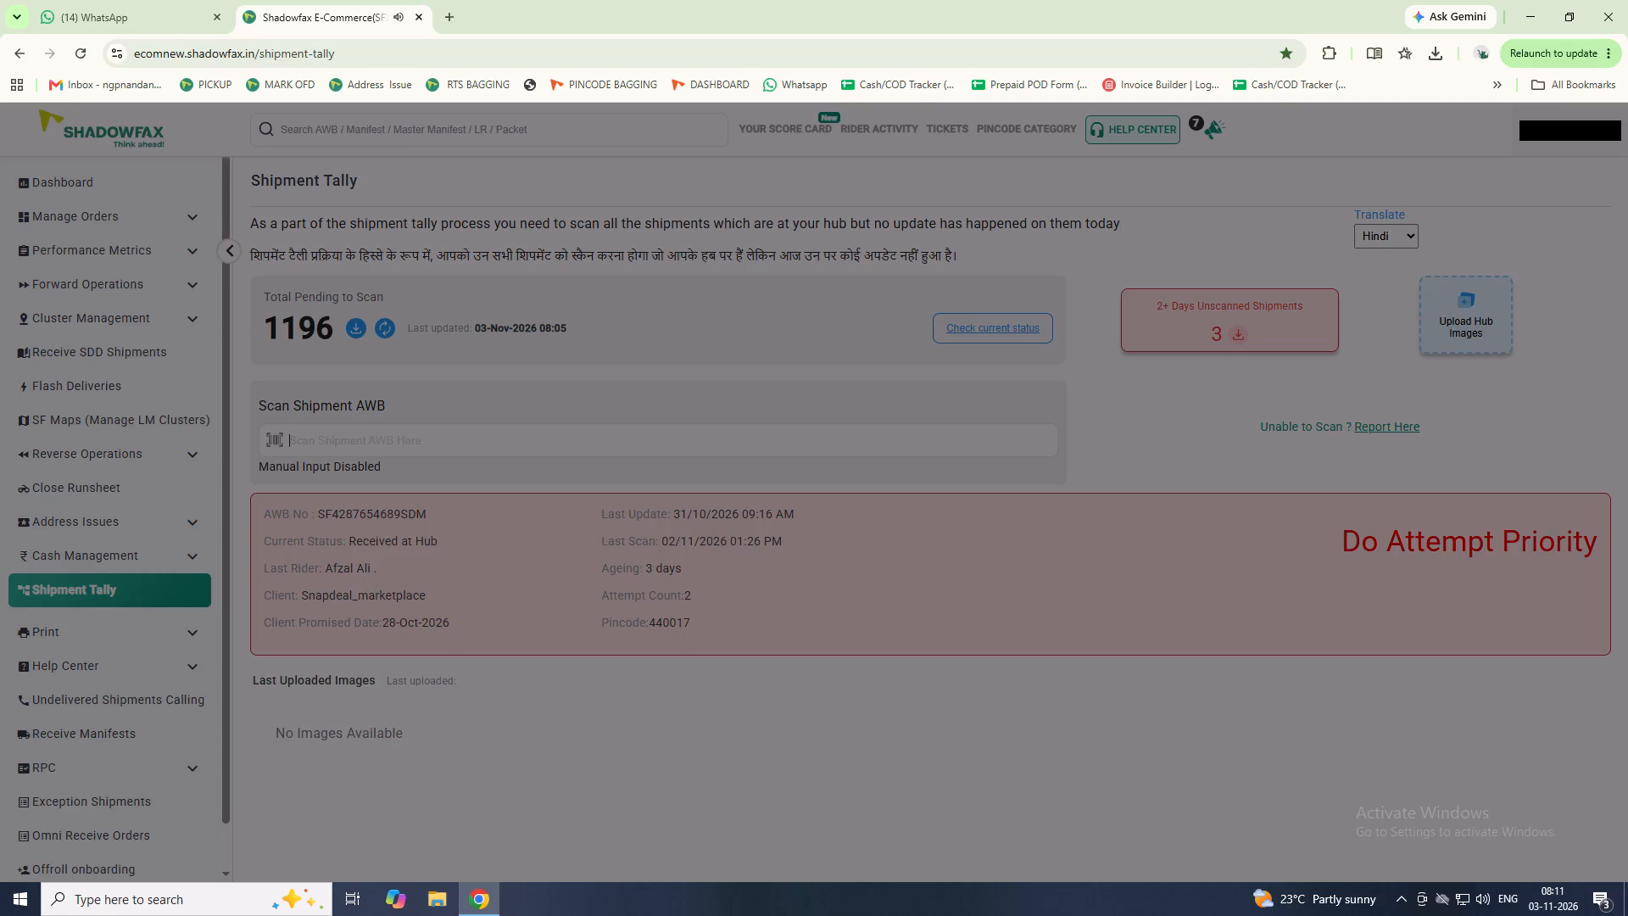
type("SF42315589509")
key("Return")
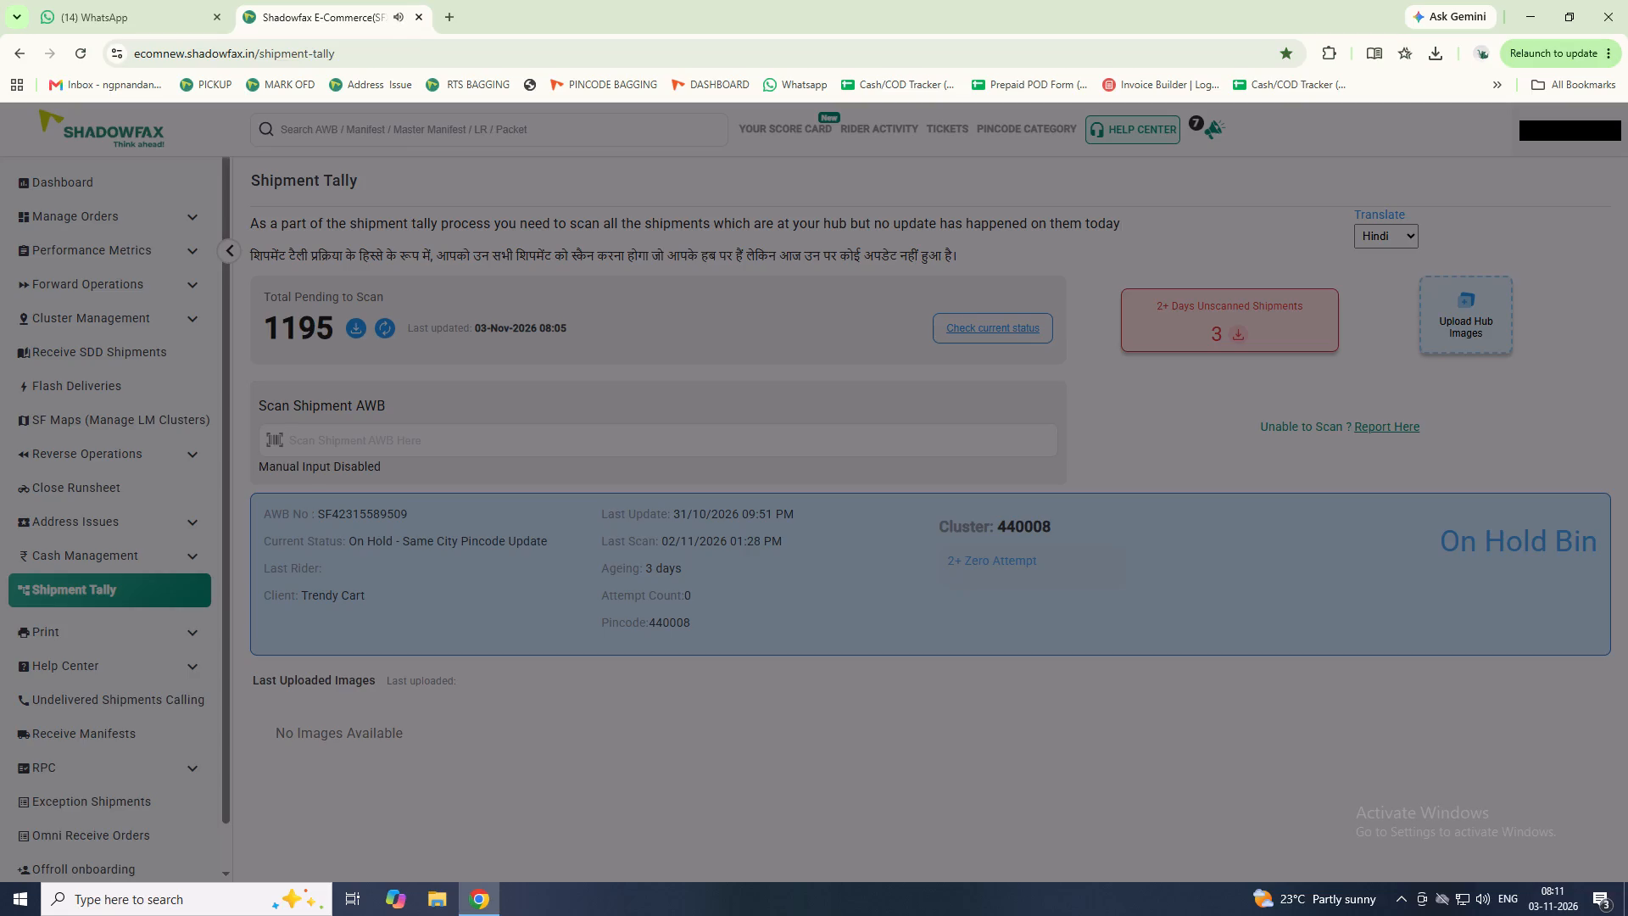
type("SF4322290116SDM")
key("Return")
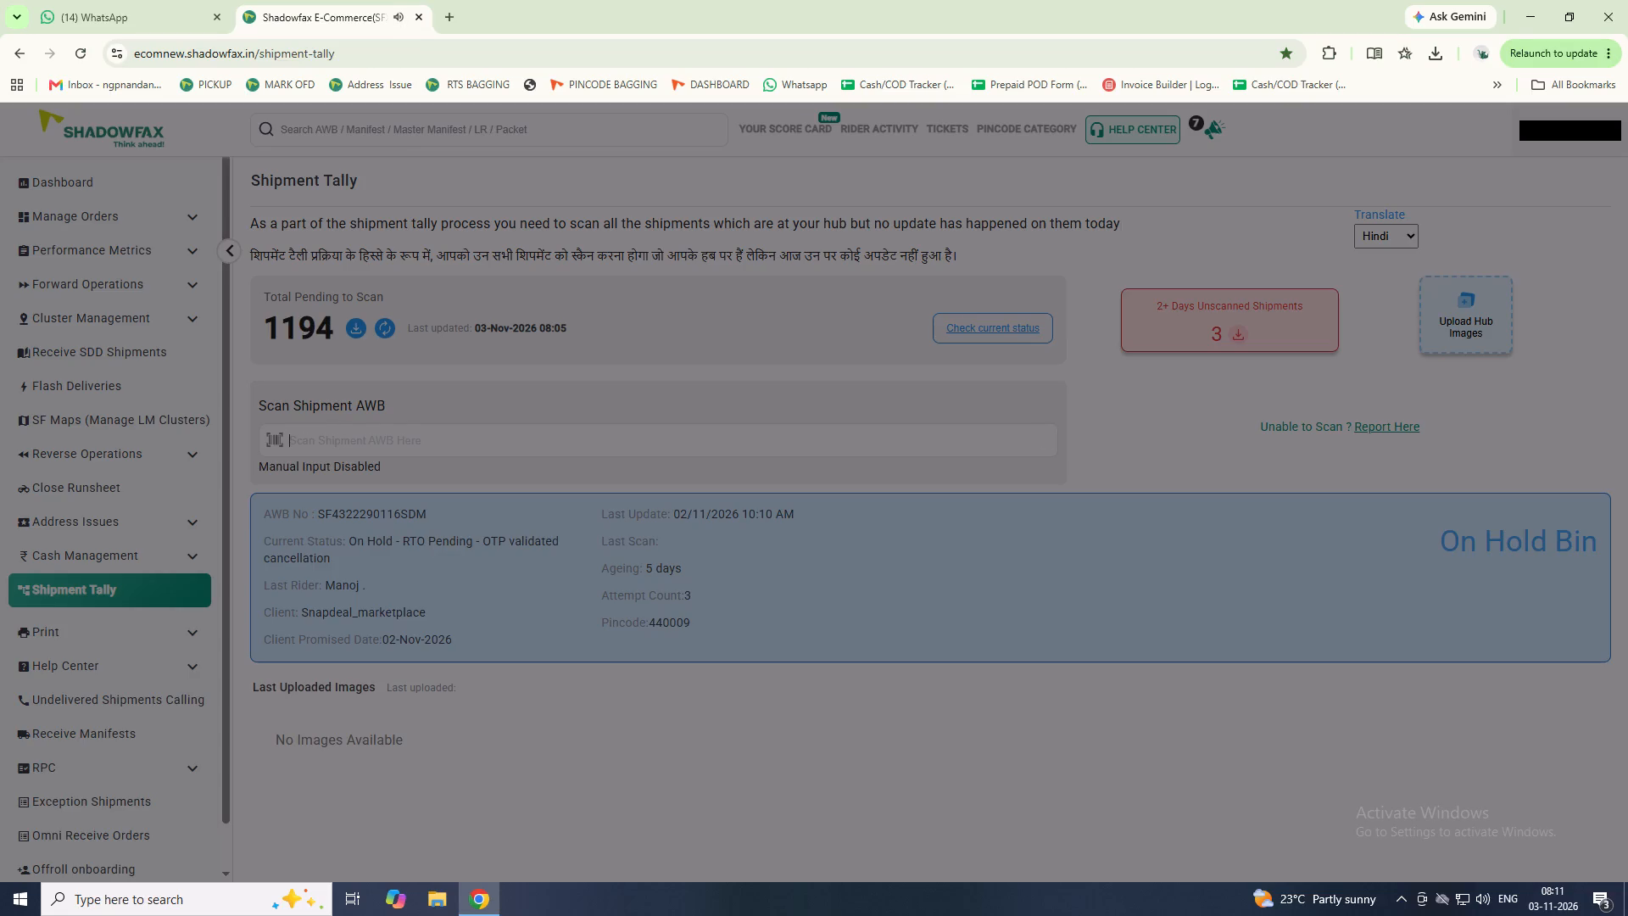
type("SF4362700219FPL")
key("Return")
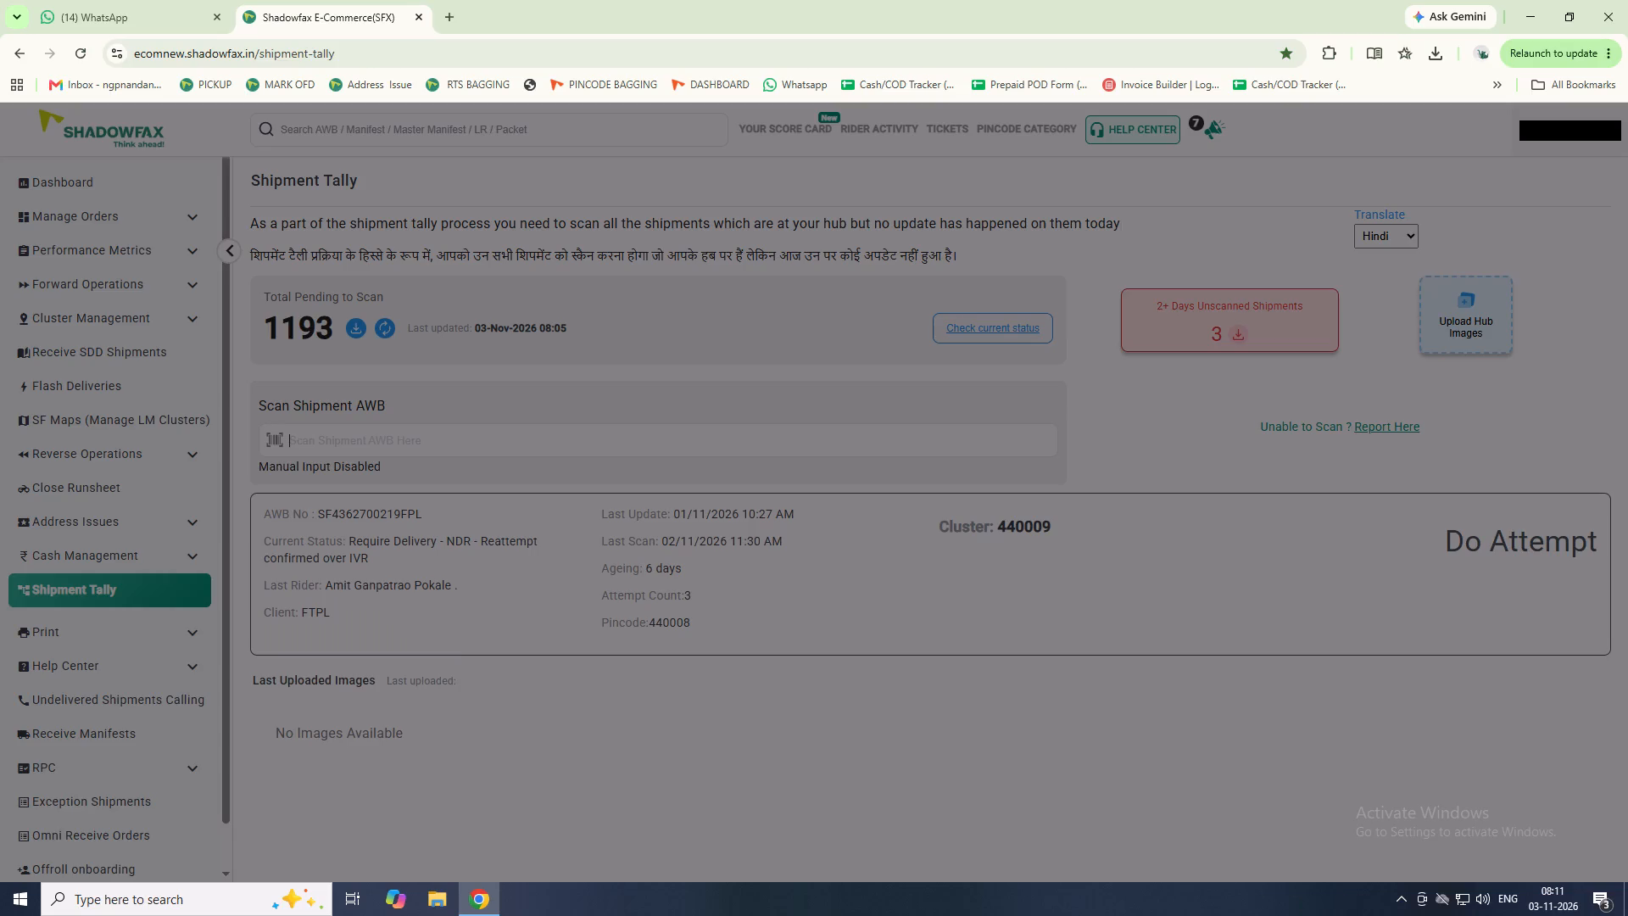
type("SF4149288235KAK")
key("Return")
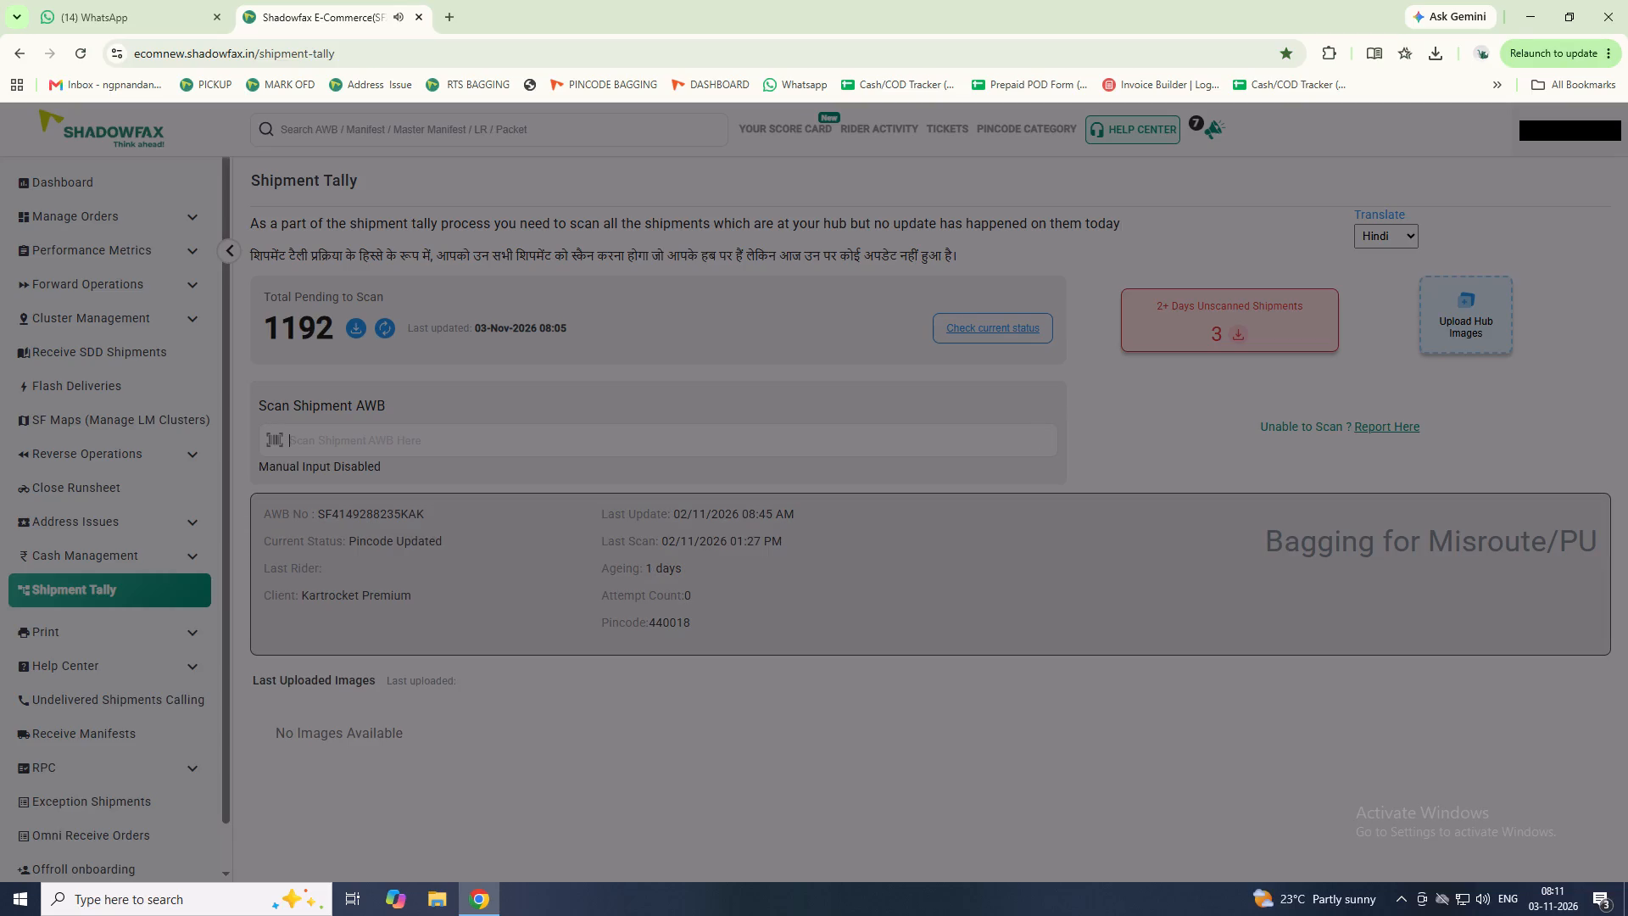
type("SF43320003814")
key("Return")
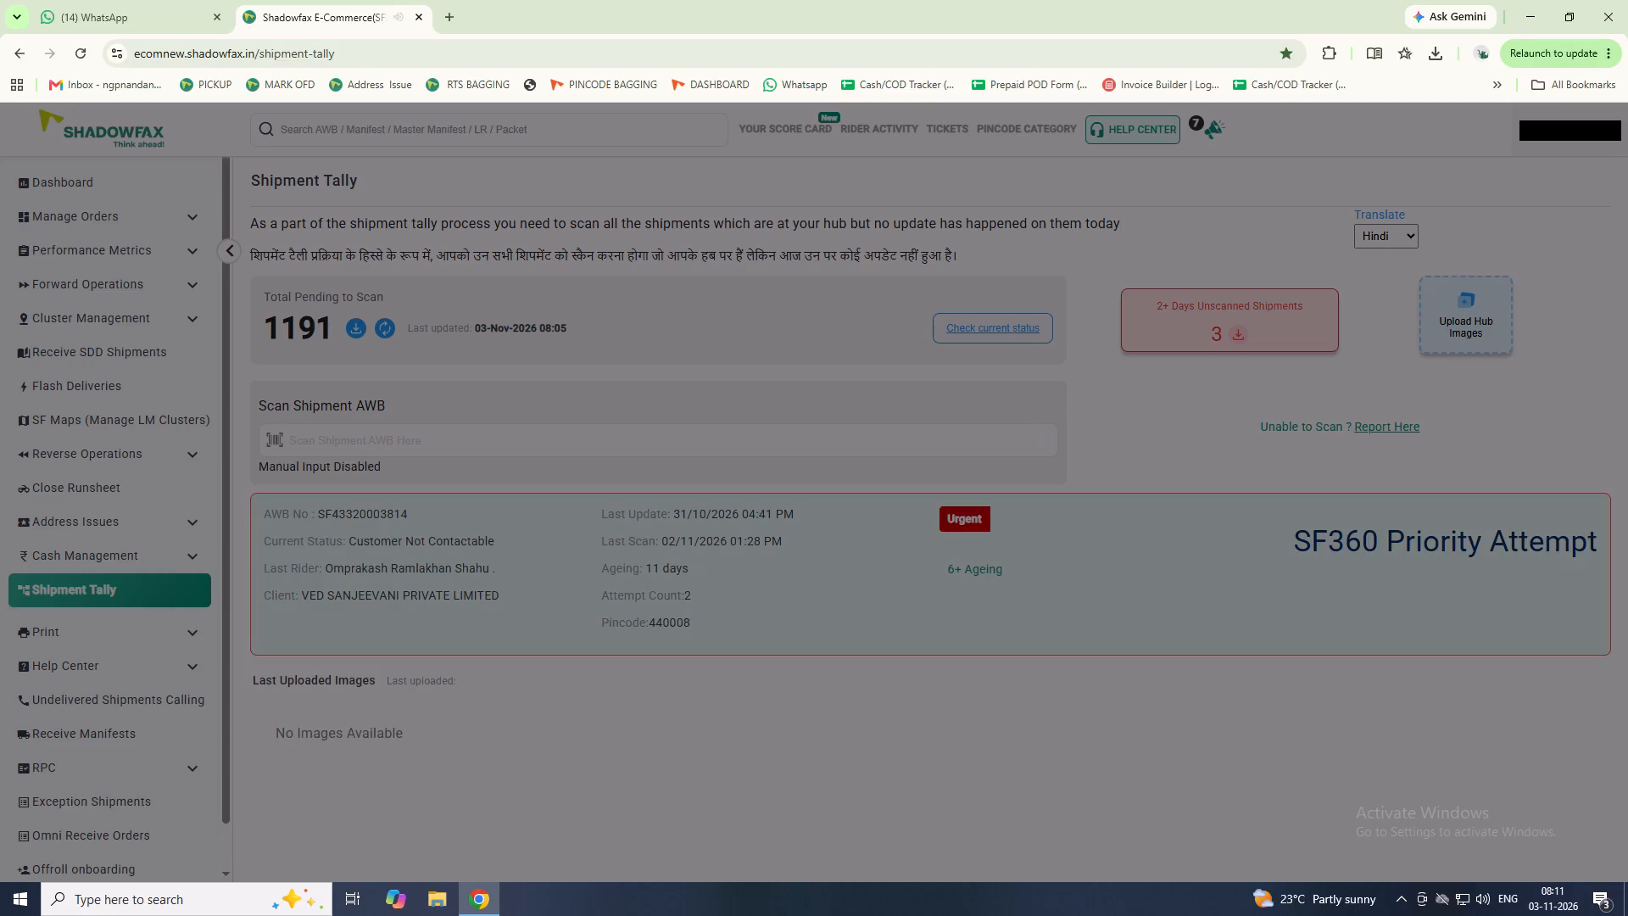
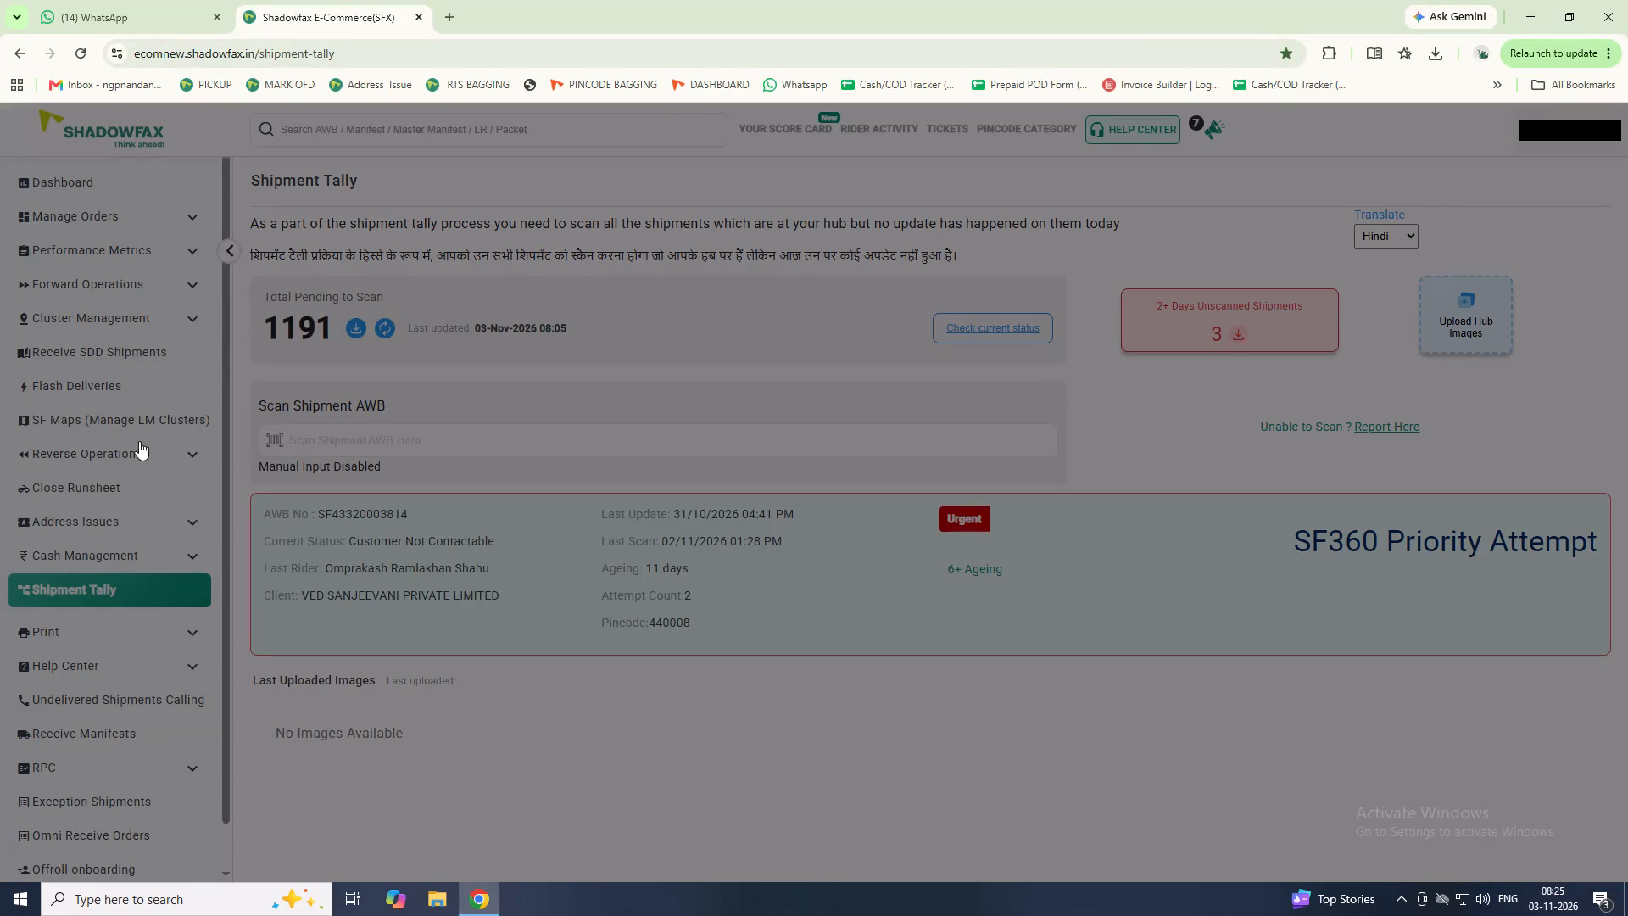
View the Rider COD Collection page and the cash Pendency Summary.
left_click(73, 558)
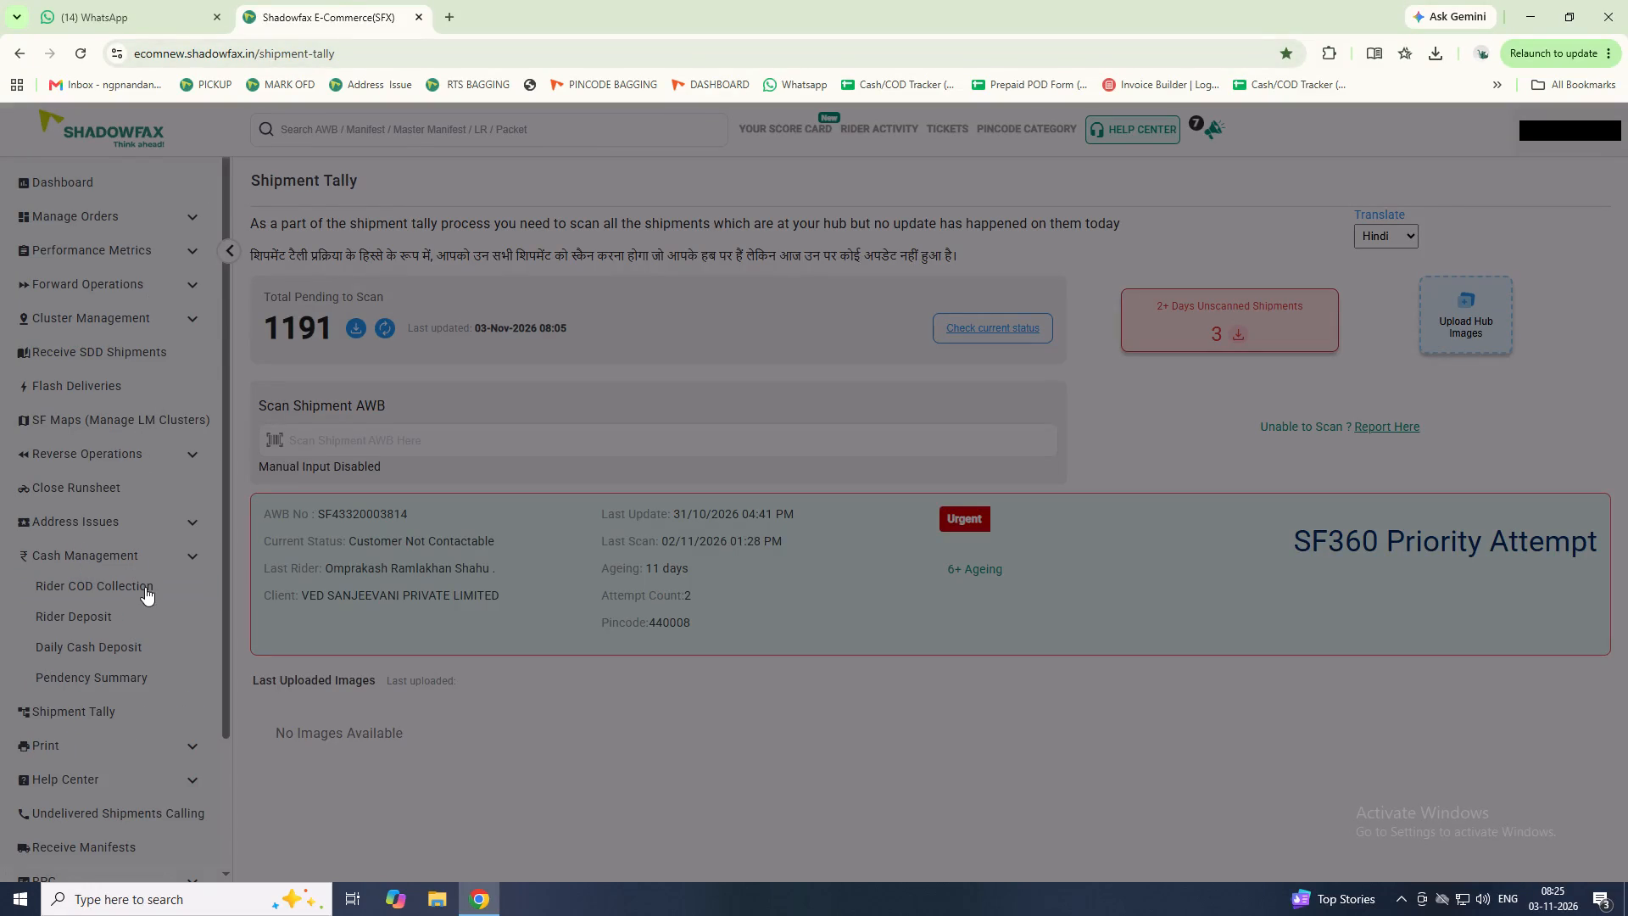
double_click(128, 584)
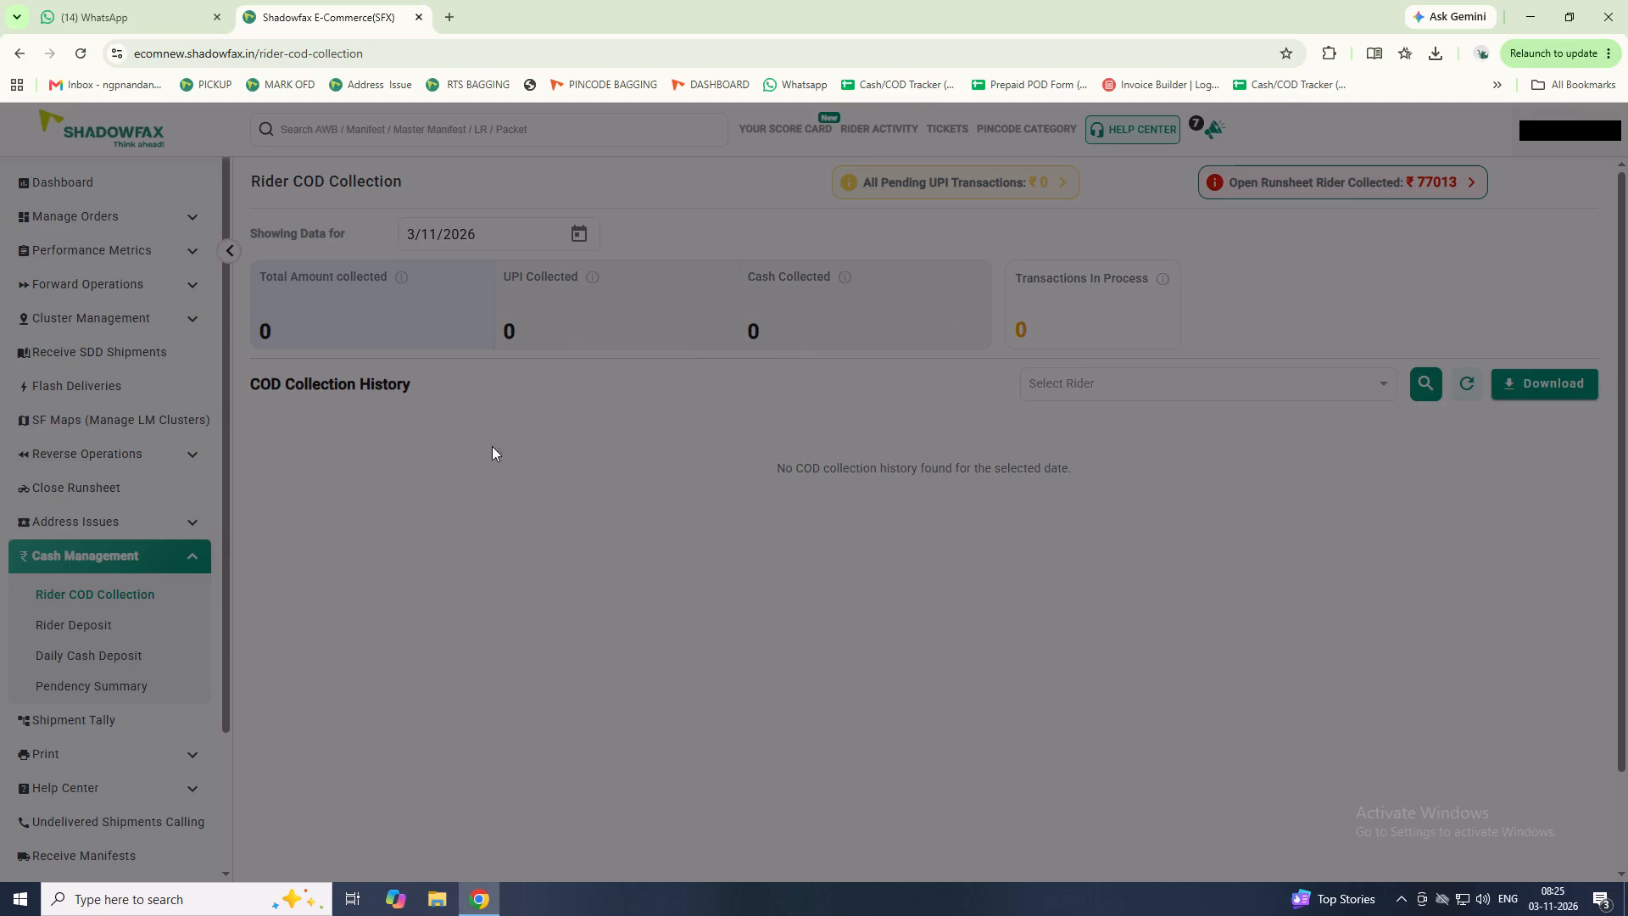
left_click(94, 679)
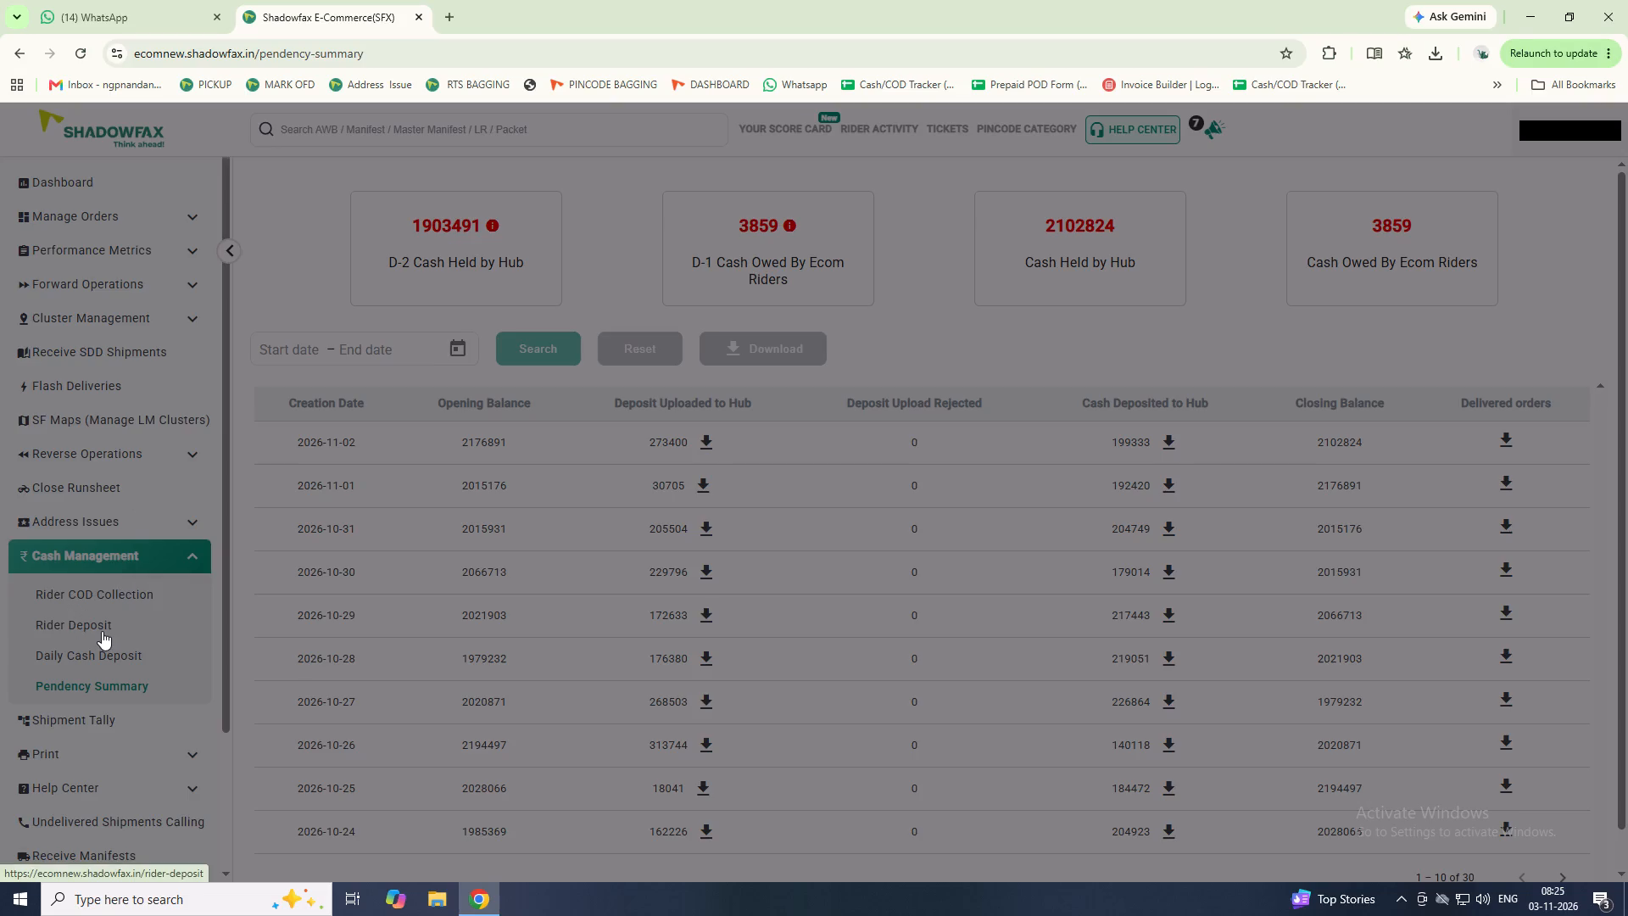
Open Rider Deposit and try to search the riders owing cash to the hub for "moh".
double_click(102, 631)
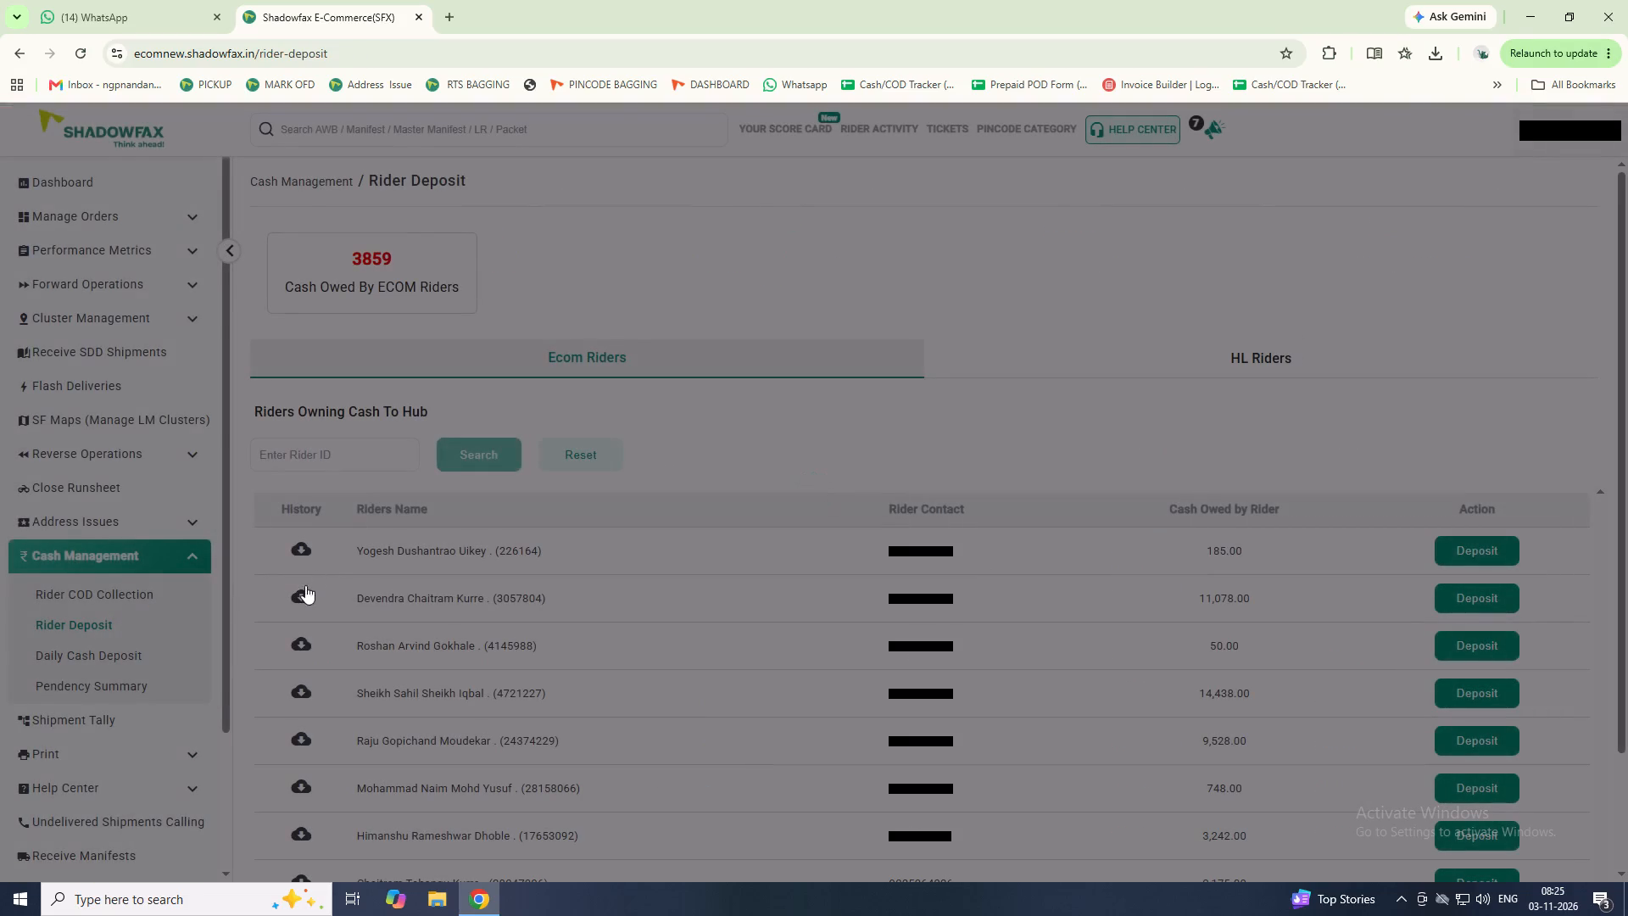
left_click(306, 463)
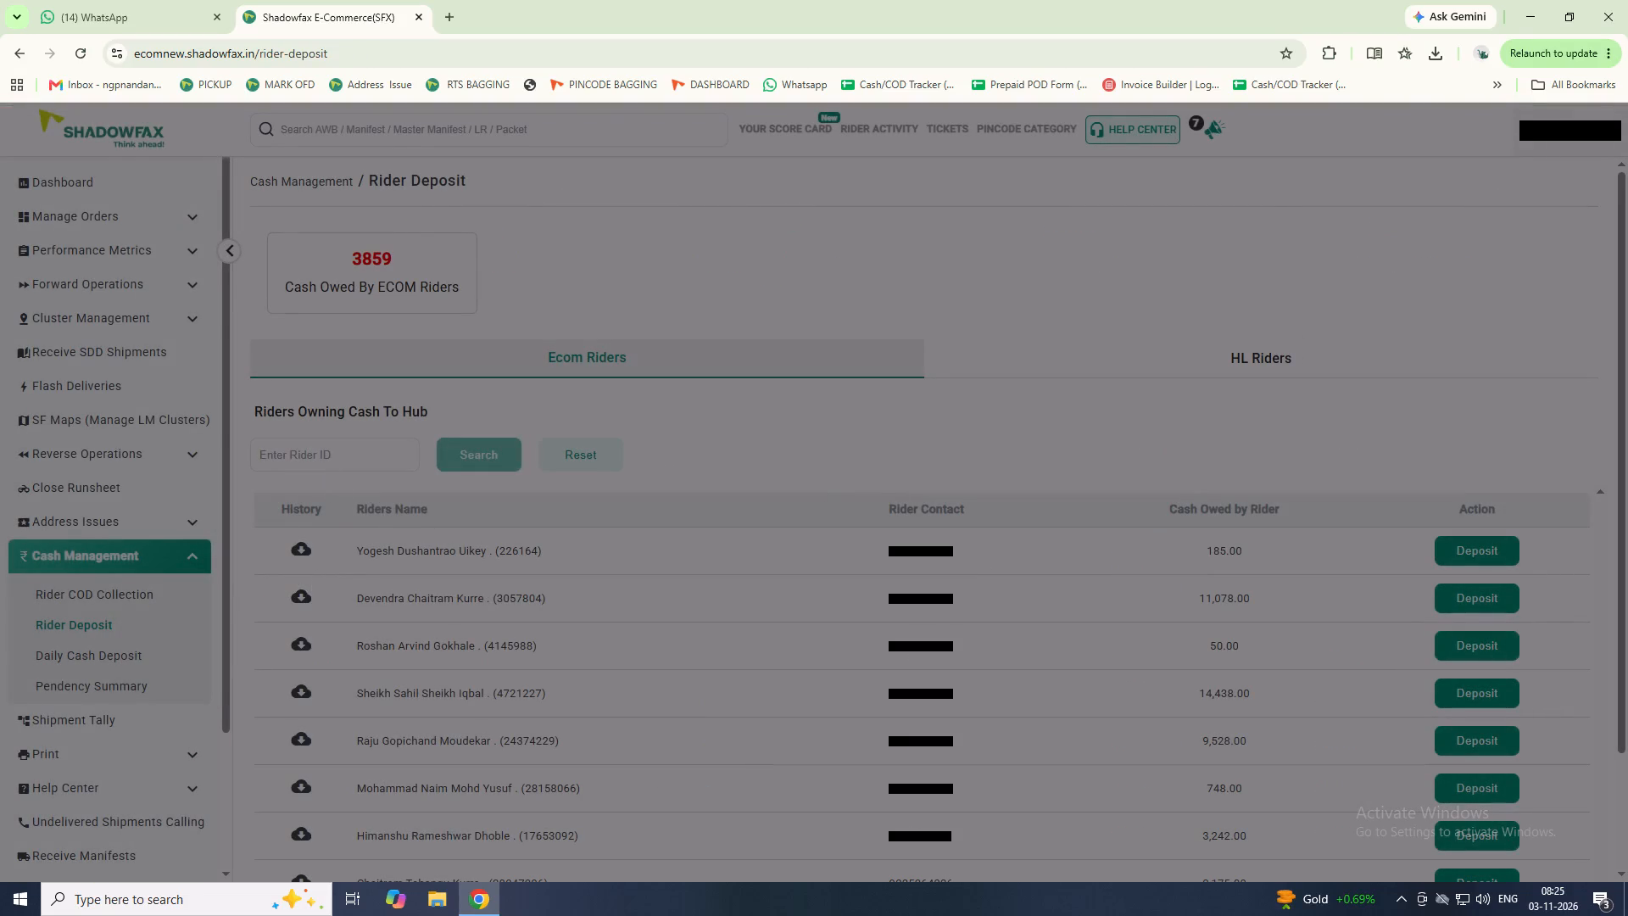
type("moh")
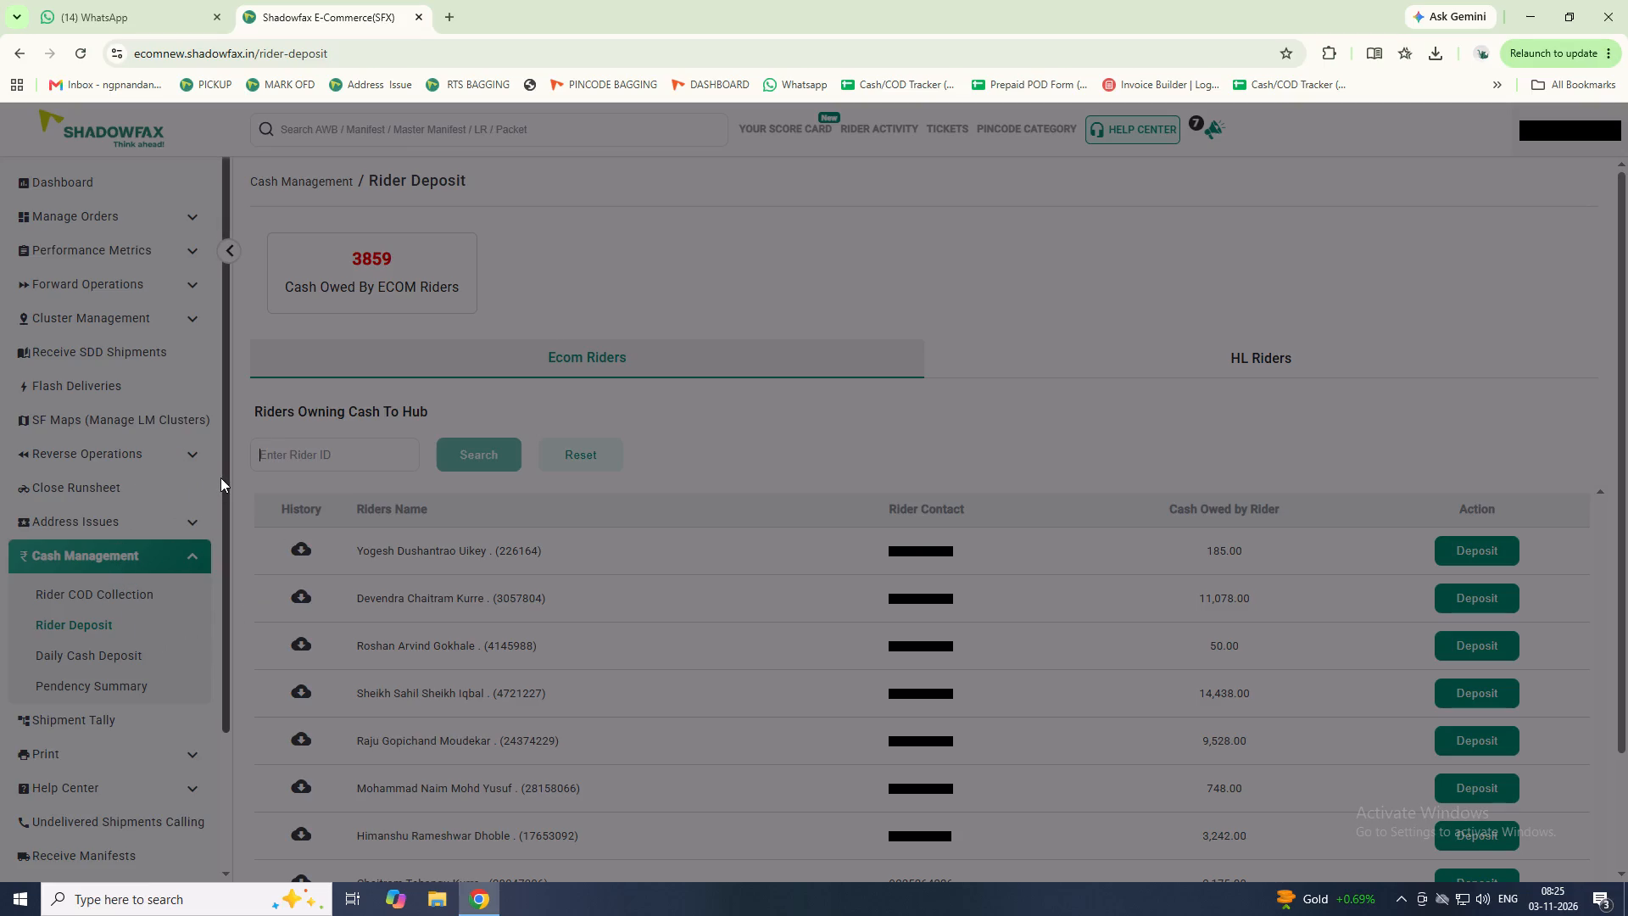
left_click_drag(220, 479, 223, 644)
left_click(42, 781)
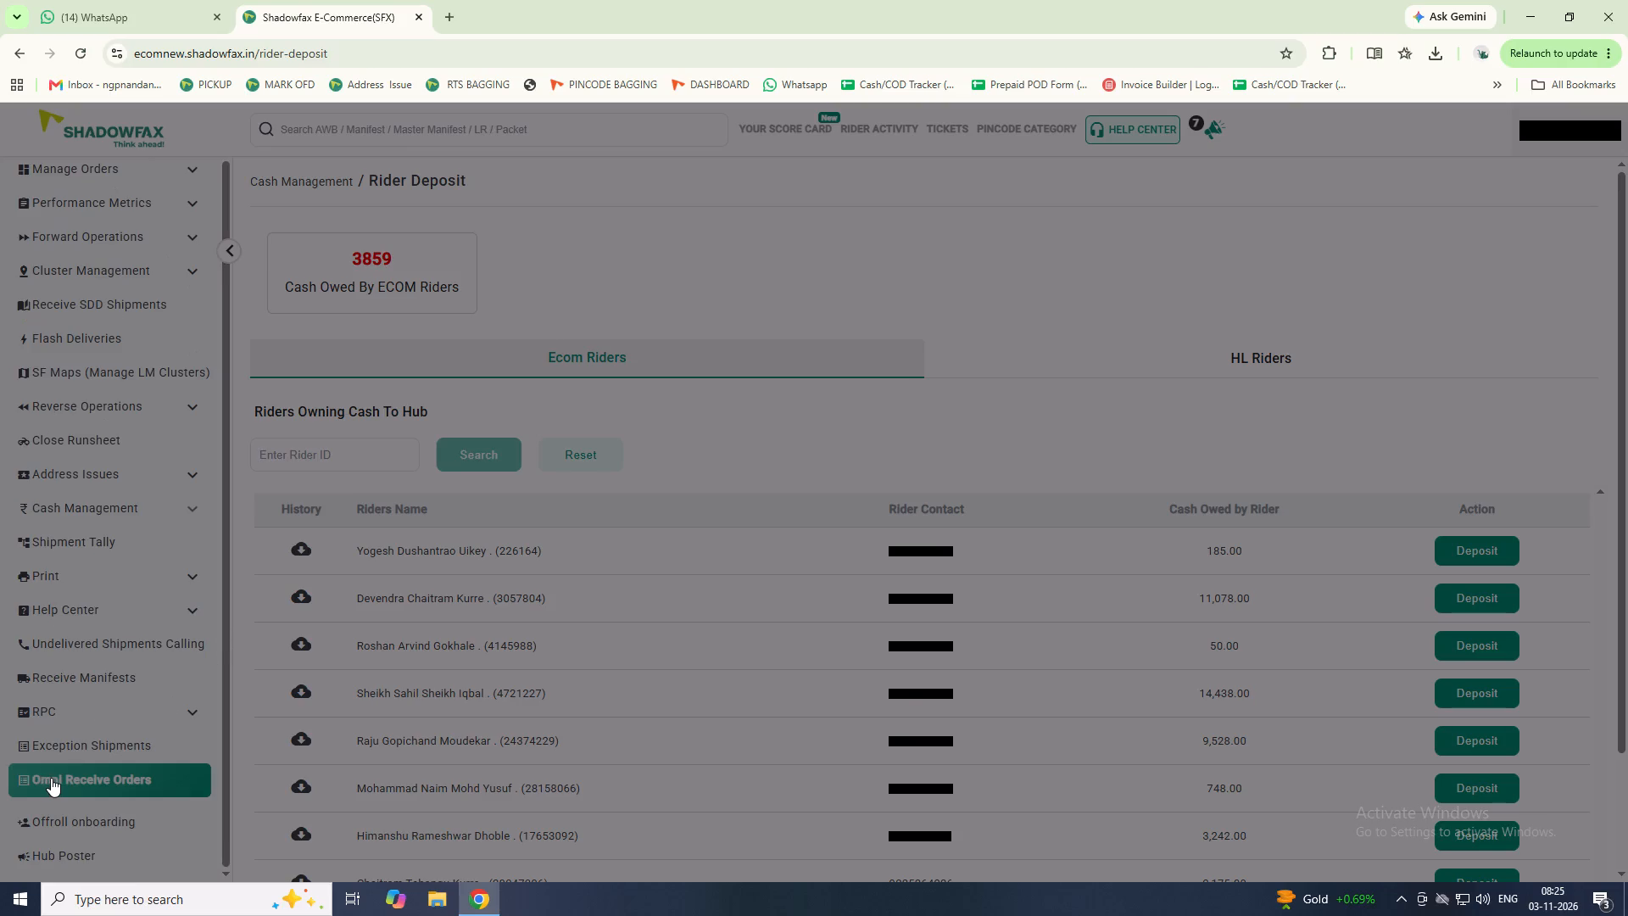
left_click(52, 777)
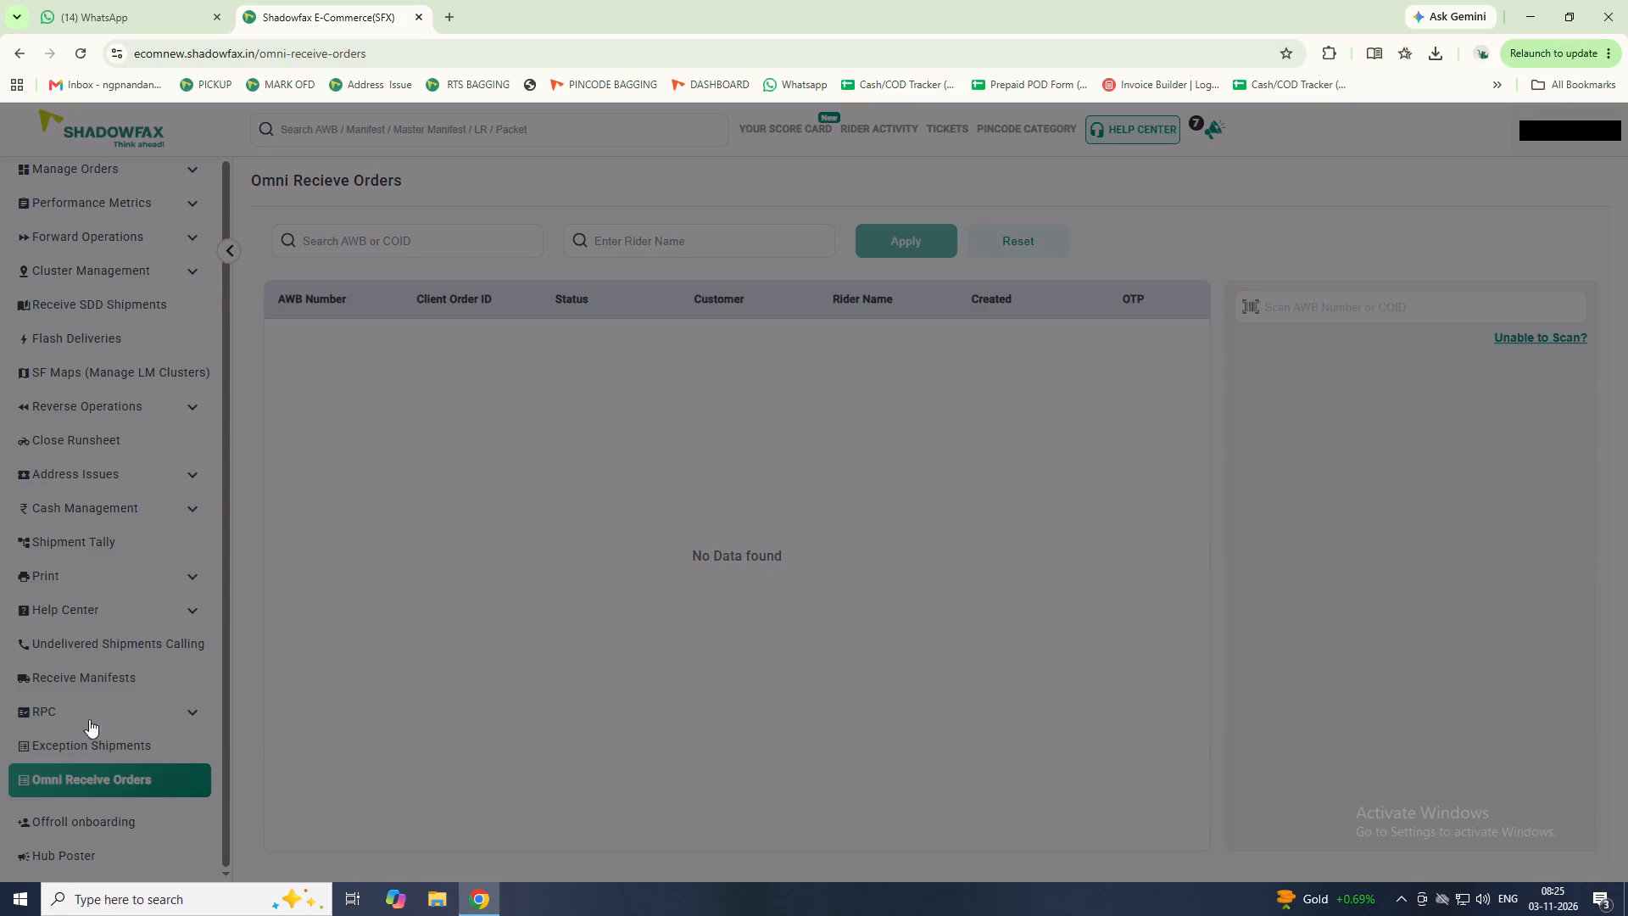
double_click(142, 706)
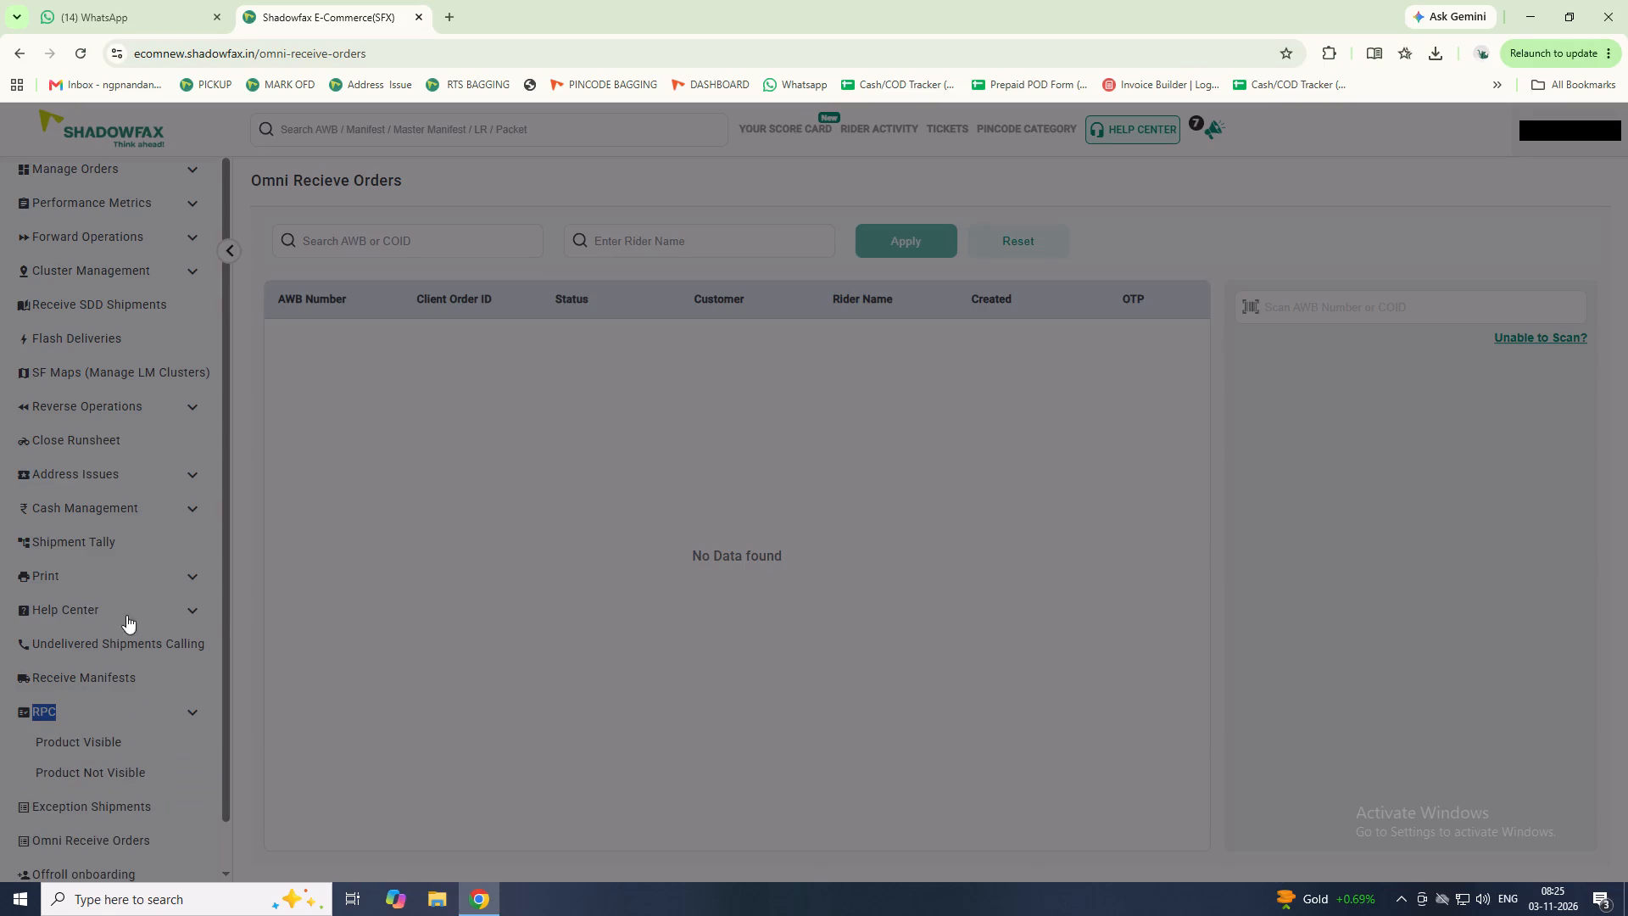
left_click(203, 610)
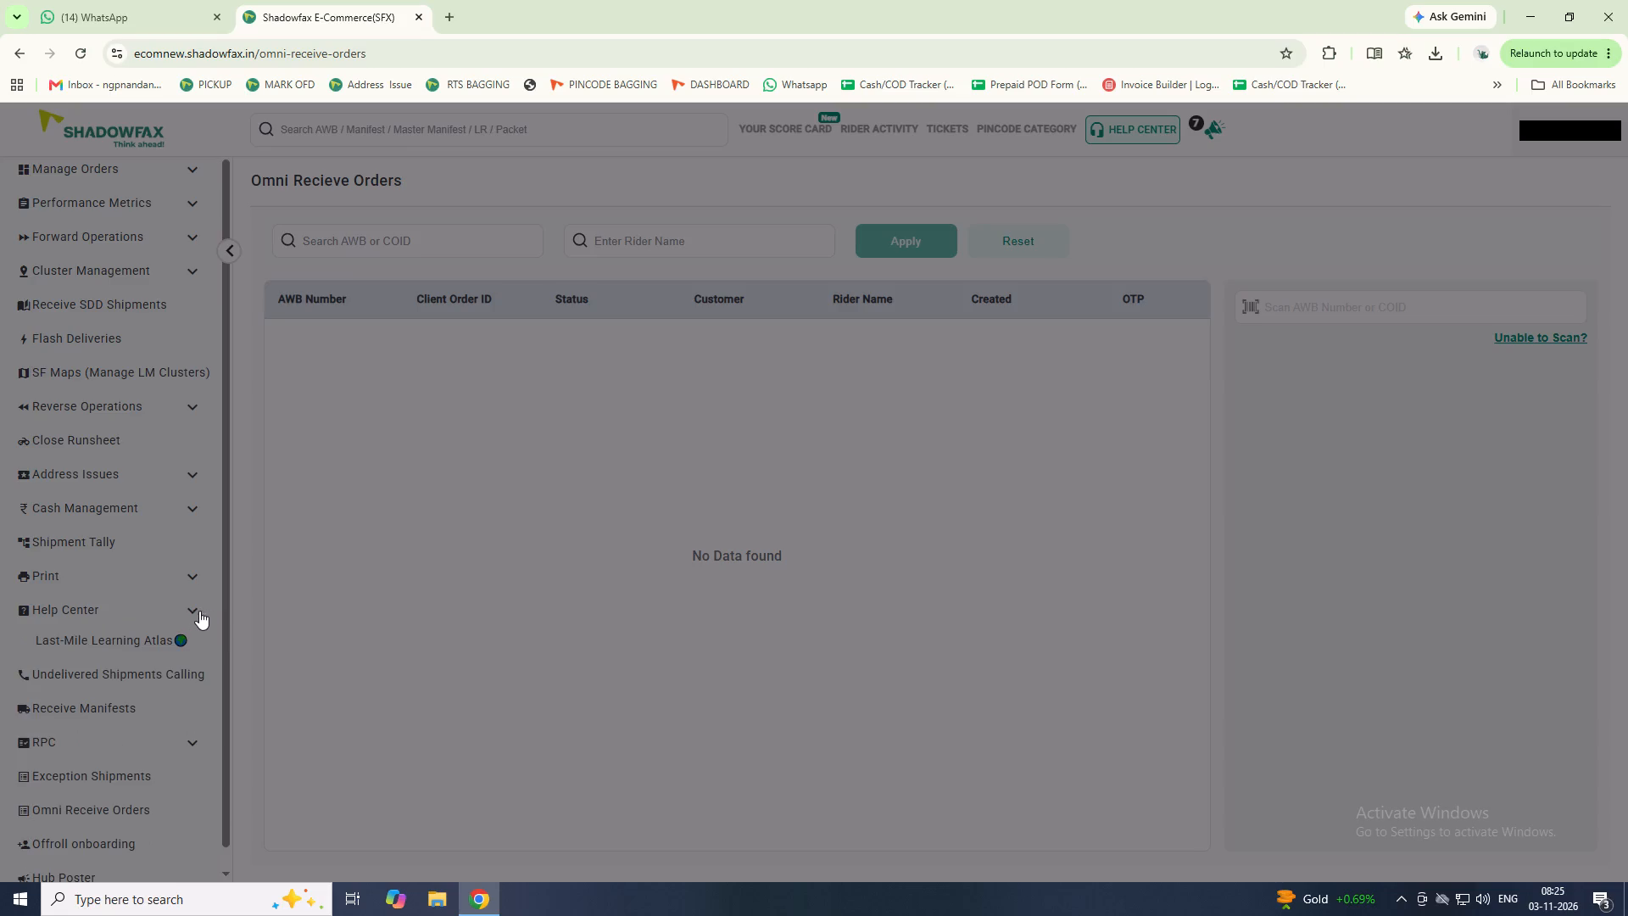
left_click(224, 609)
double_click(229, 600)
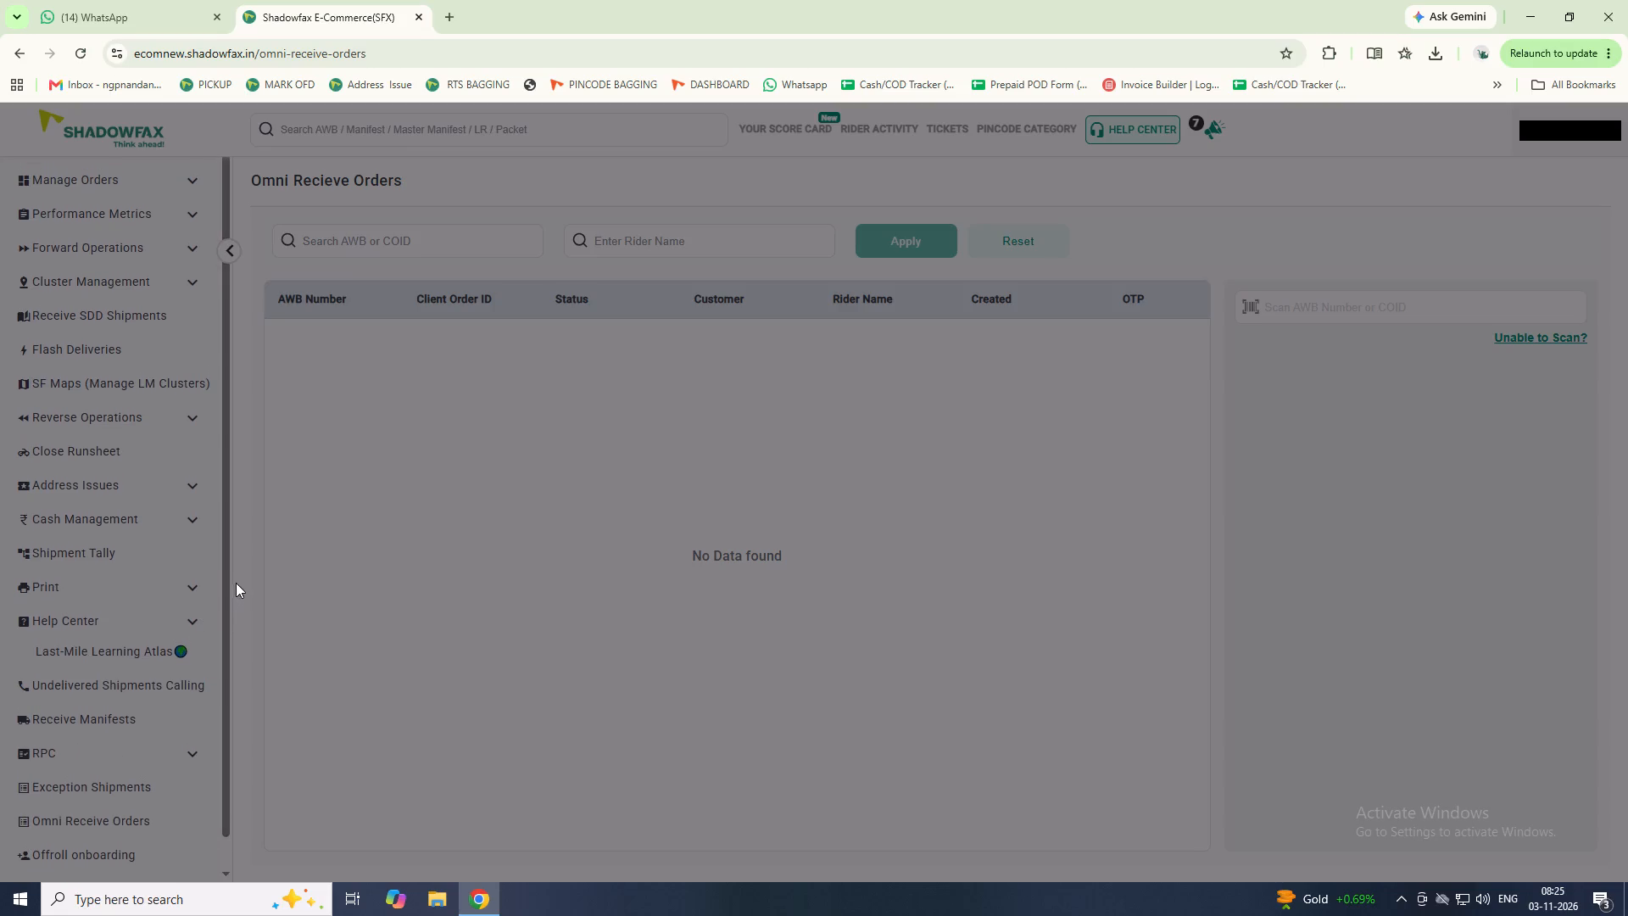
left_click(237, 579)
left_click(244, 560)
Search the rider COD collection history for the first rider matching "moh", and reset the rider filter.
left_click(86, 517)
left_click(91, 545)
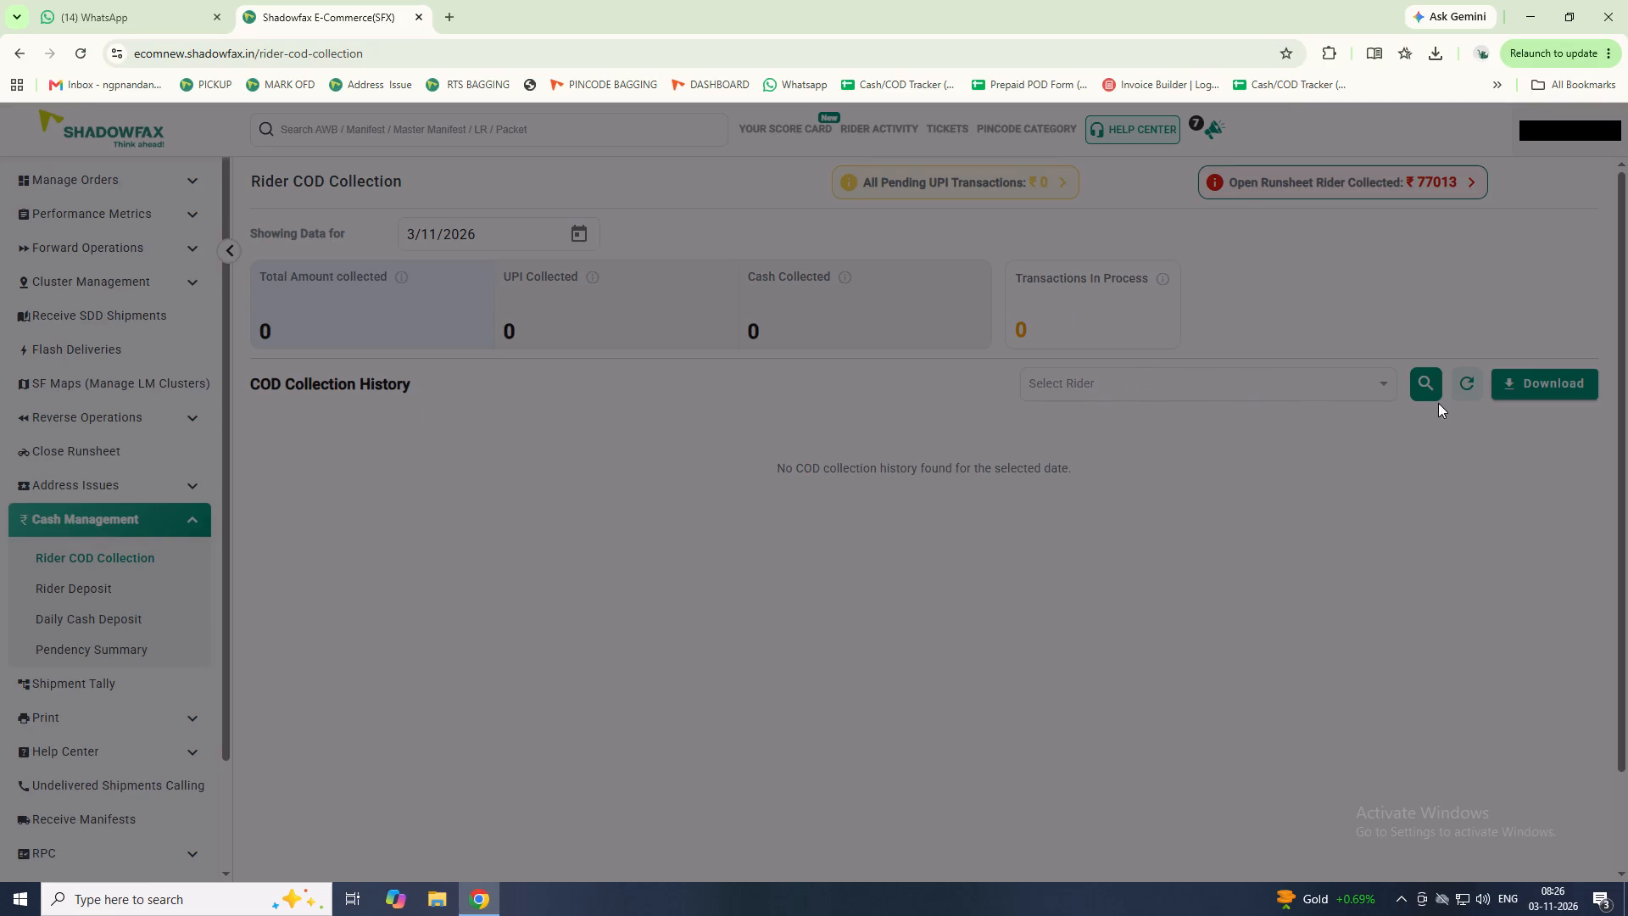
double_click(1383, 380)
left_click(1374, 371)
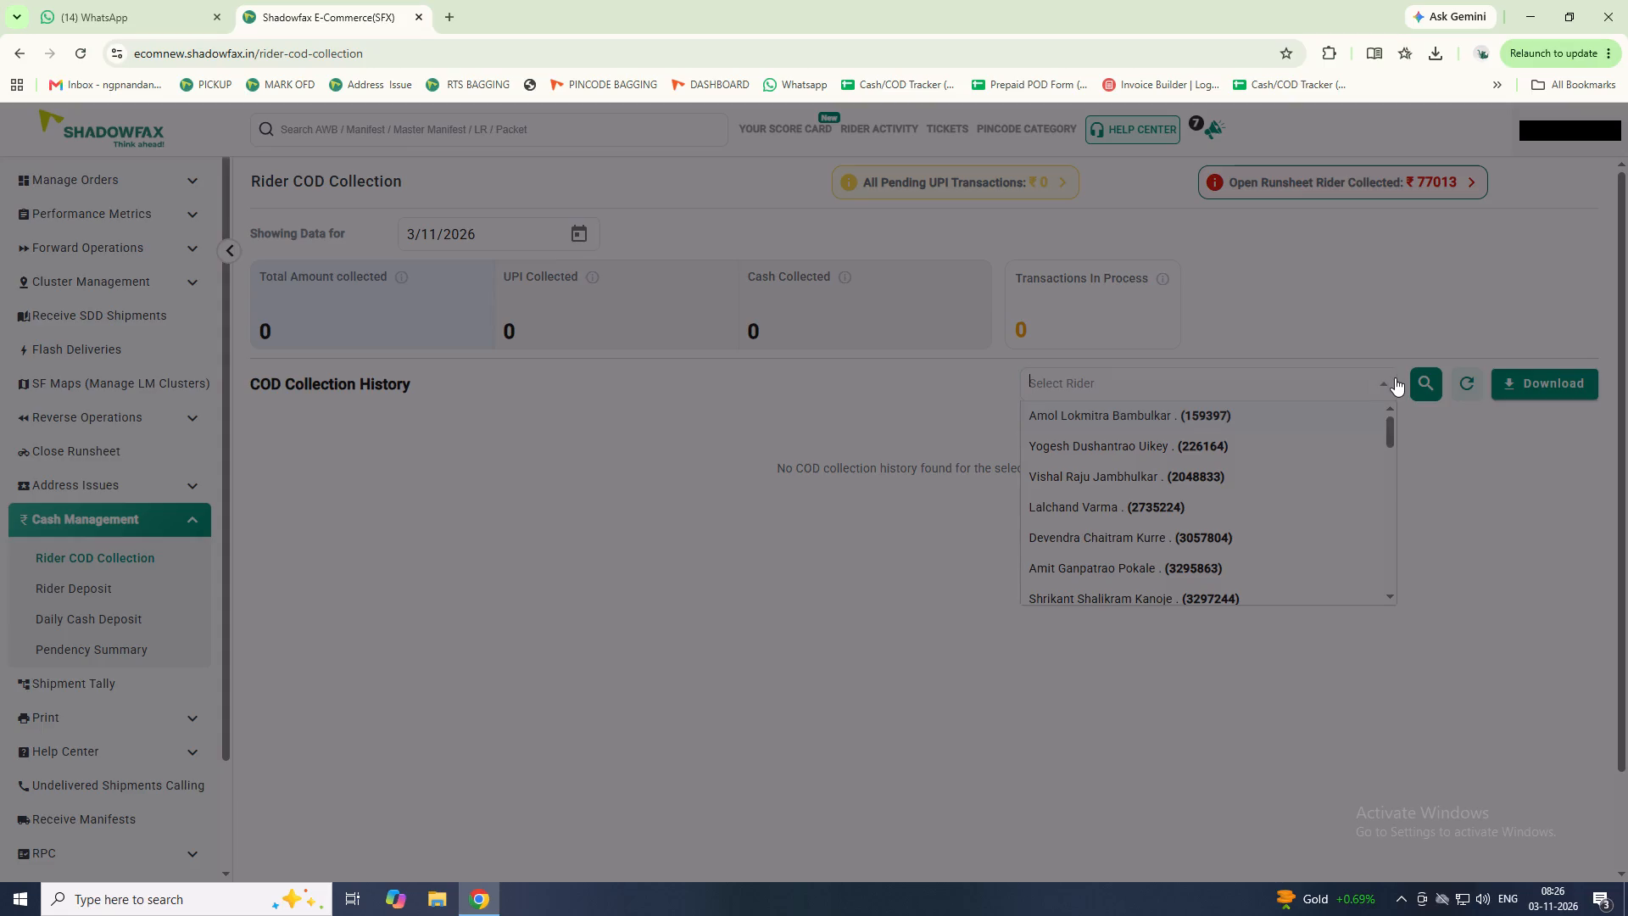
type("moh")
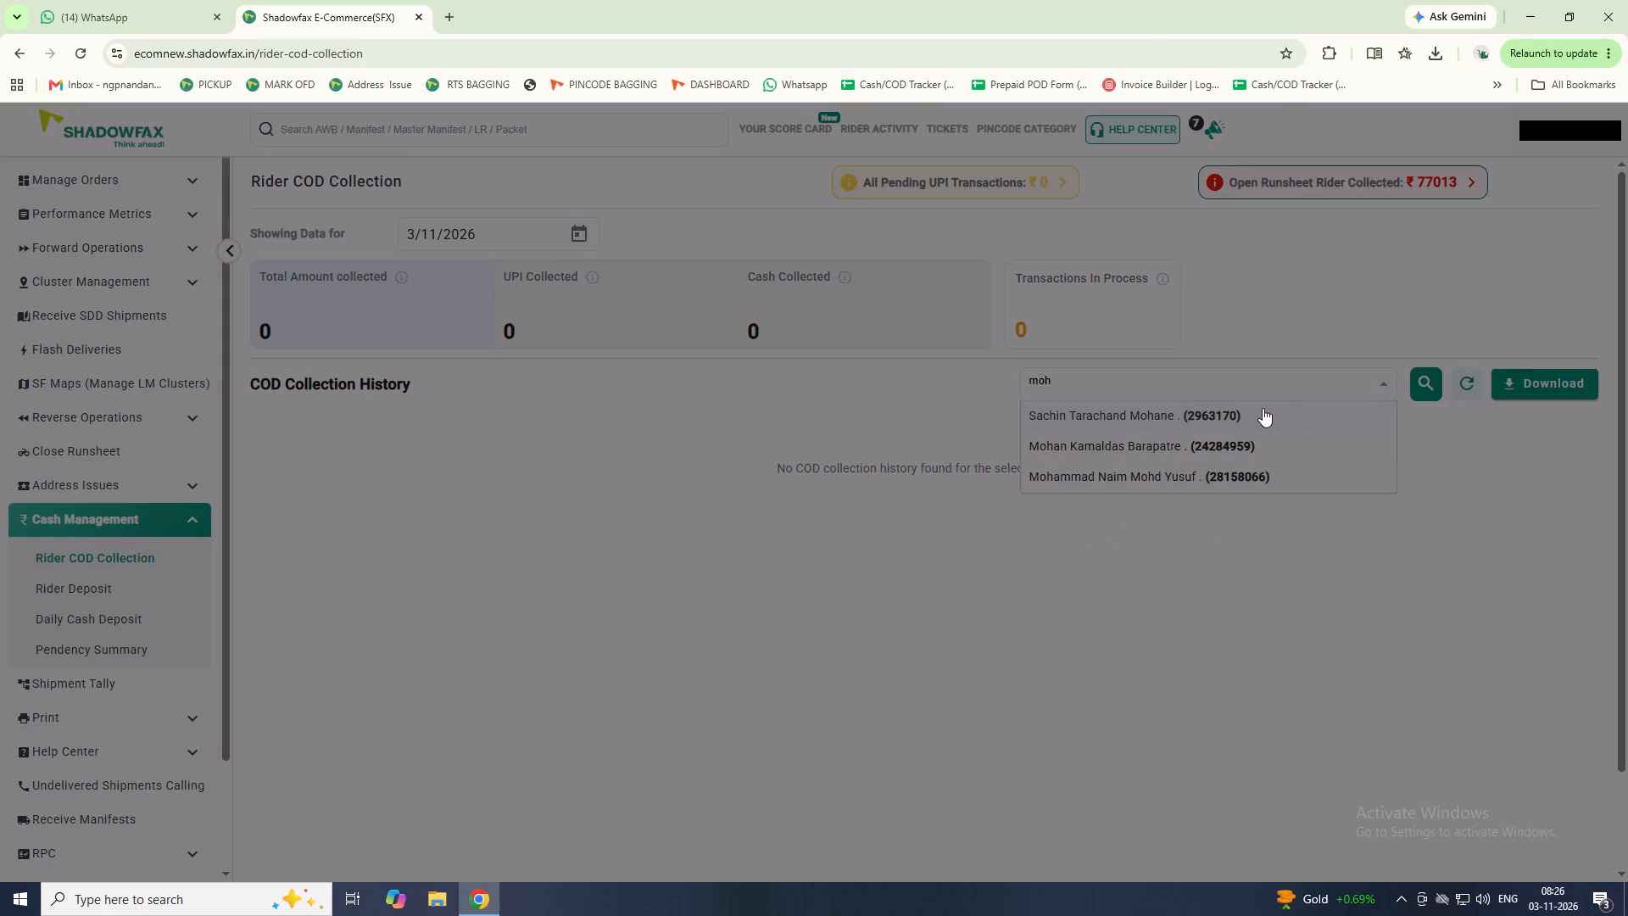
left_click(1098, 422)
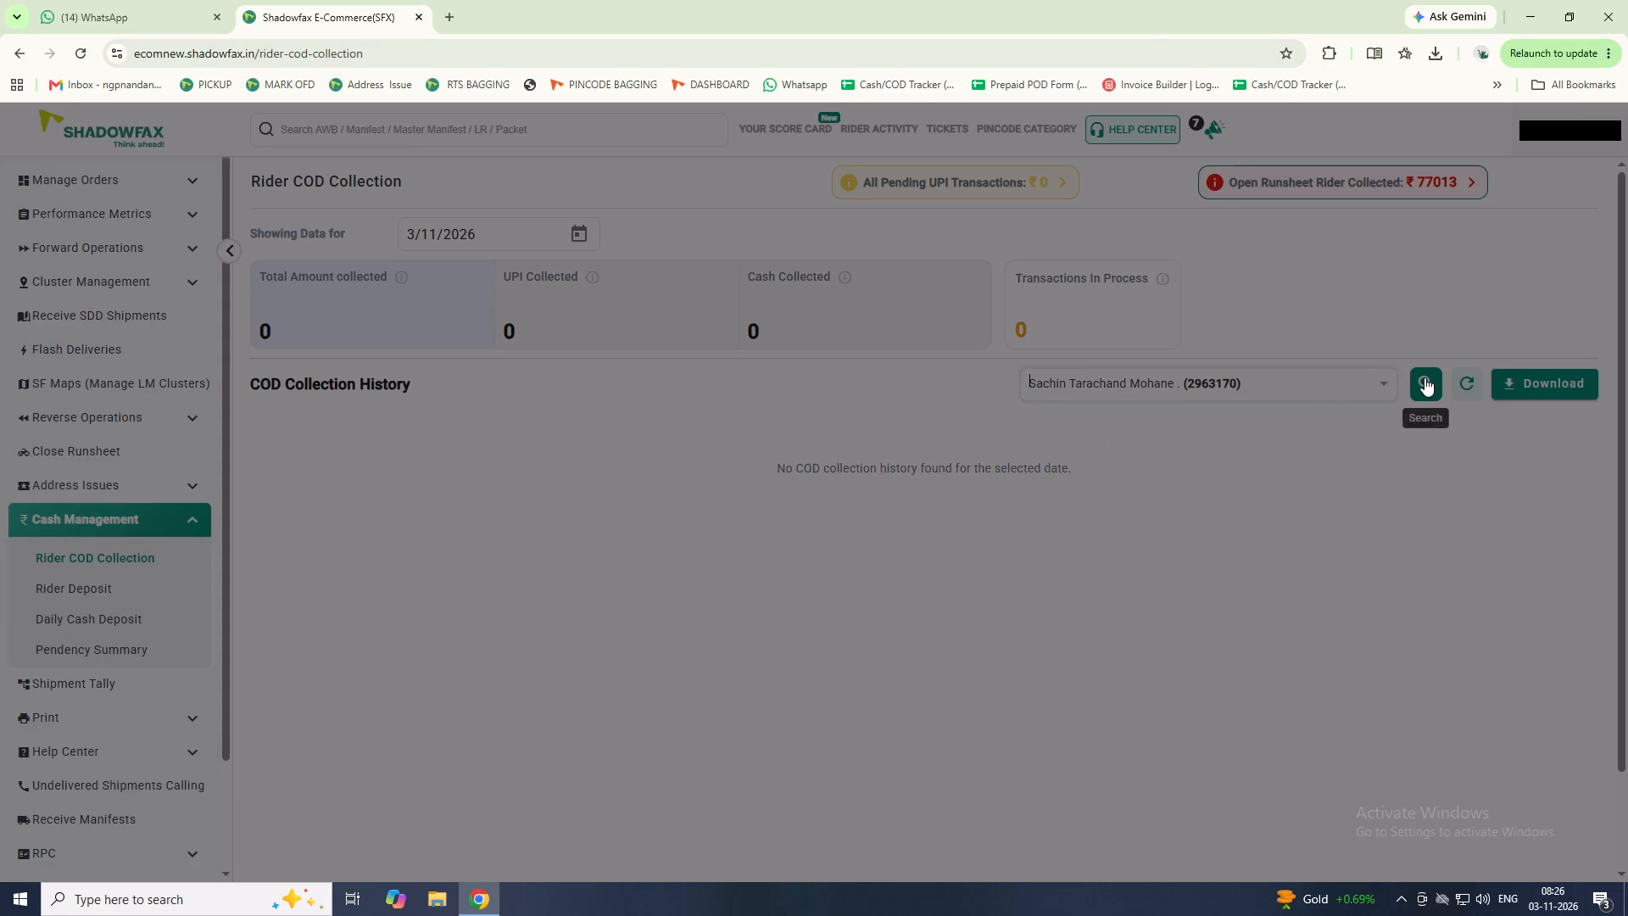
left_click(1424, 381)
left_click(1470, 382)
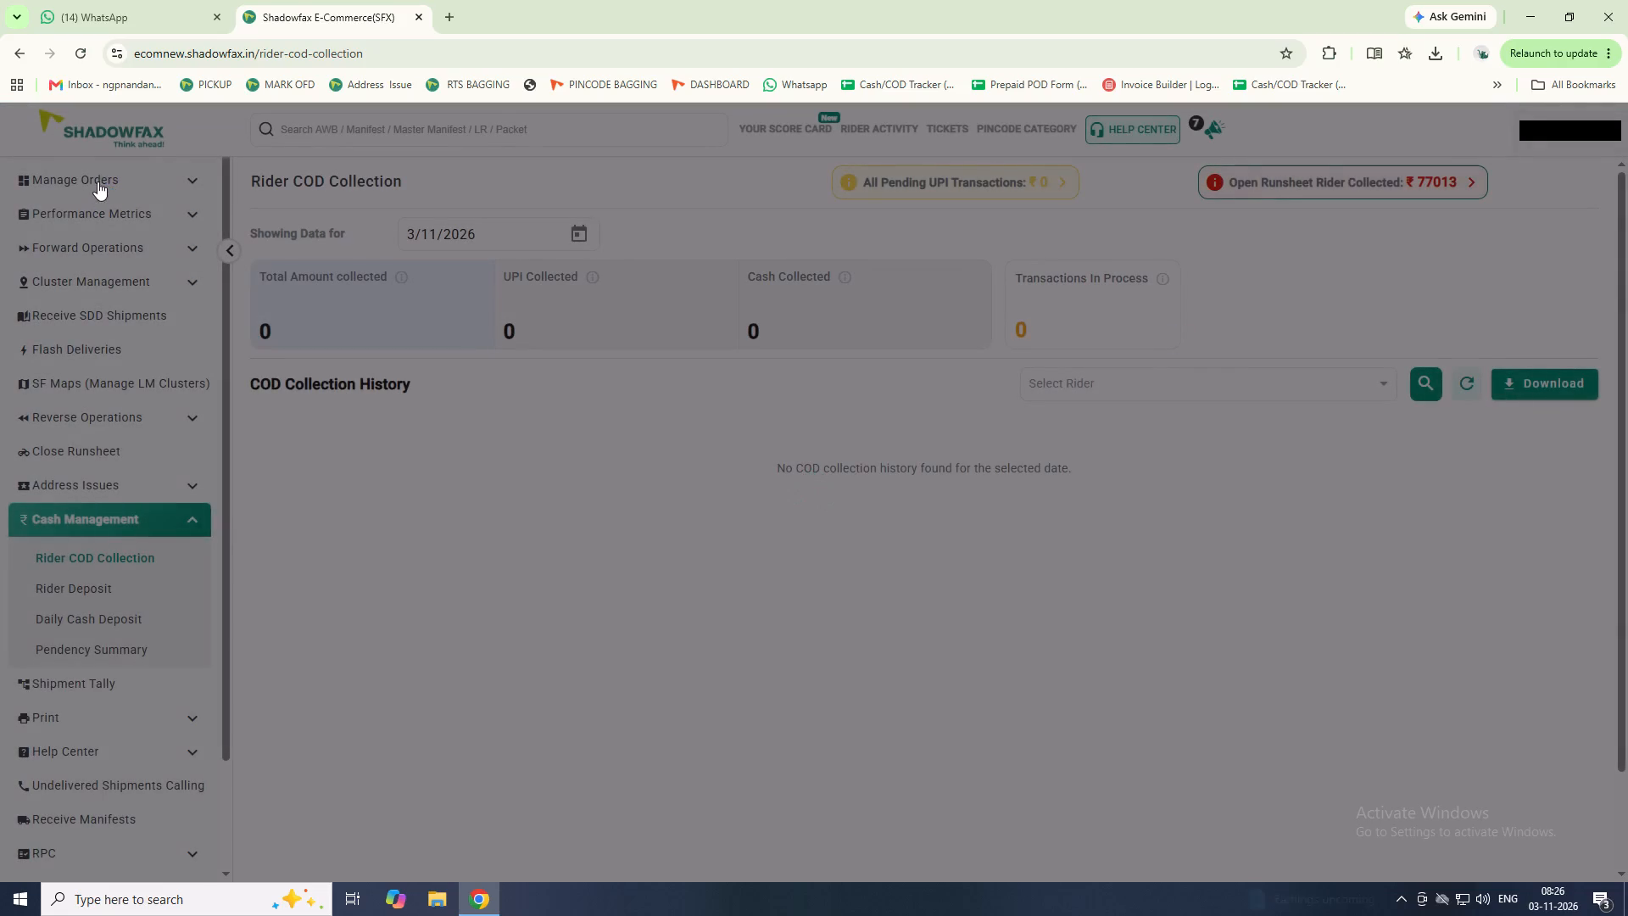
Return to the hub dashboard and open Customer Orders to Pick up for creating a pickup runsheet.
left_click(98, 175)
left_click(101, 176)
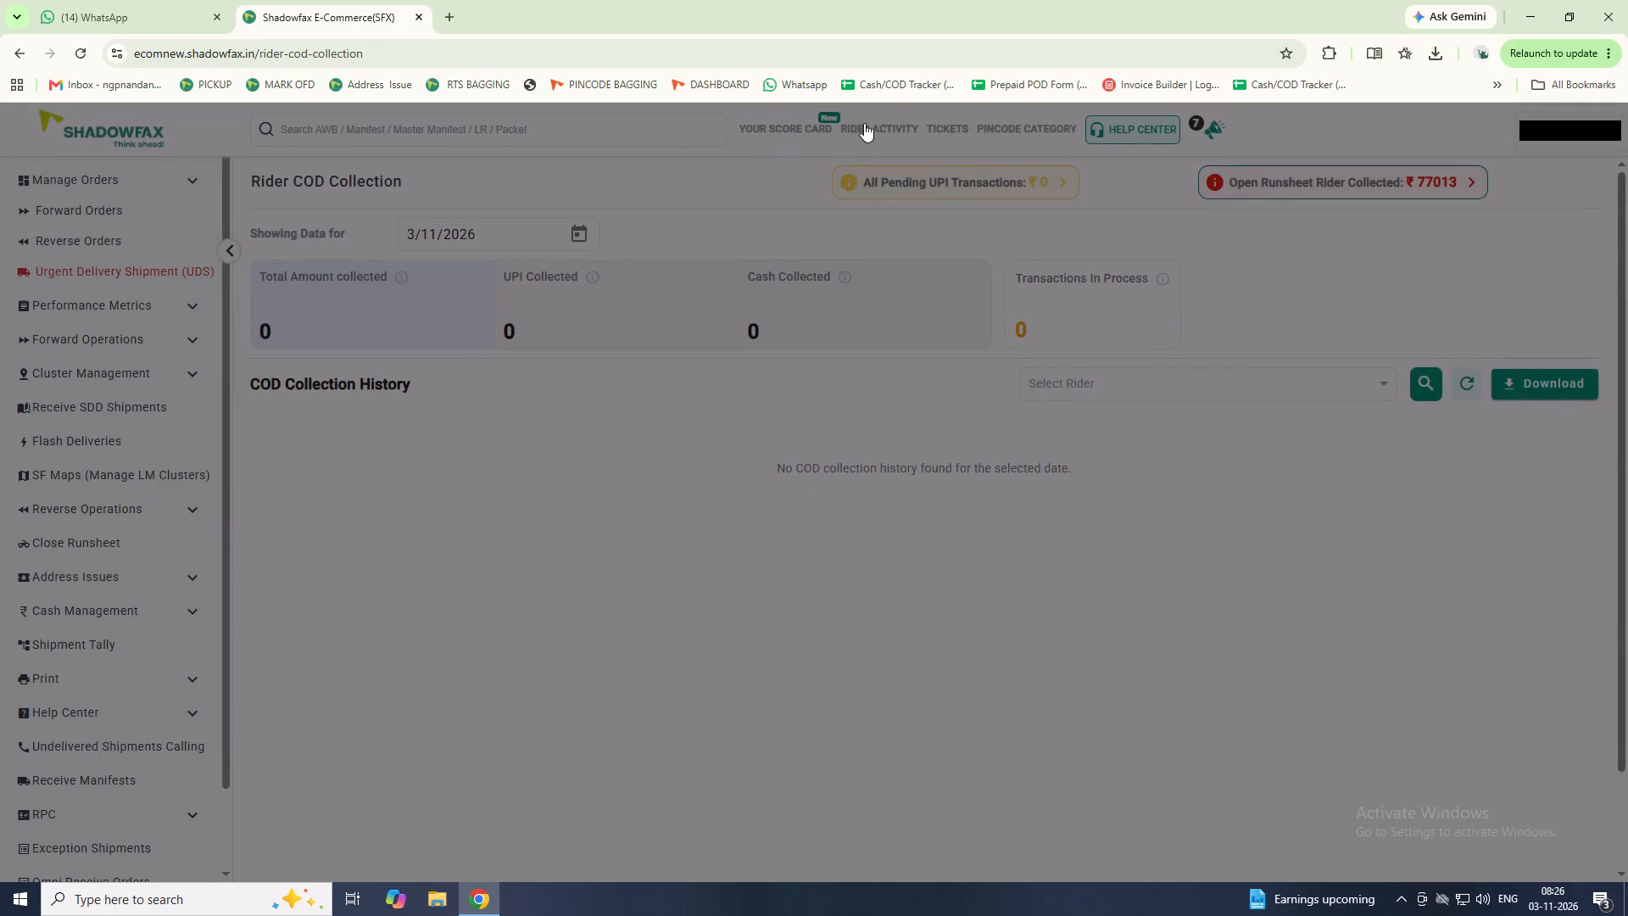
left_click(70, 174)
left_click_drag(222, 209, 231, 170)
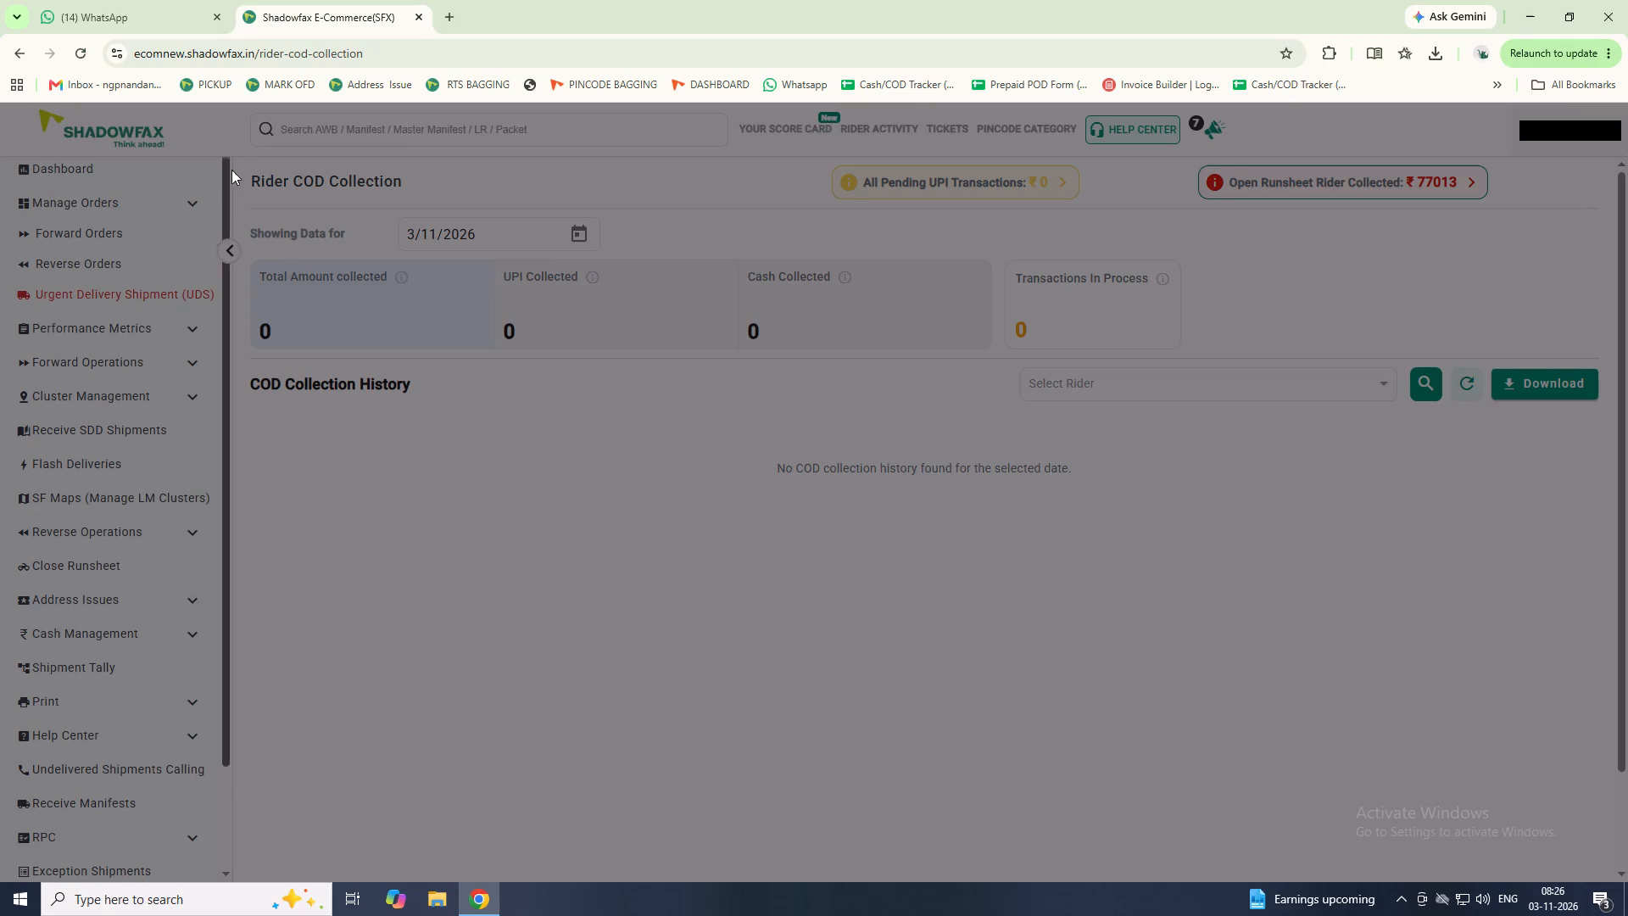
left_click_drag(231, 170, 235, 100)
left_click(62, 182)
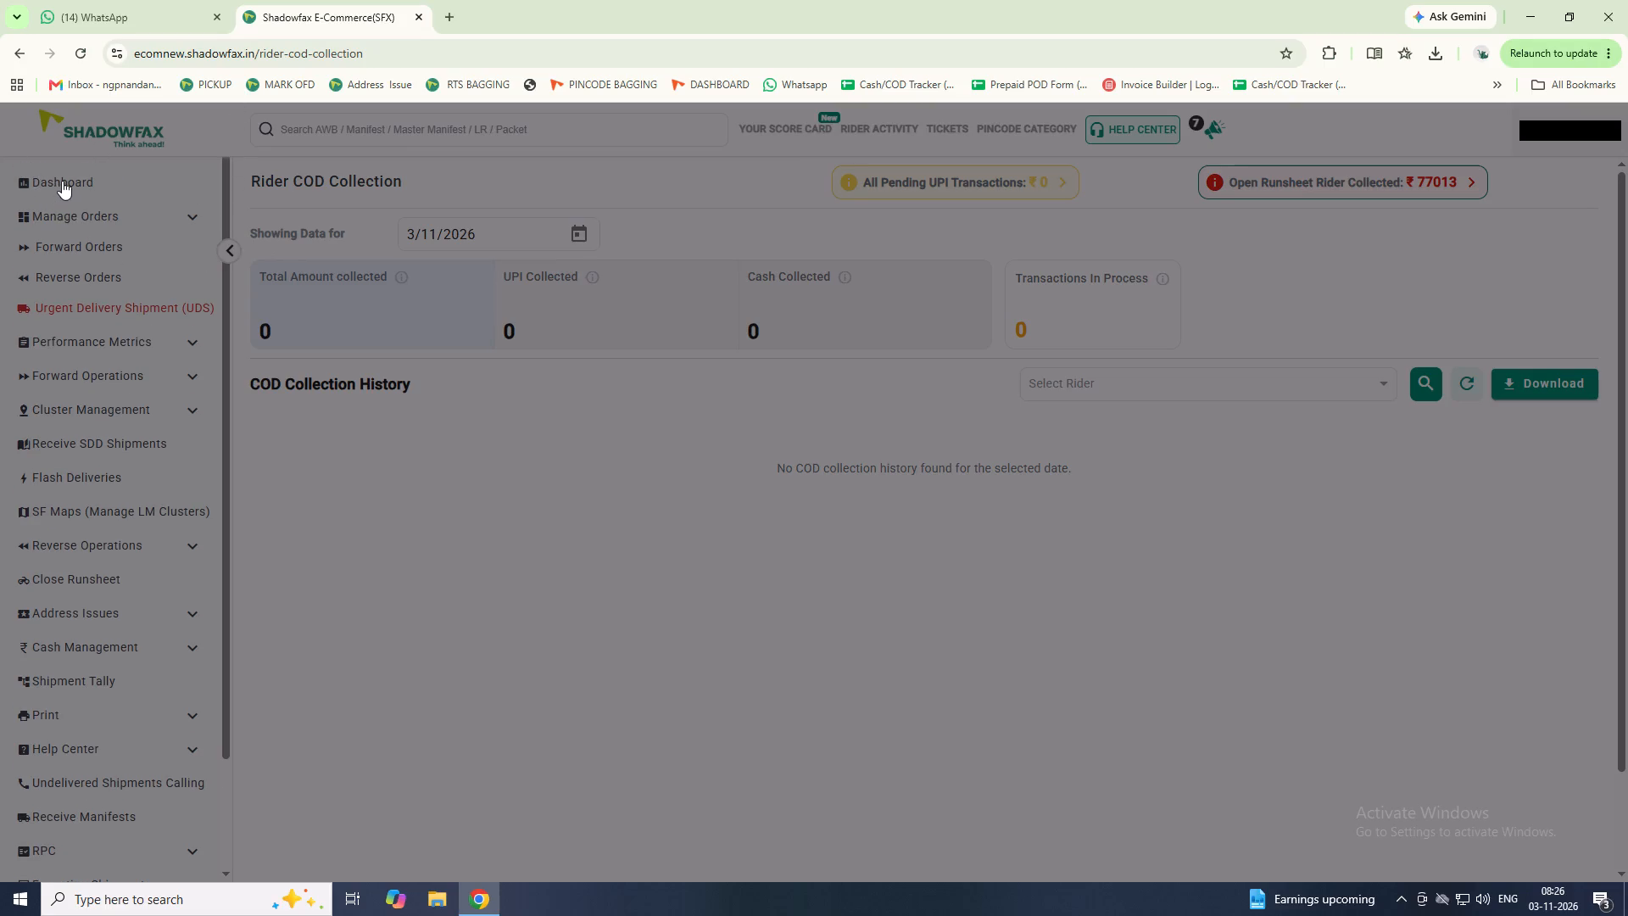
left_click(358, 569)
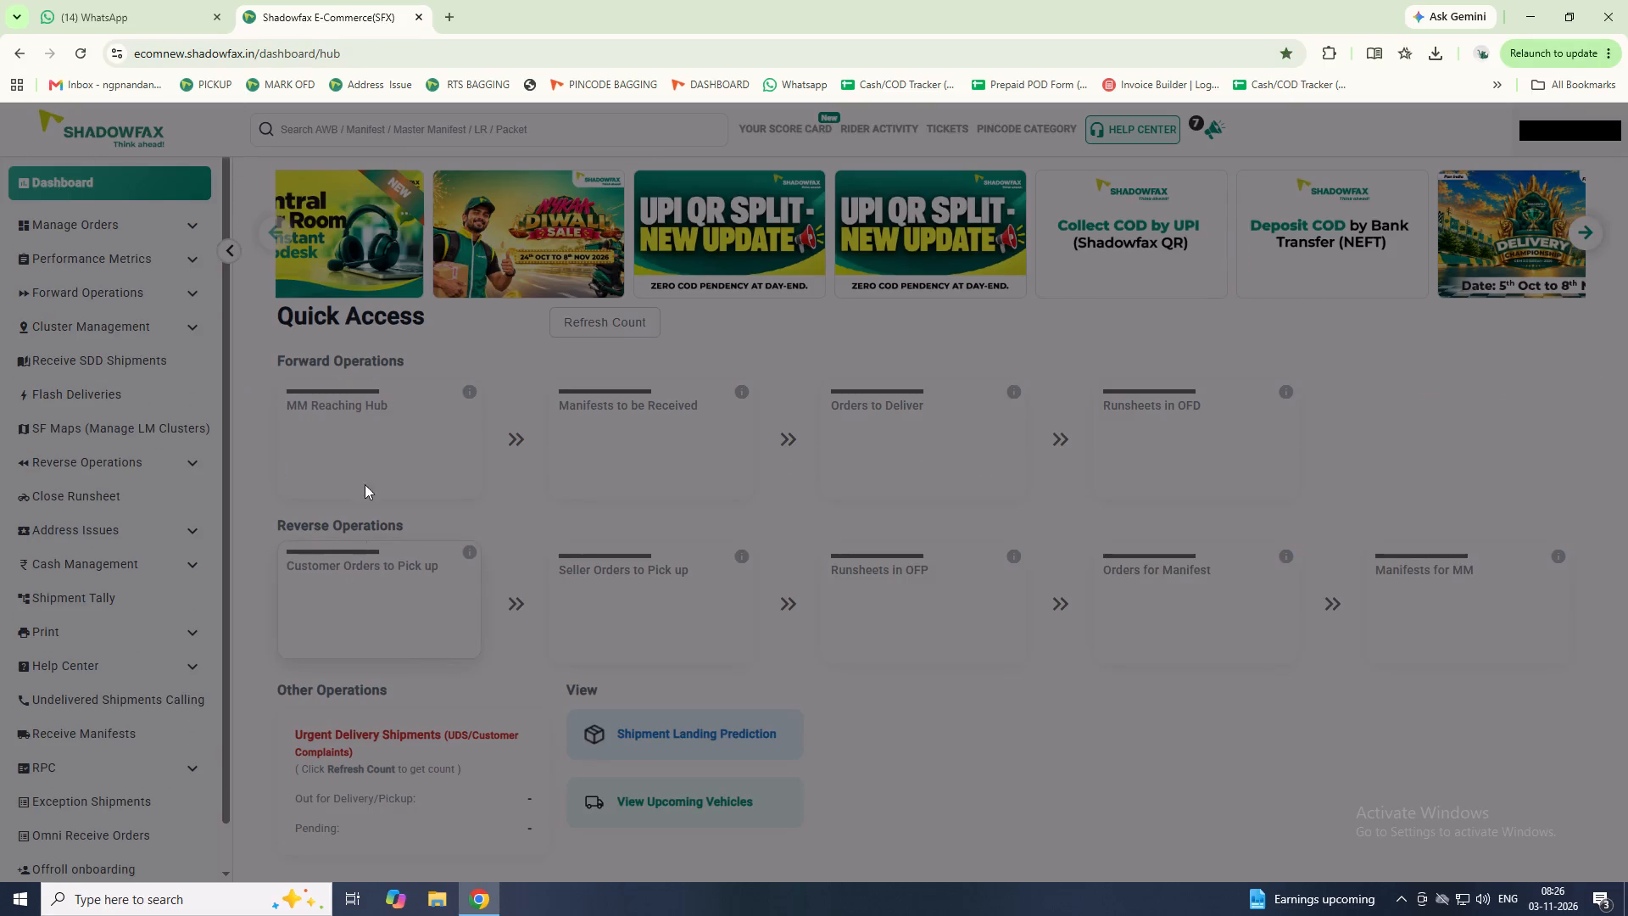
left_click(361, 204)
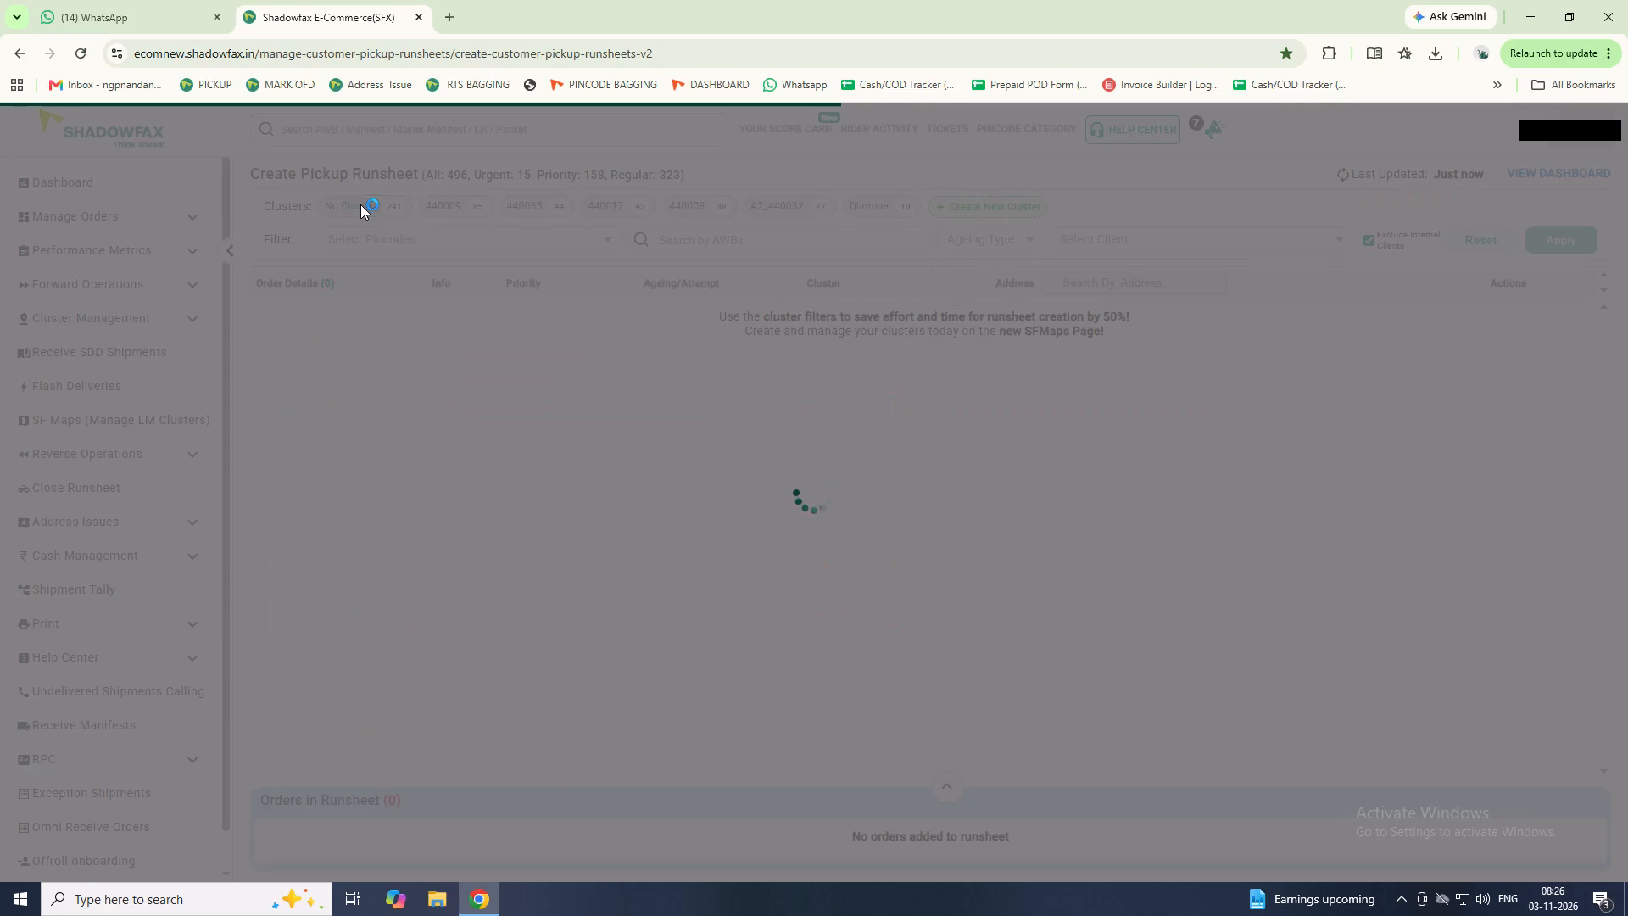
Filter the customer pickup orders to pincode 440017.
left_click(393, 240)
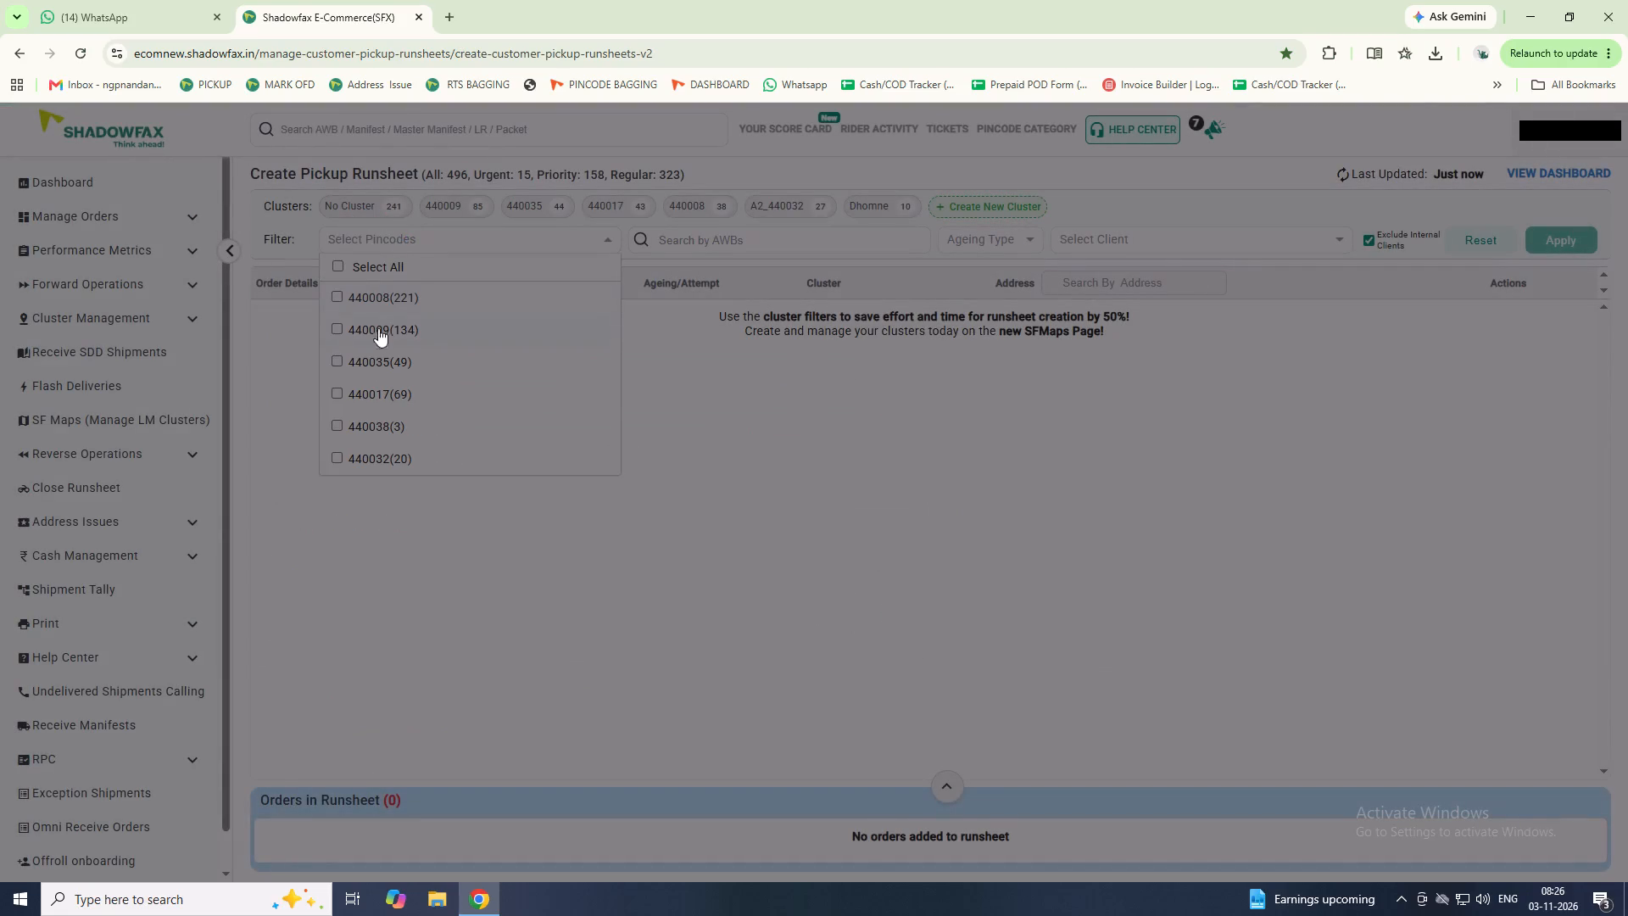
left_click(365, 388)
left_click(1537, 232)
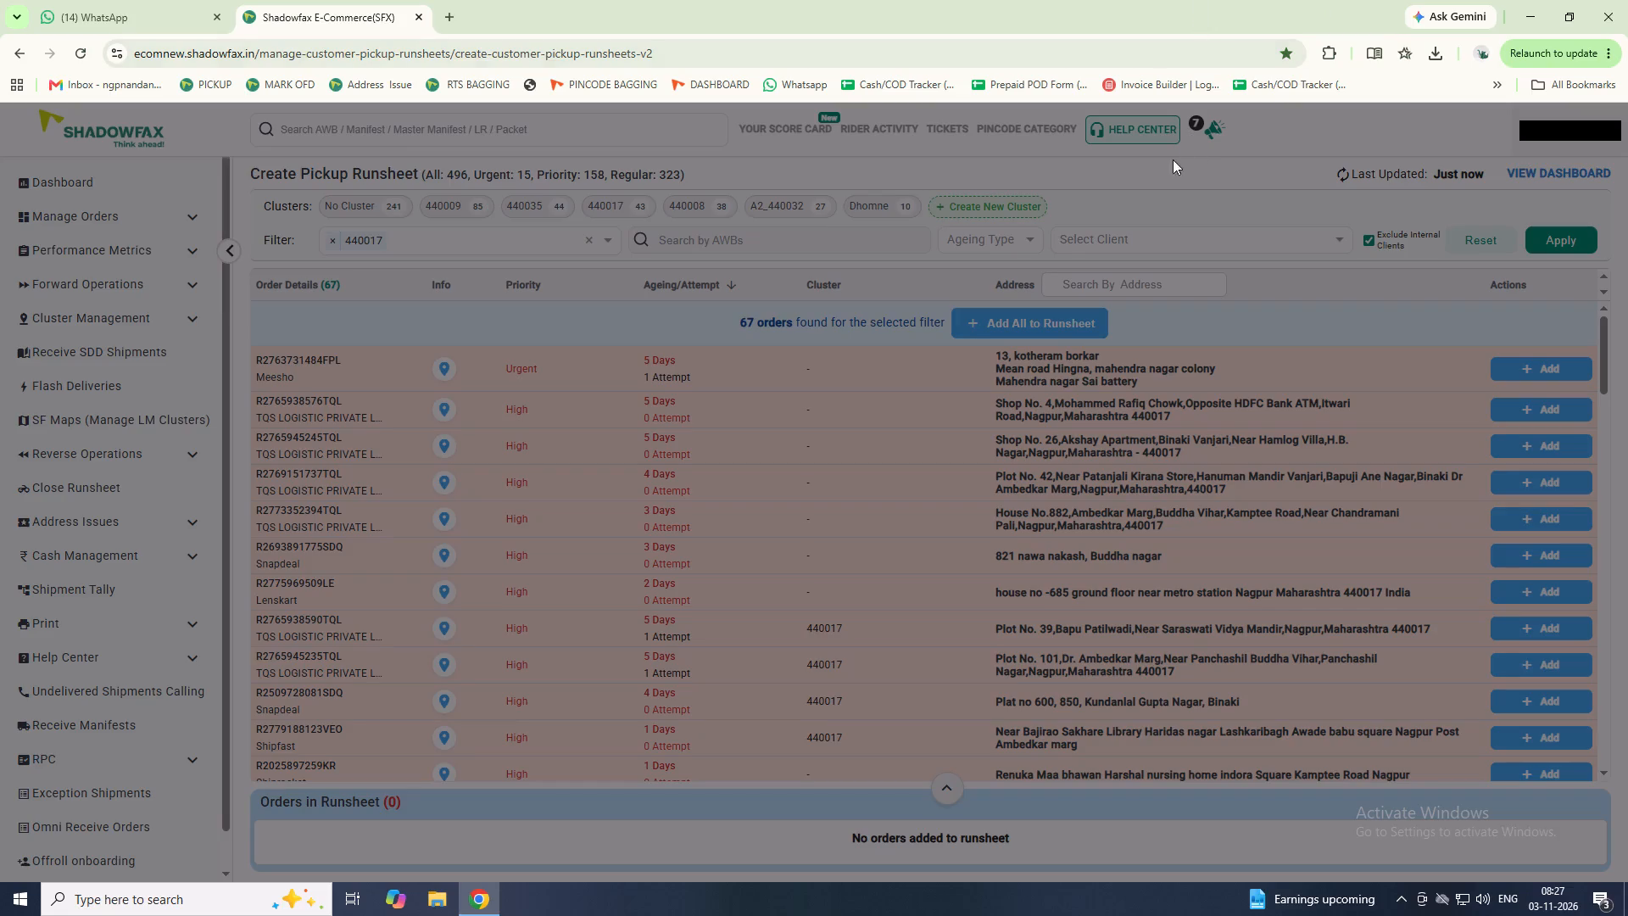
scroll(1117, 556, "down", 2)
scroll(1131, 524, "up", 4)
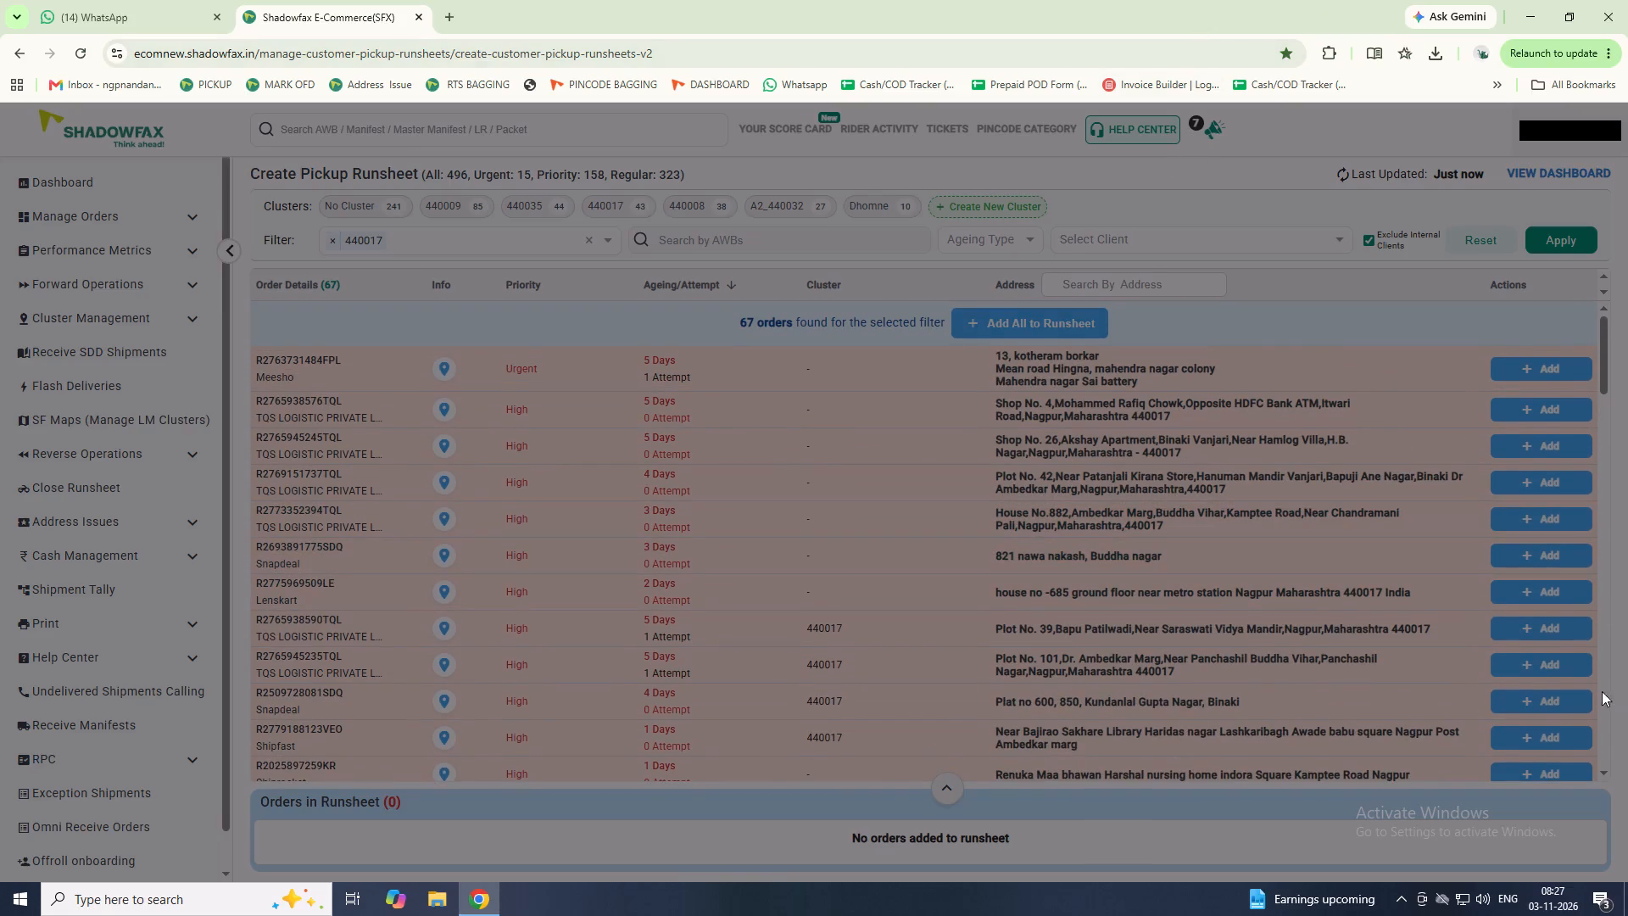
middle_click(1129, 503)
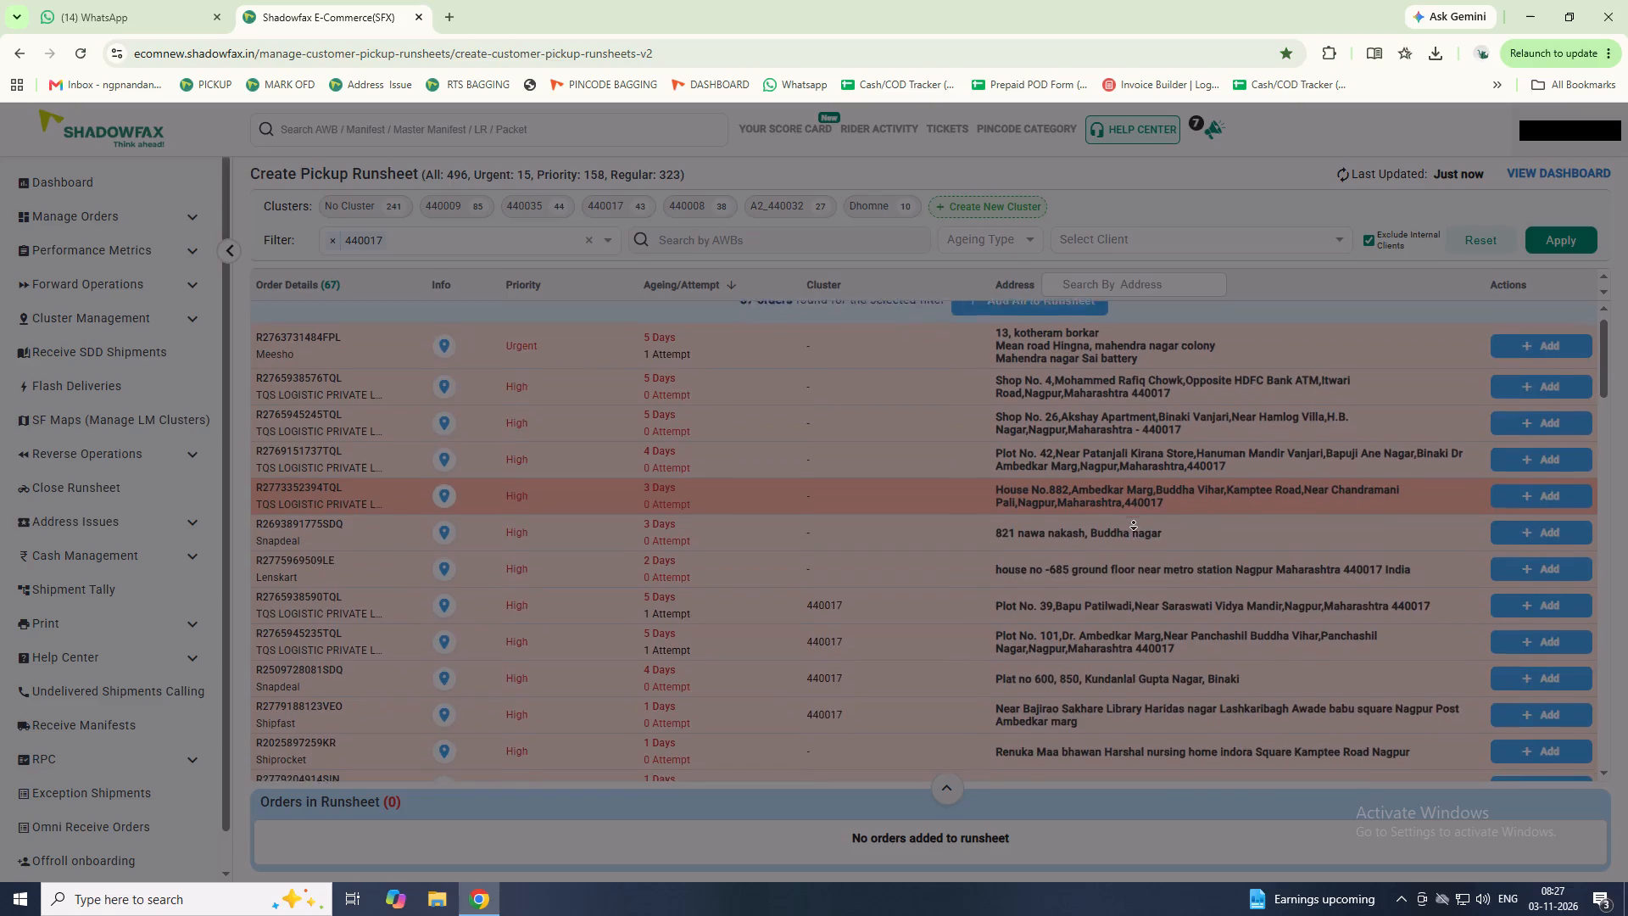
left_click(1135, 522)
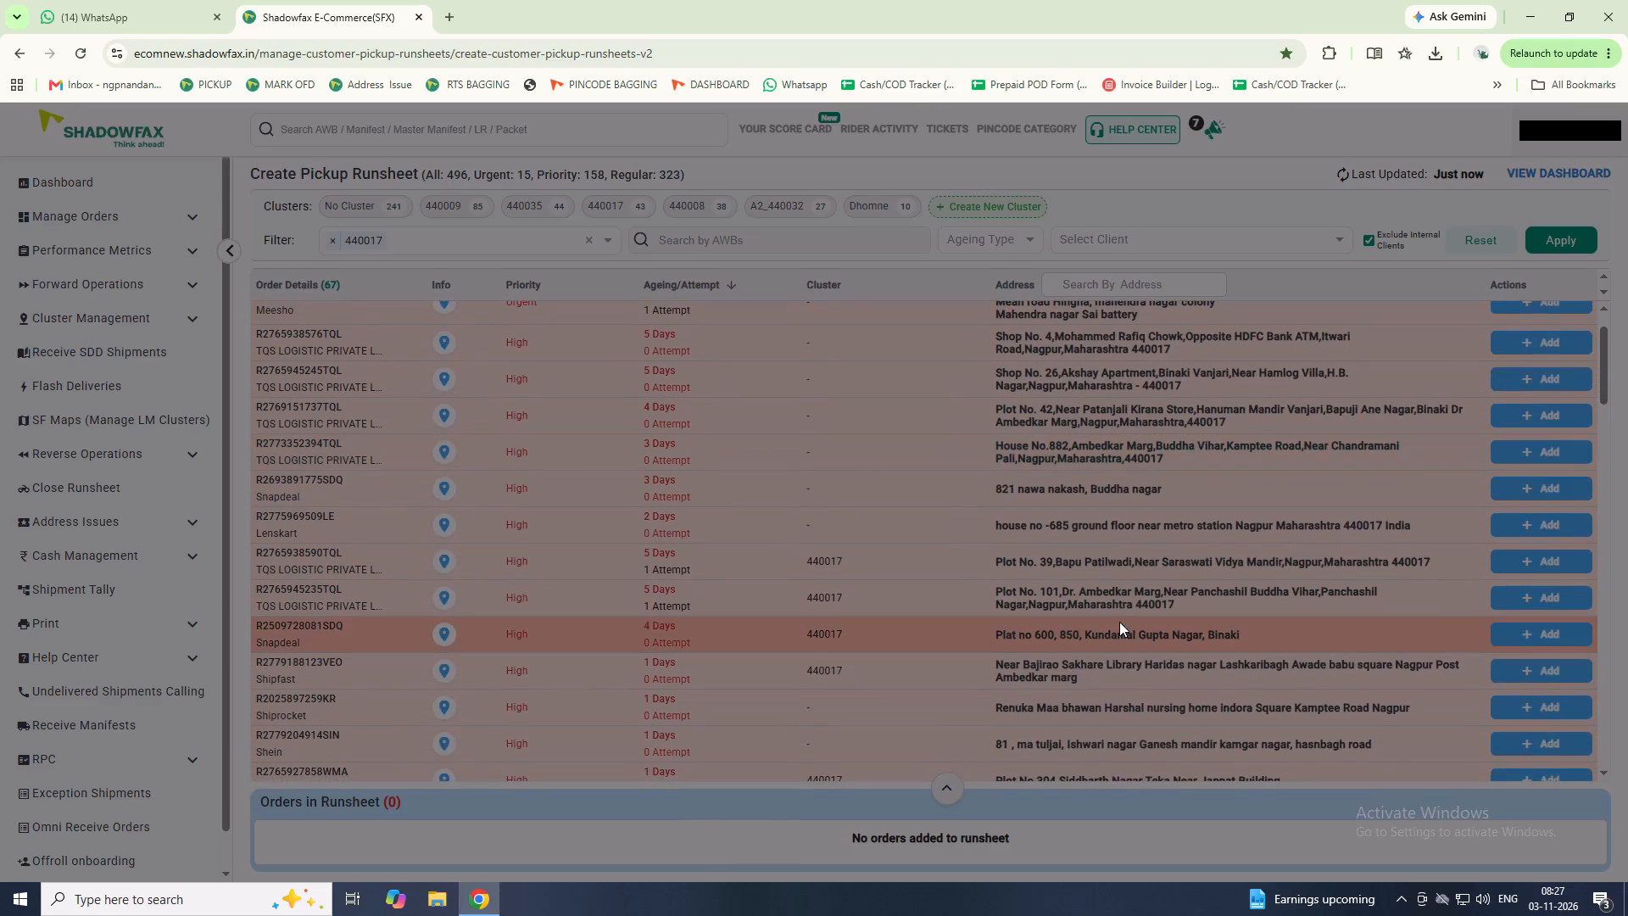
left_click(1556, 635)
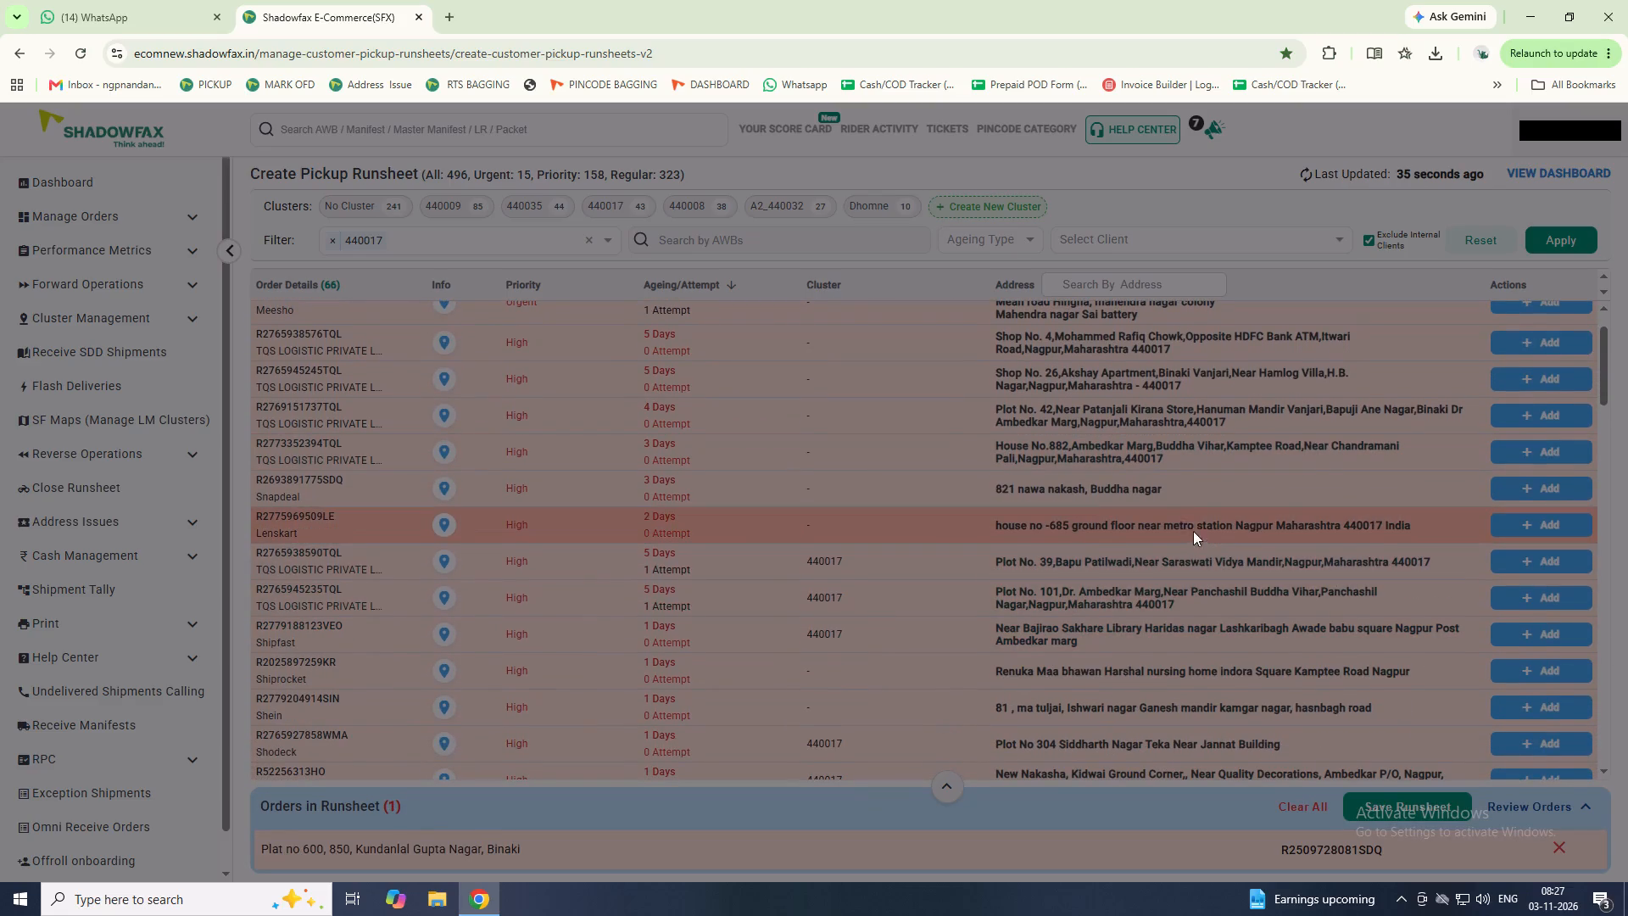
middle_click(1193, 529)
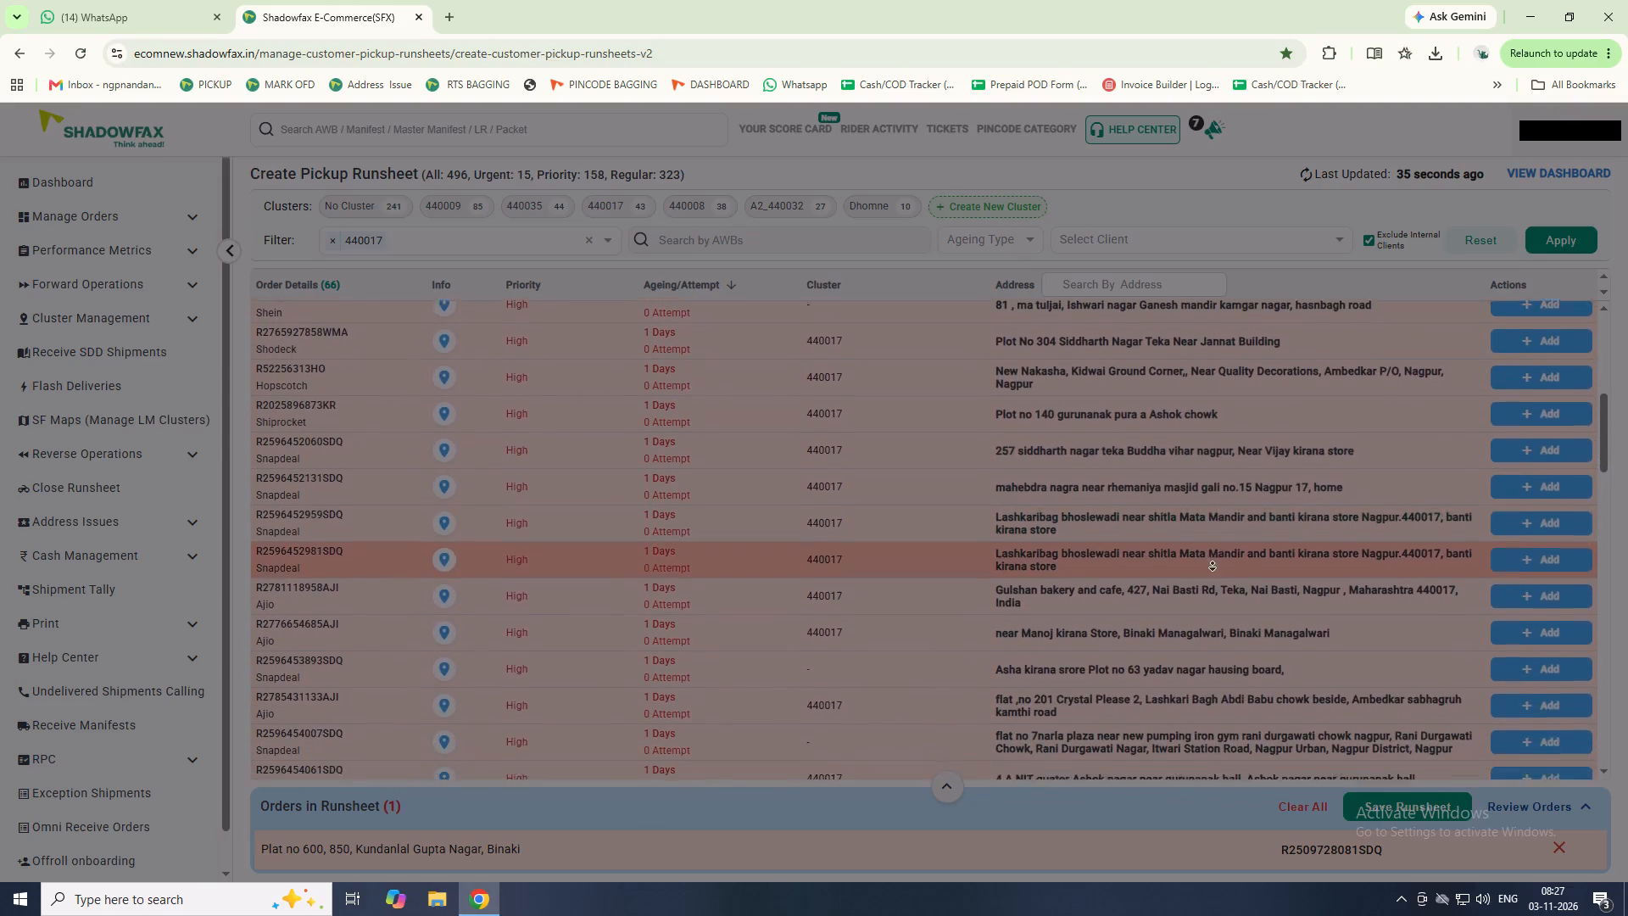
left_click(1214, 567)
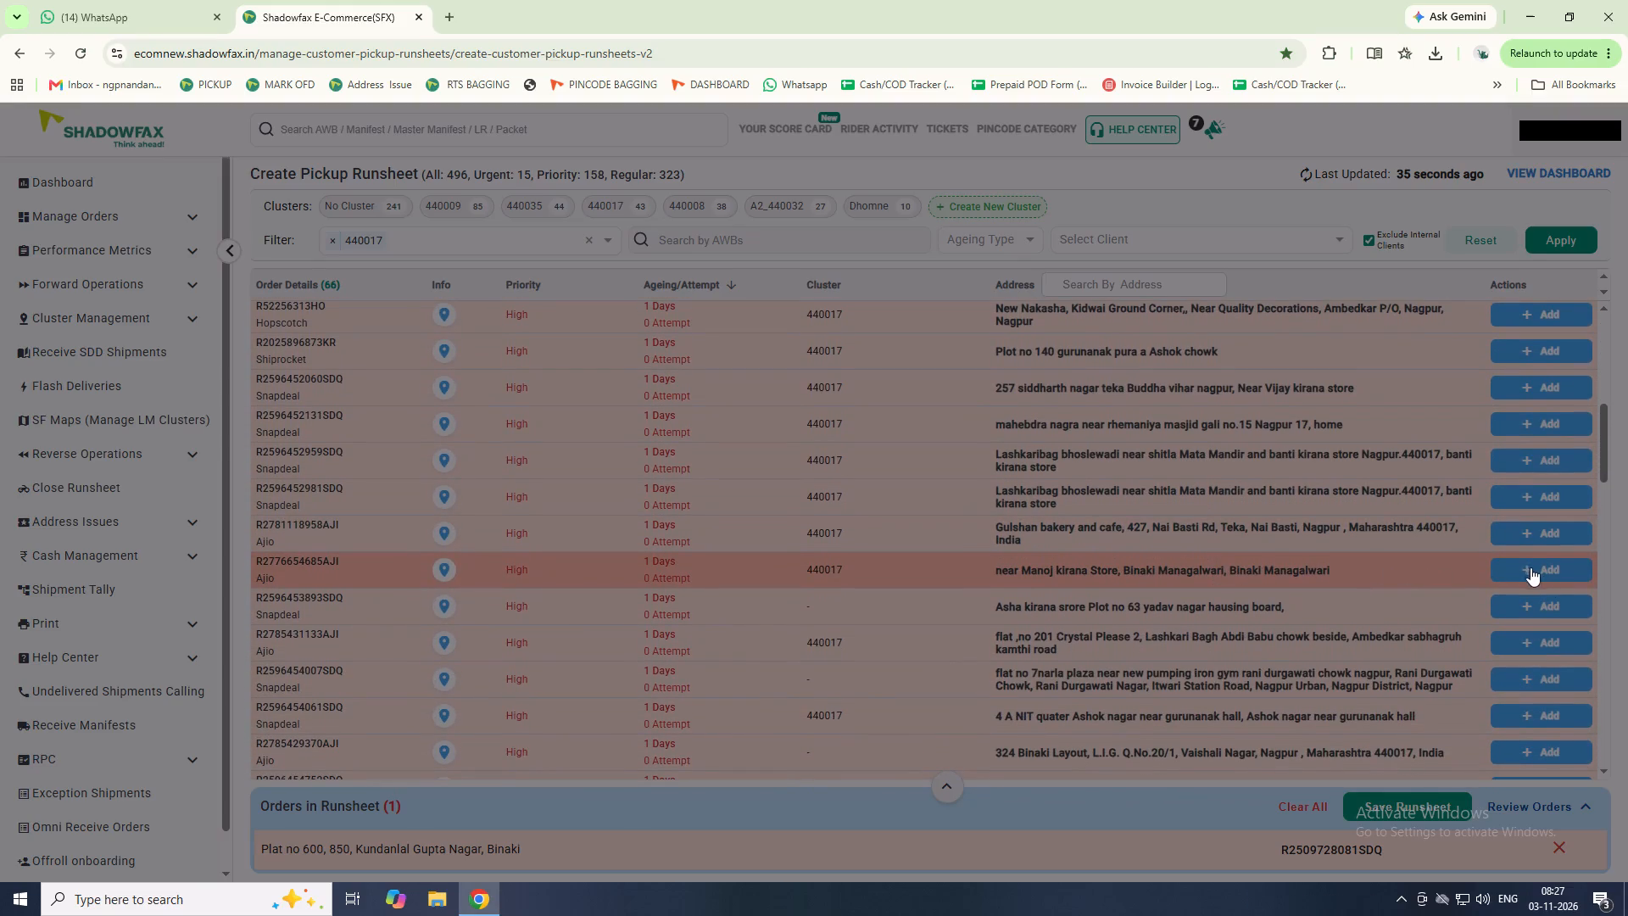
left_click(1527, 567)
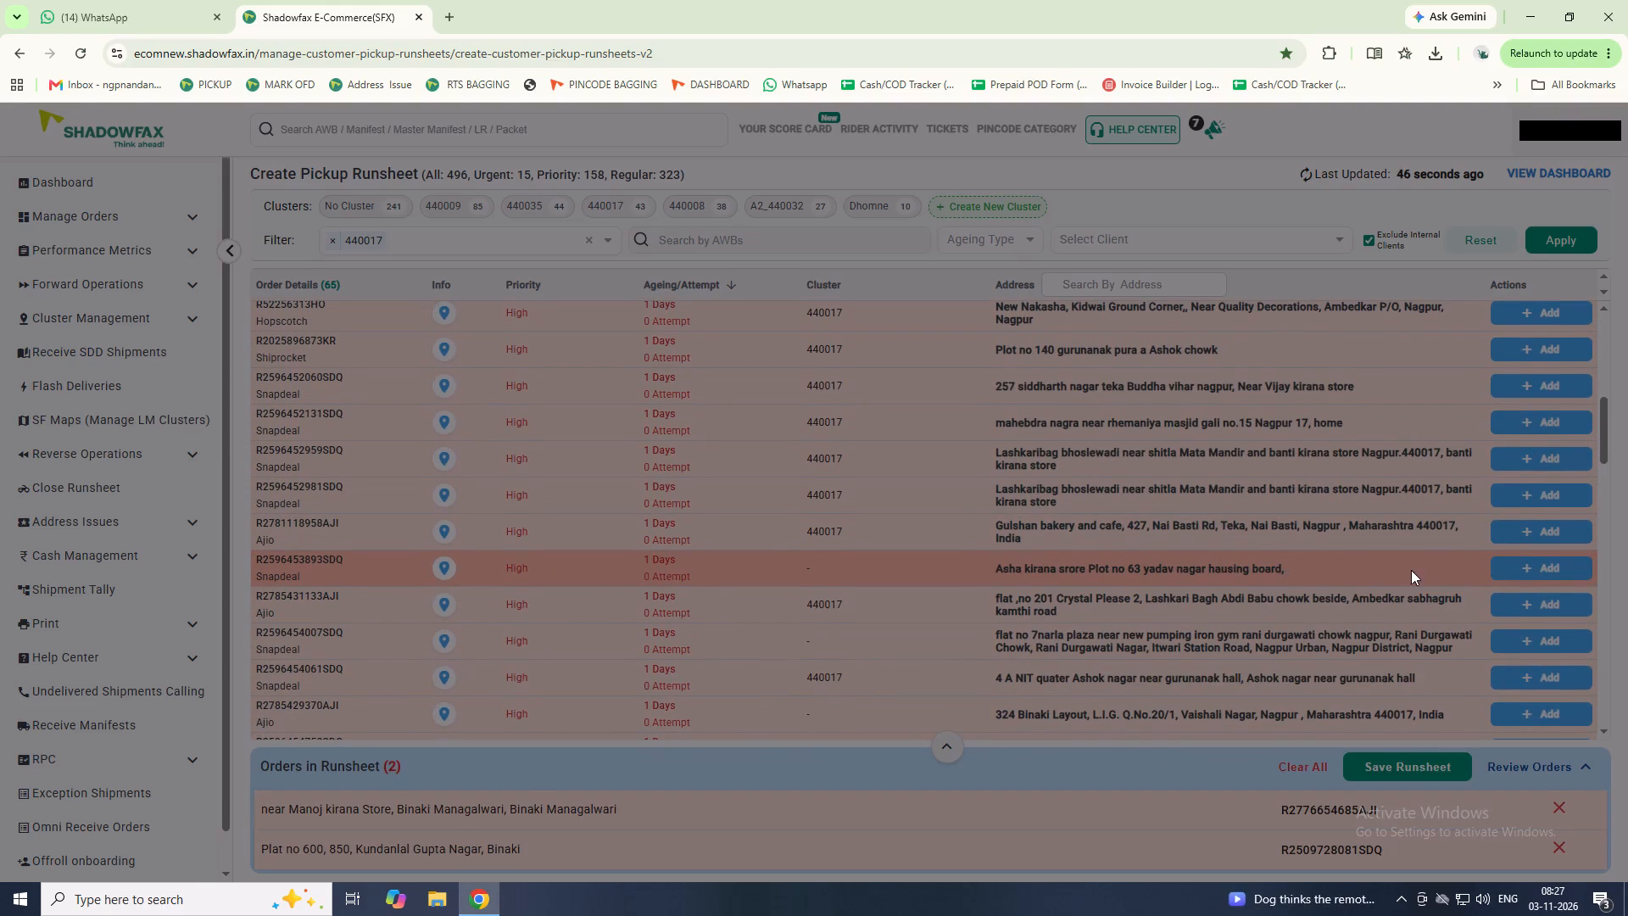
middle_click(1284, 520)
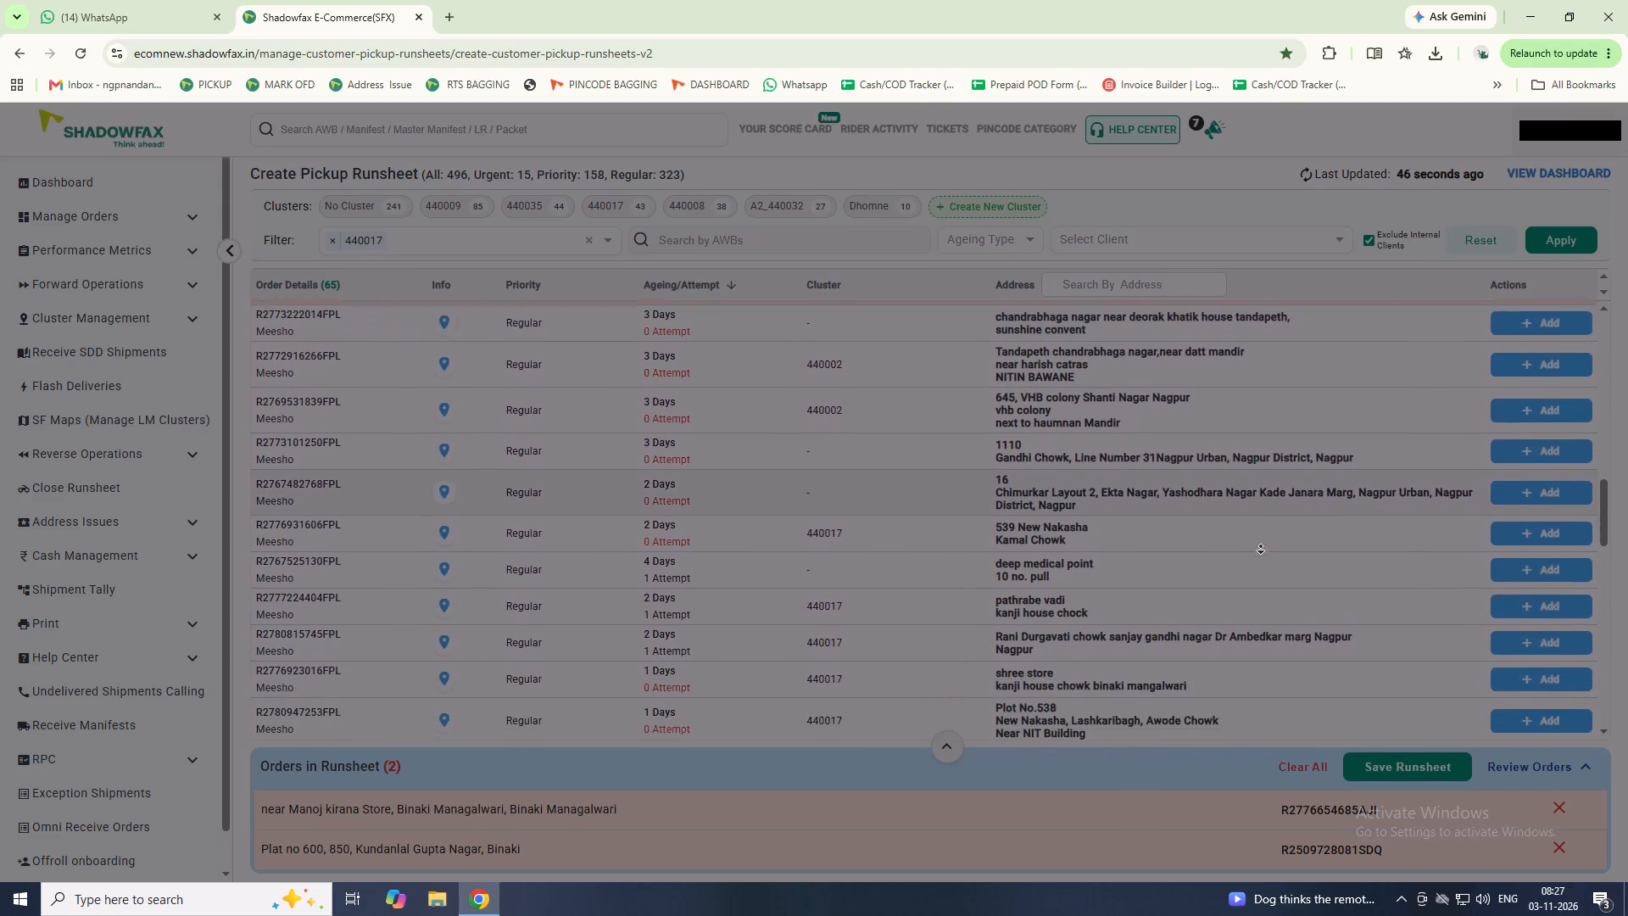
left_click(1263, 546)
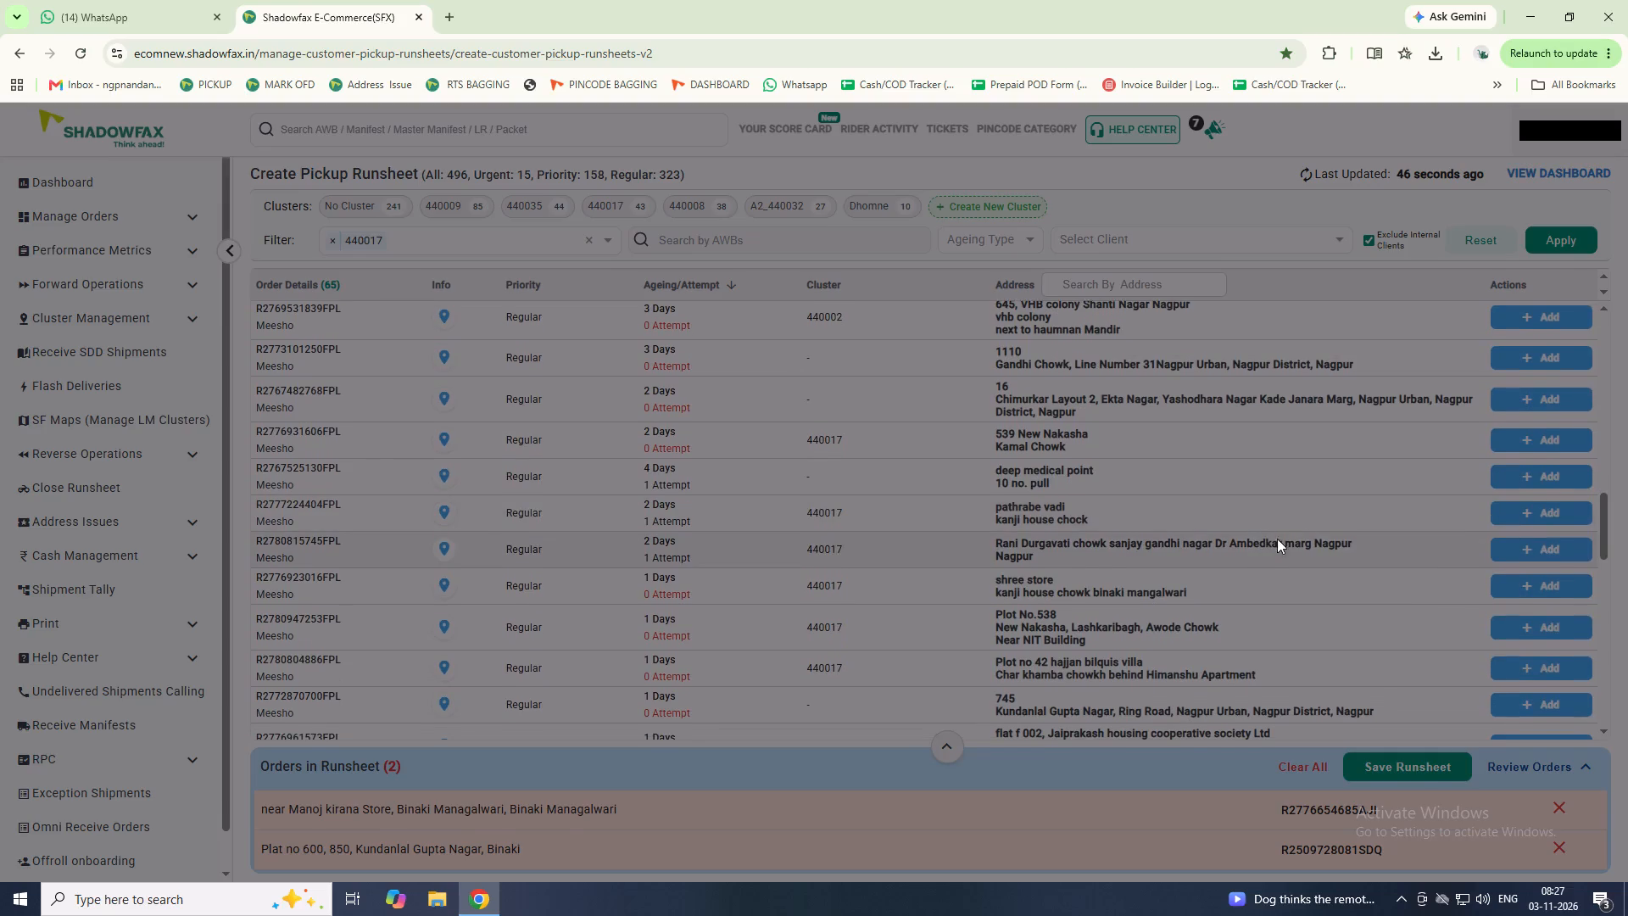
left_click(1519, 505)
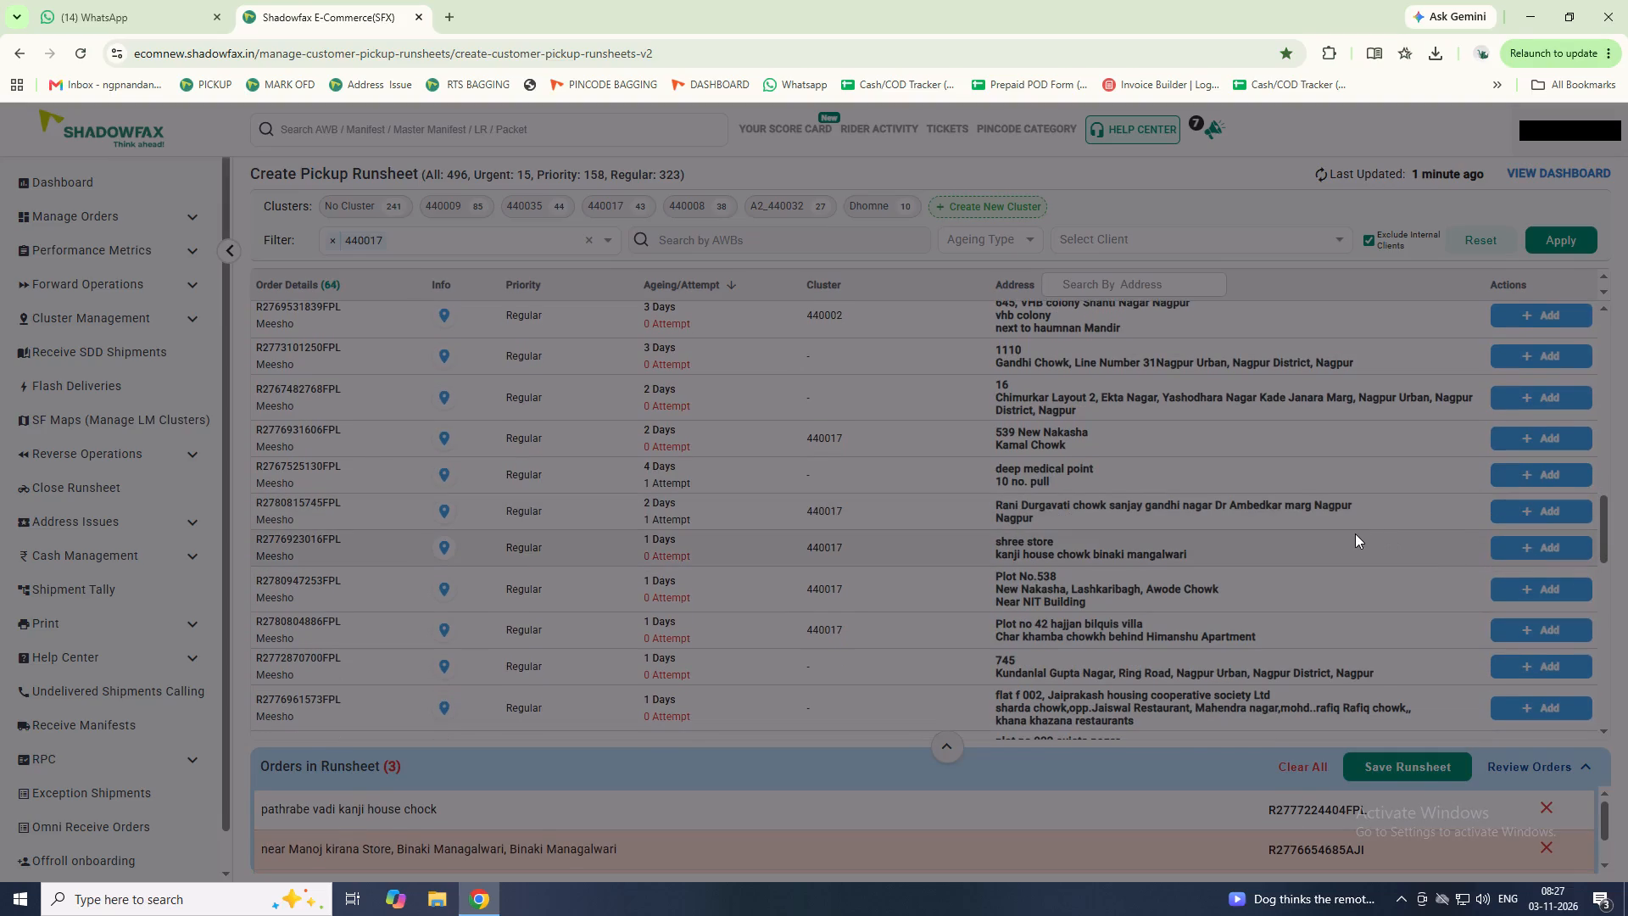
left_click(1523, 545)
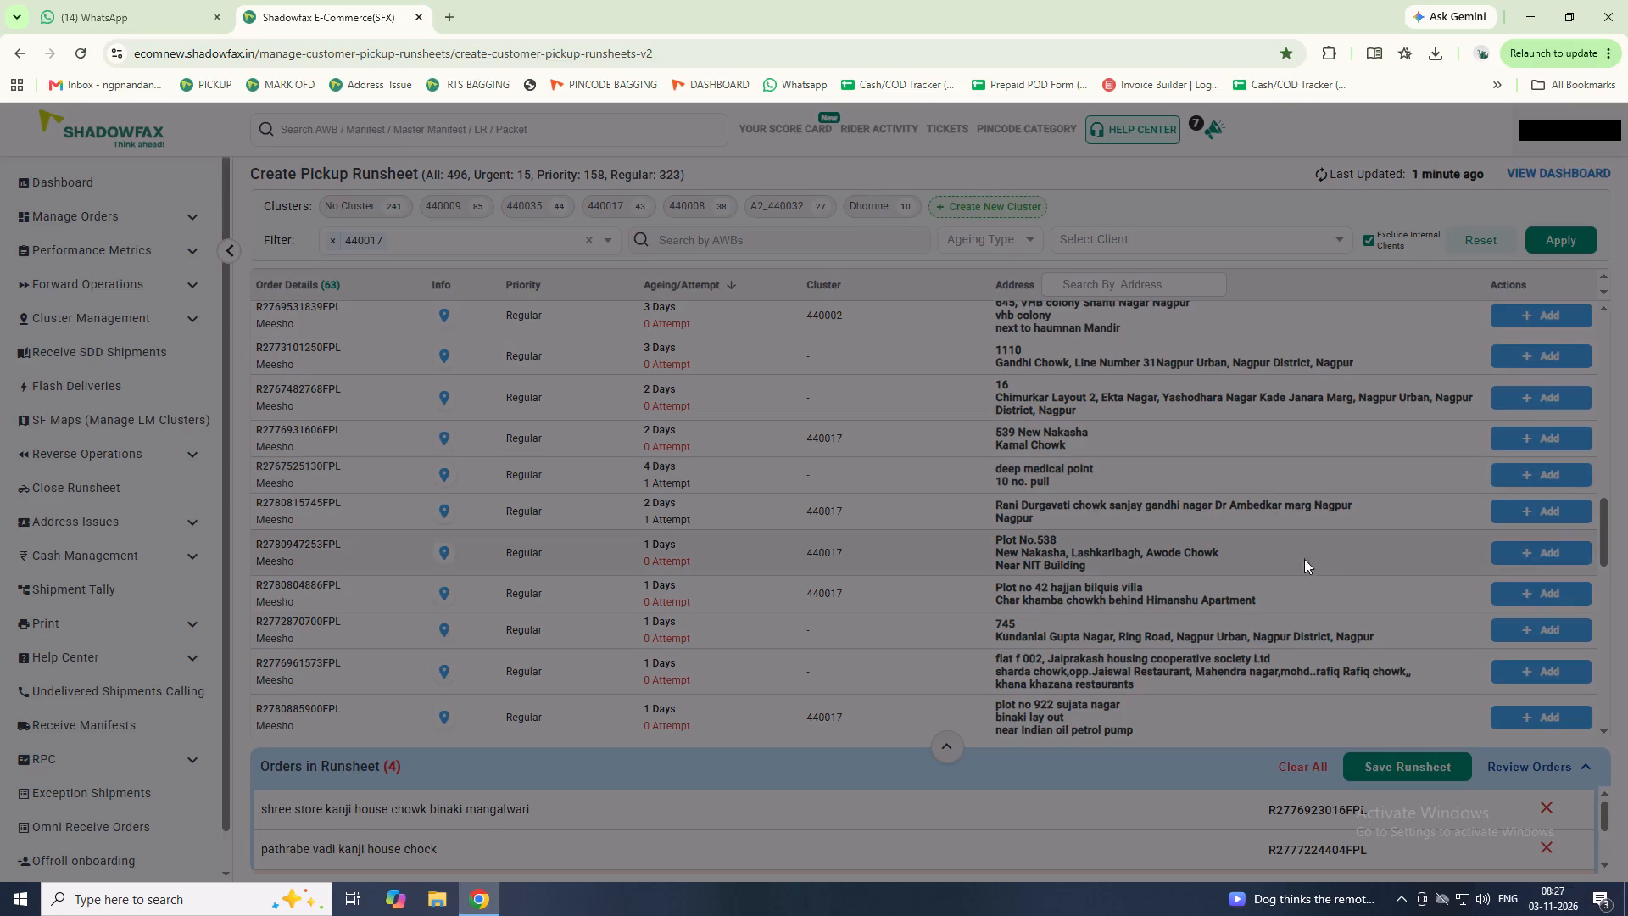
left_click(1519, 633)
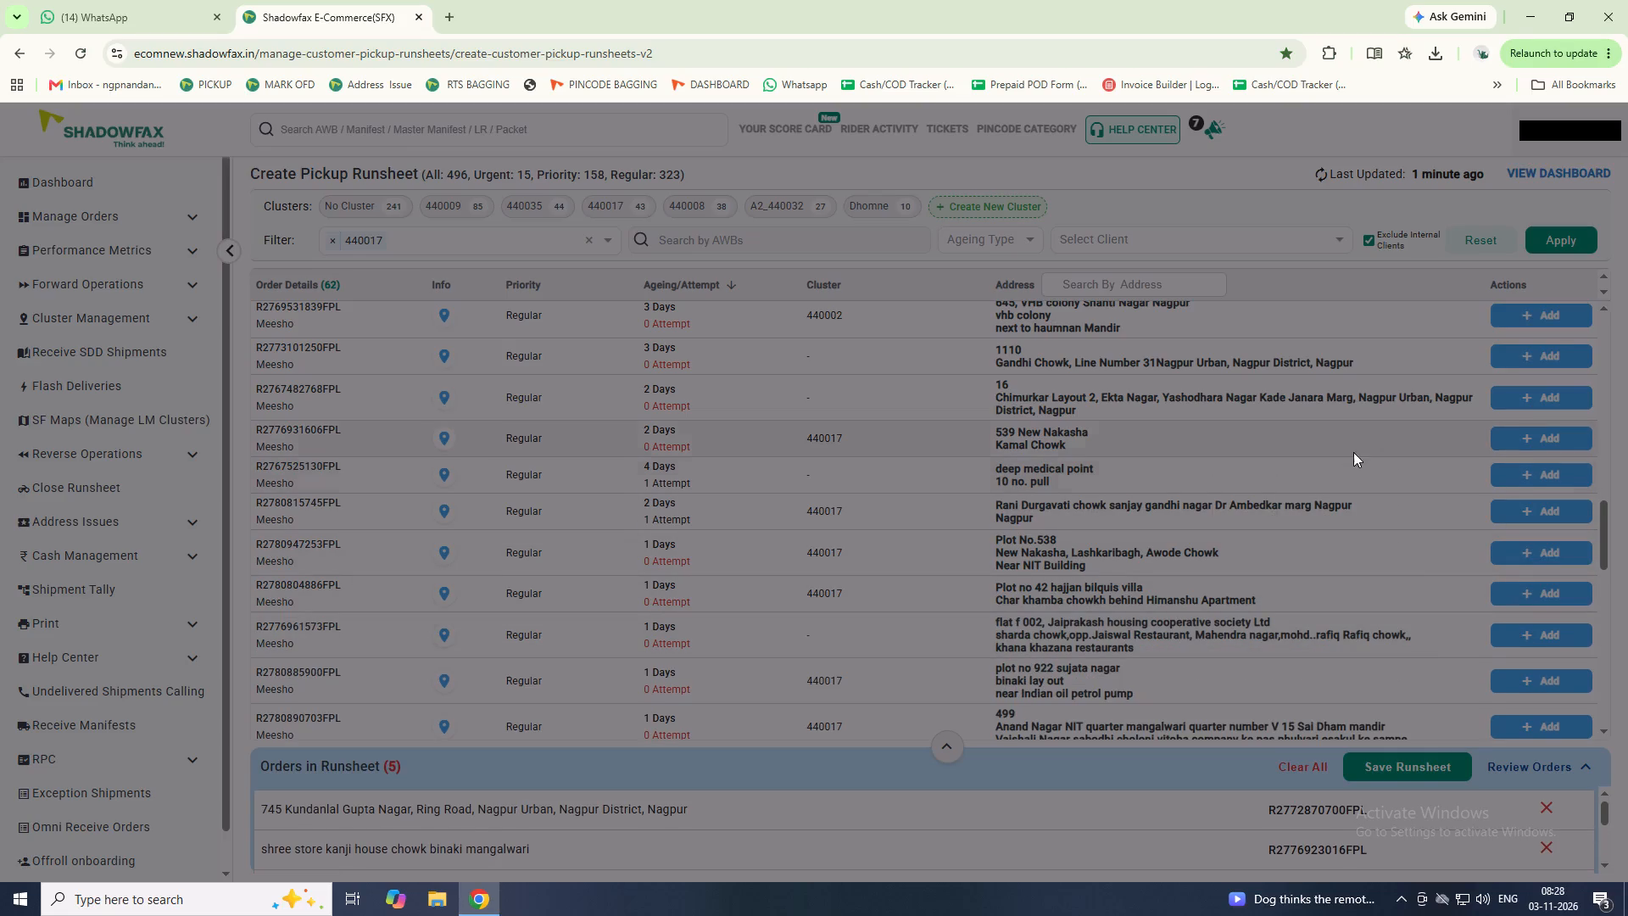
middle_click(1310, 436)
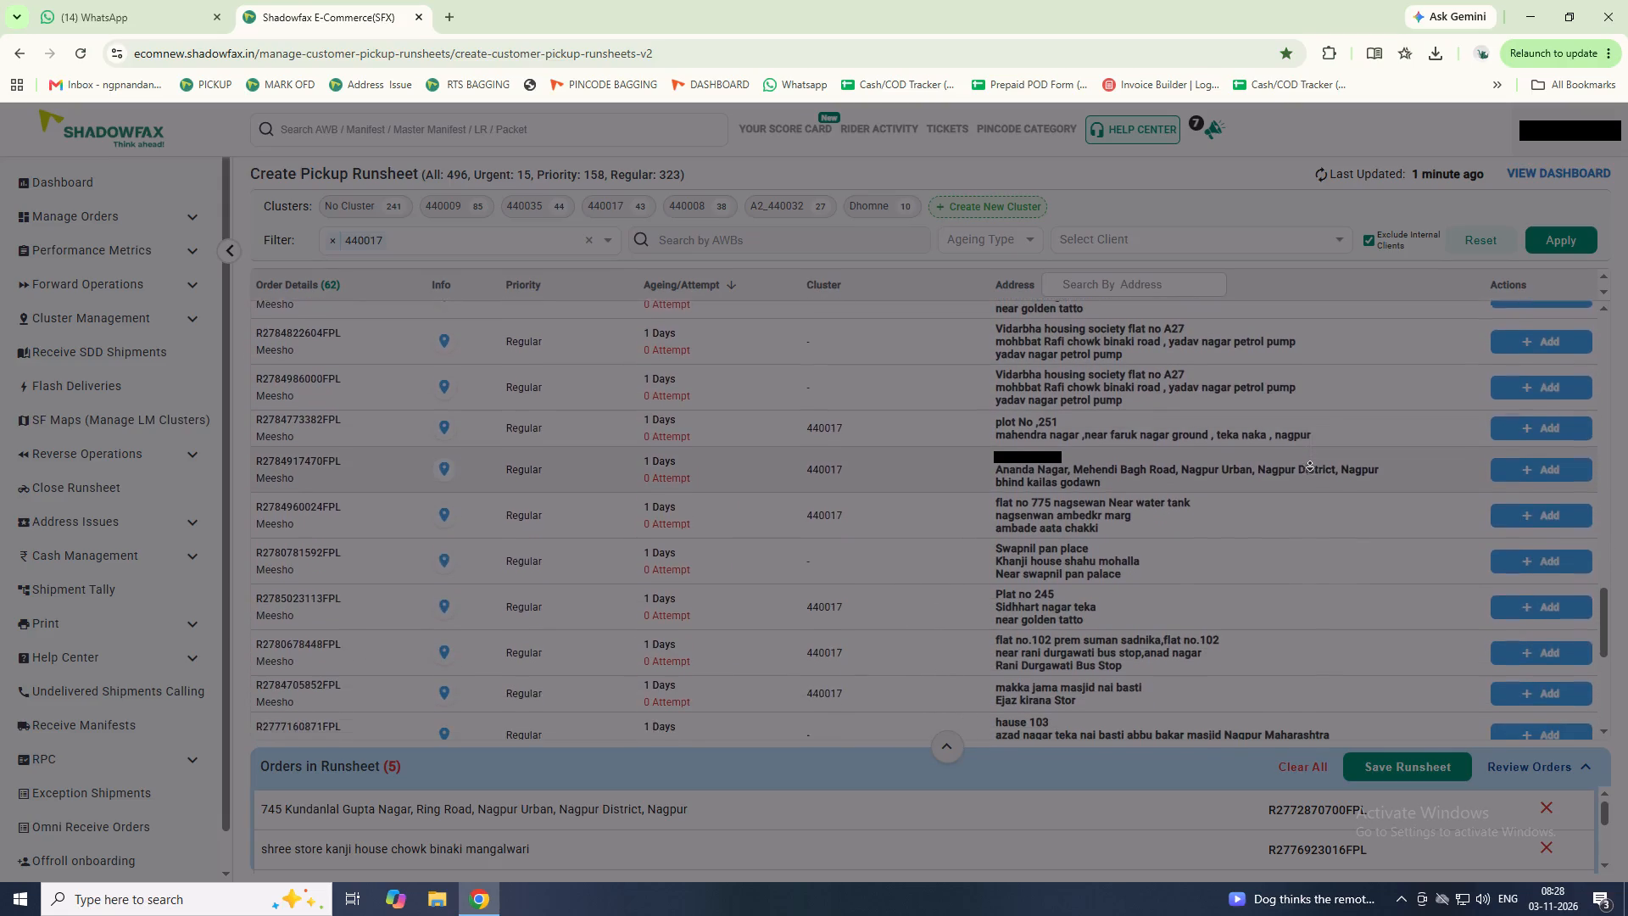
left_click(1310, 464)
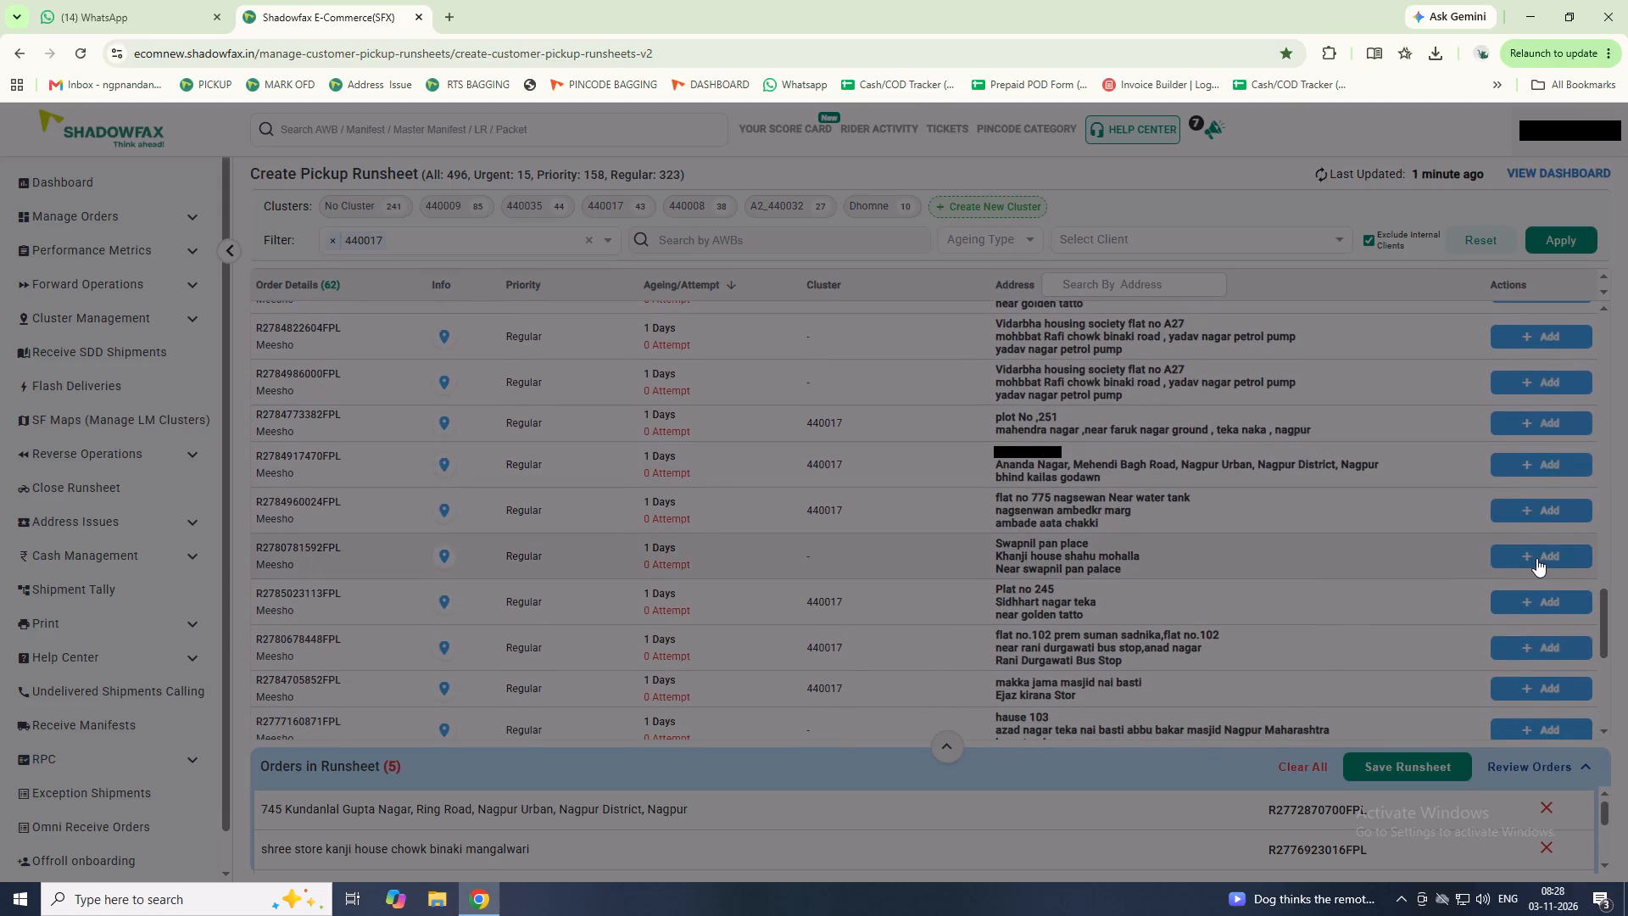
left_click(1536, 558)
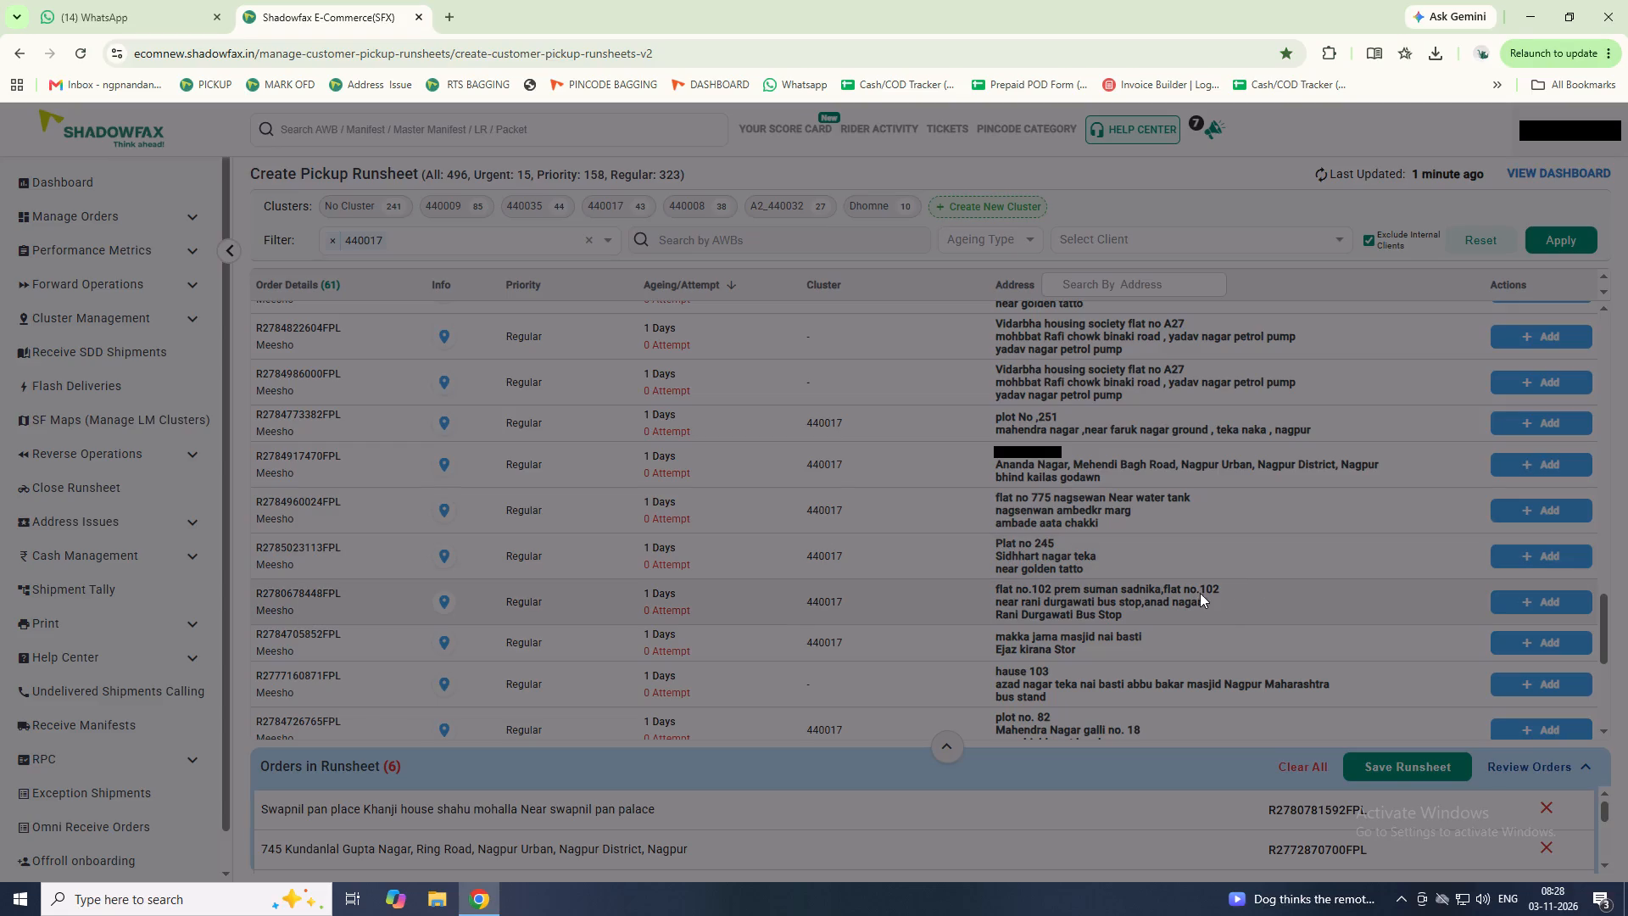
left_click(1515, 603)
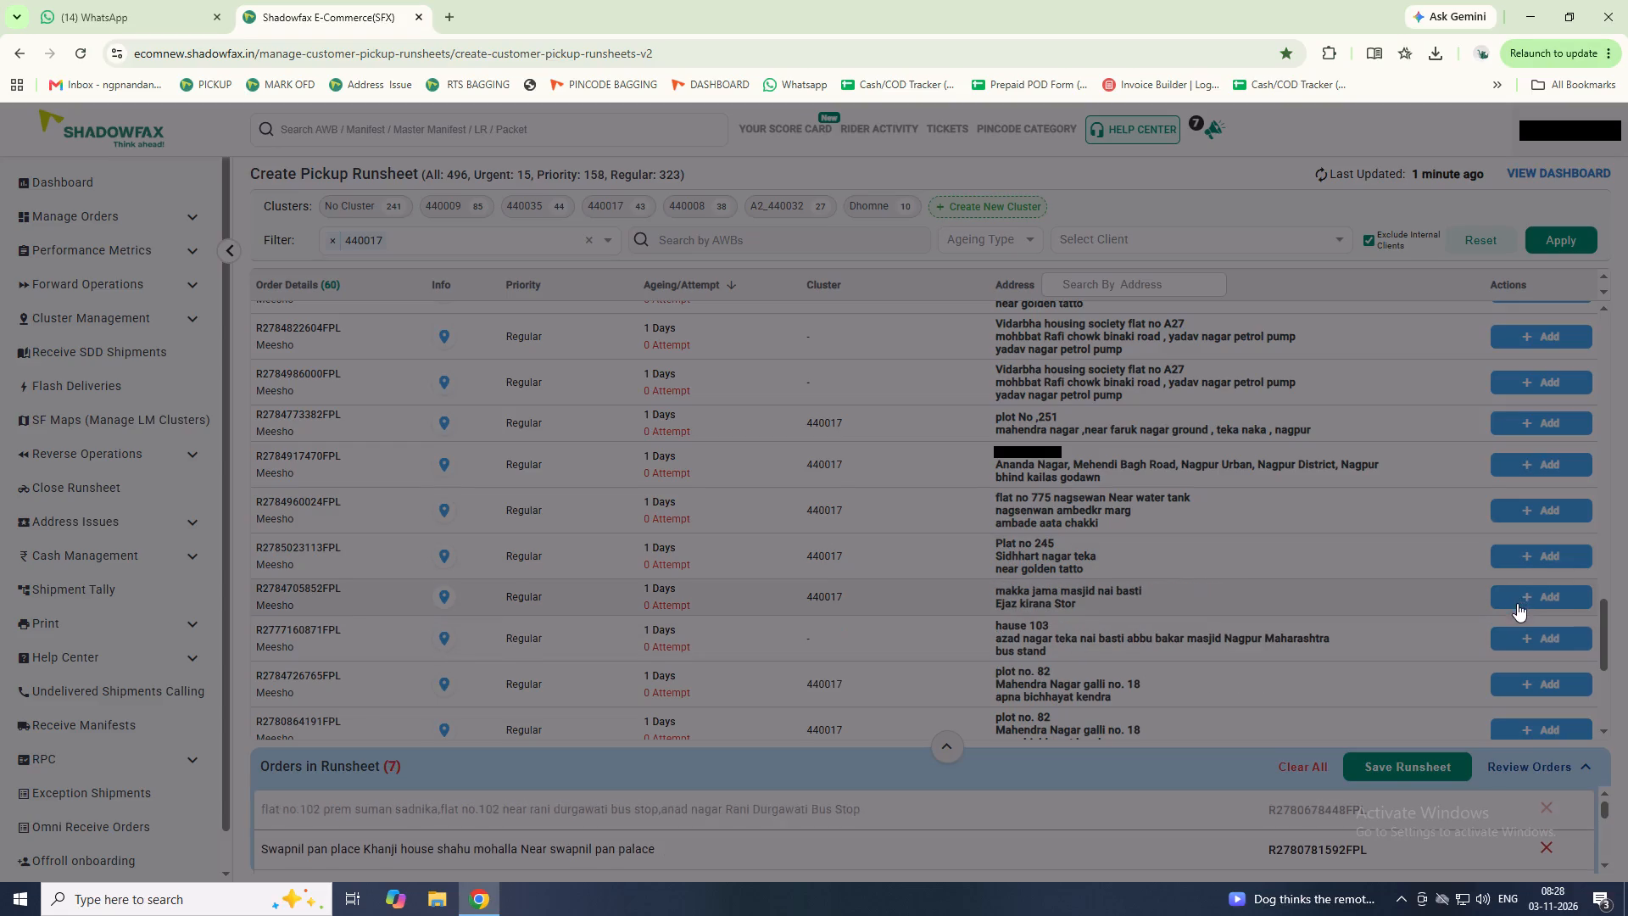
middle_click(1239, 539)
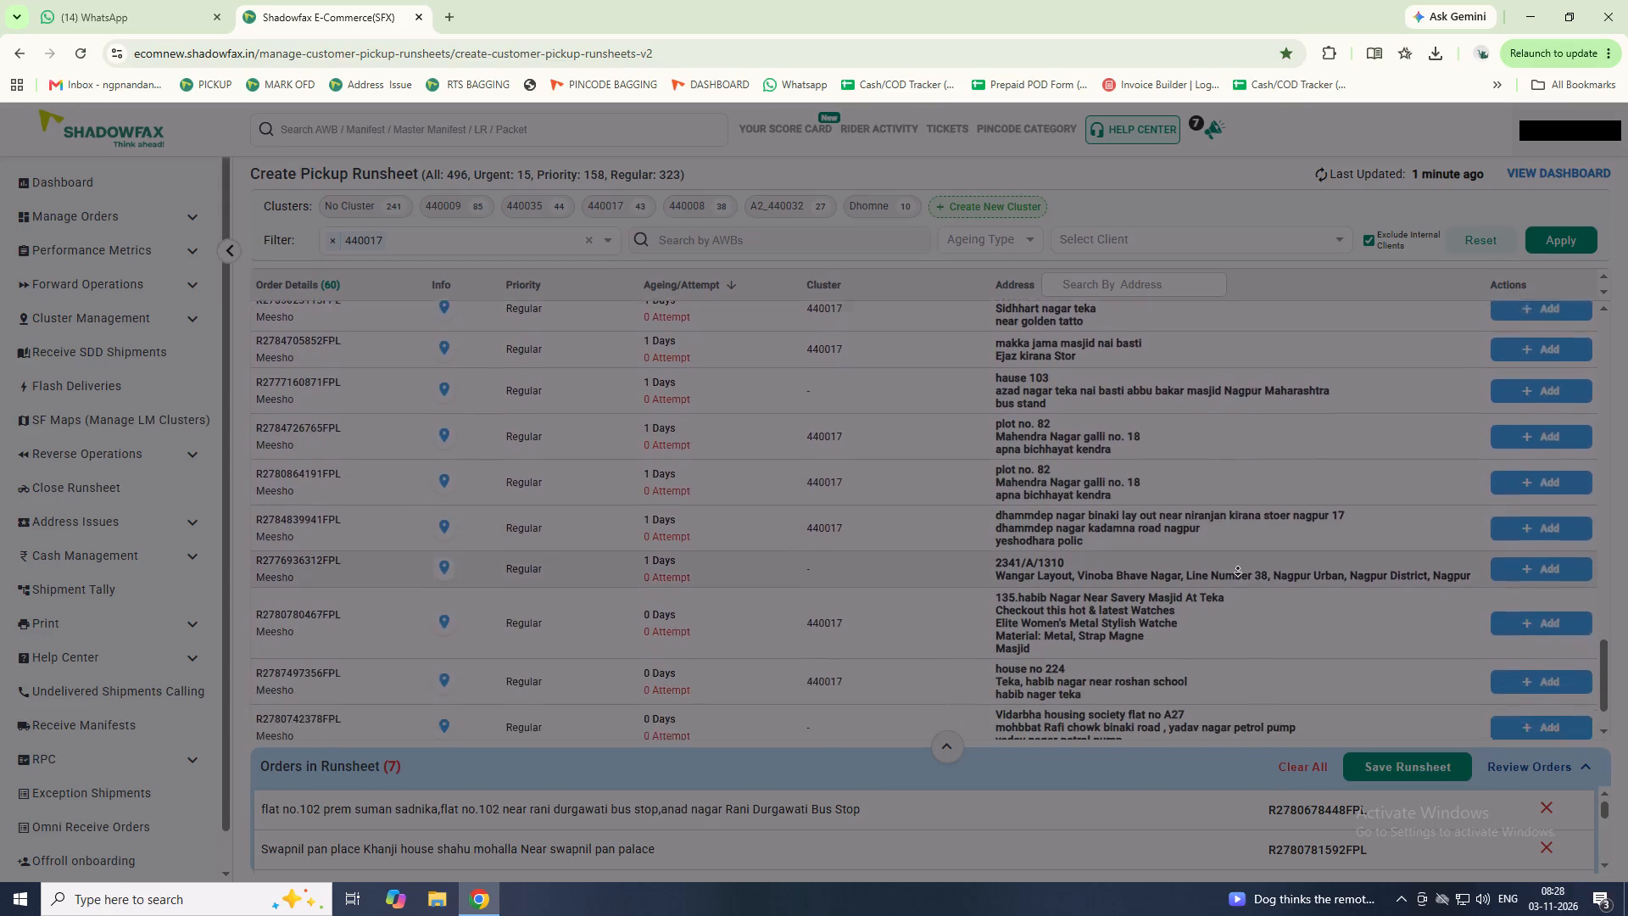
left_click(1237, 572)
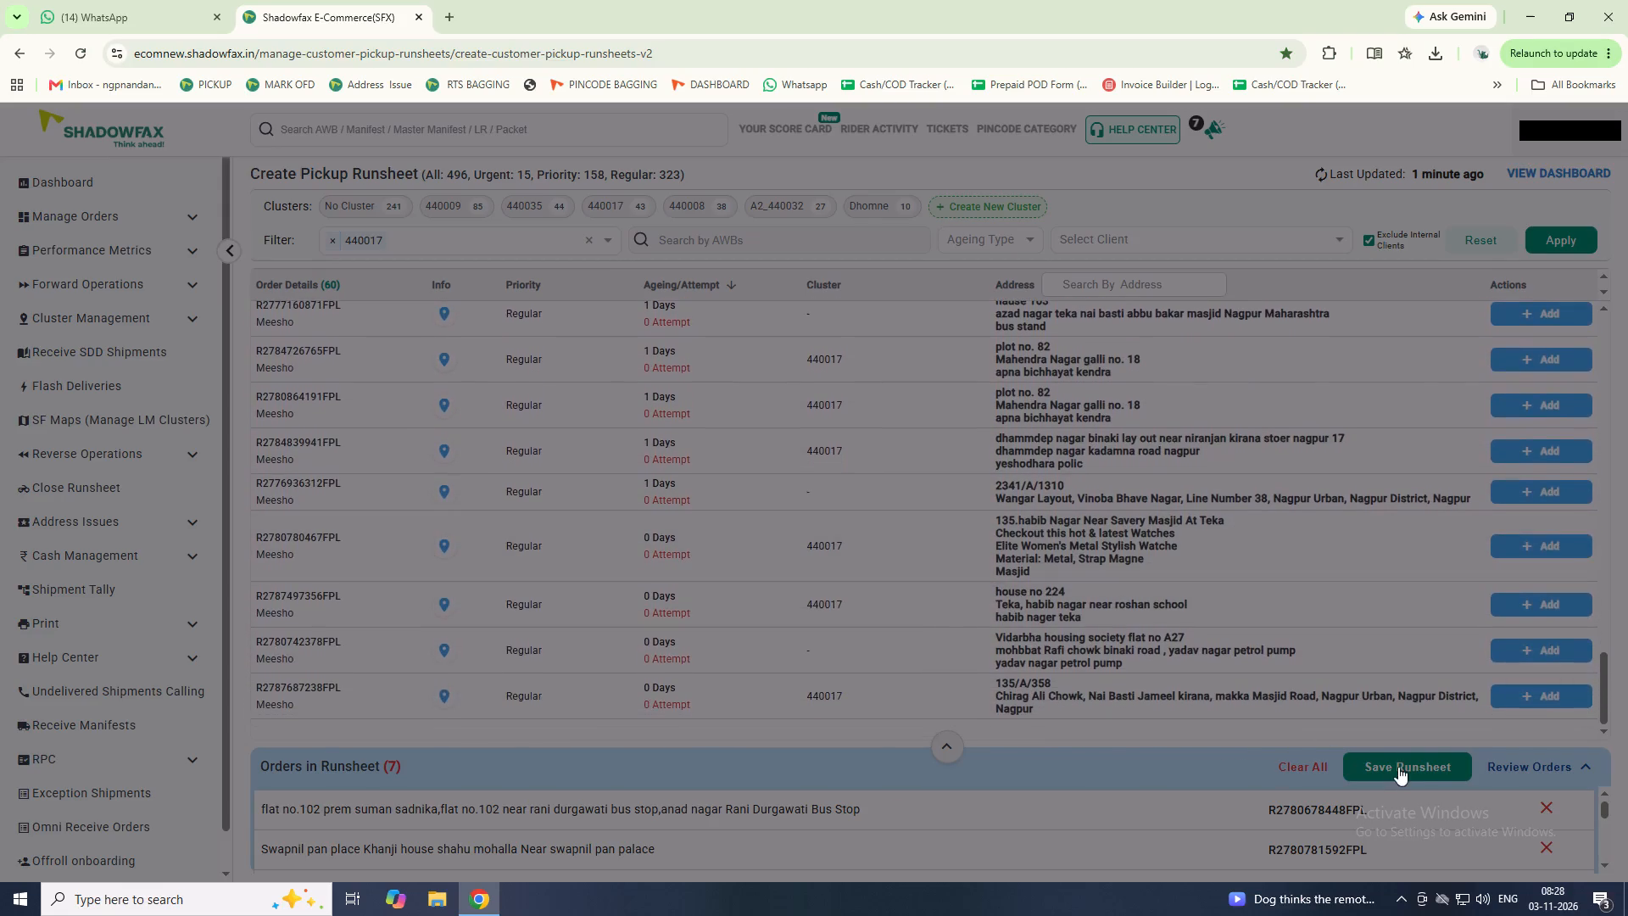
left_click(1398, 766)
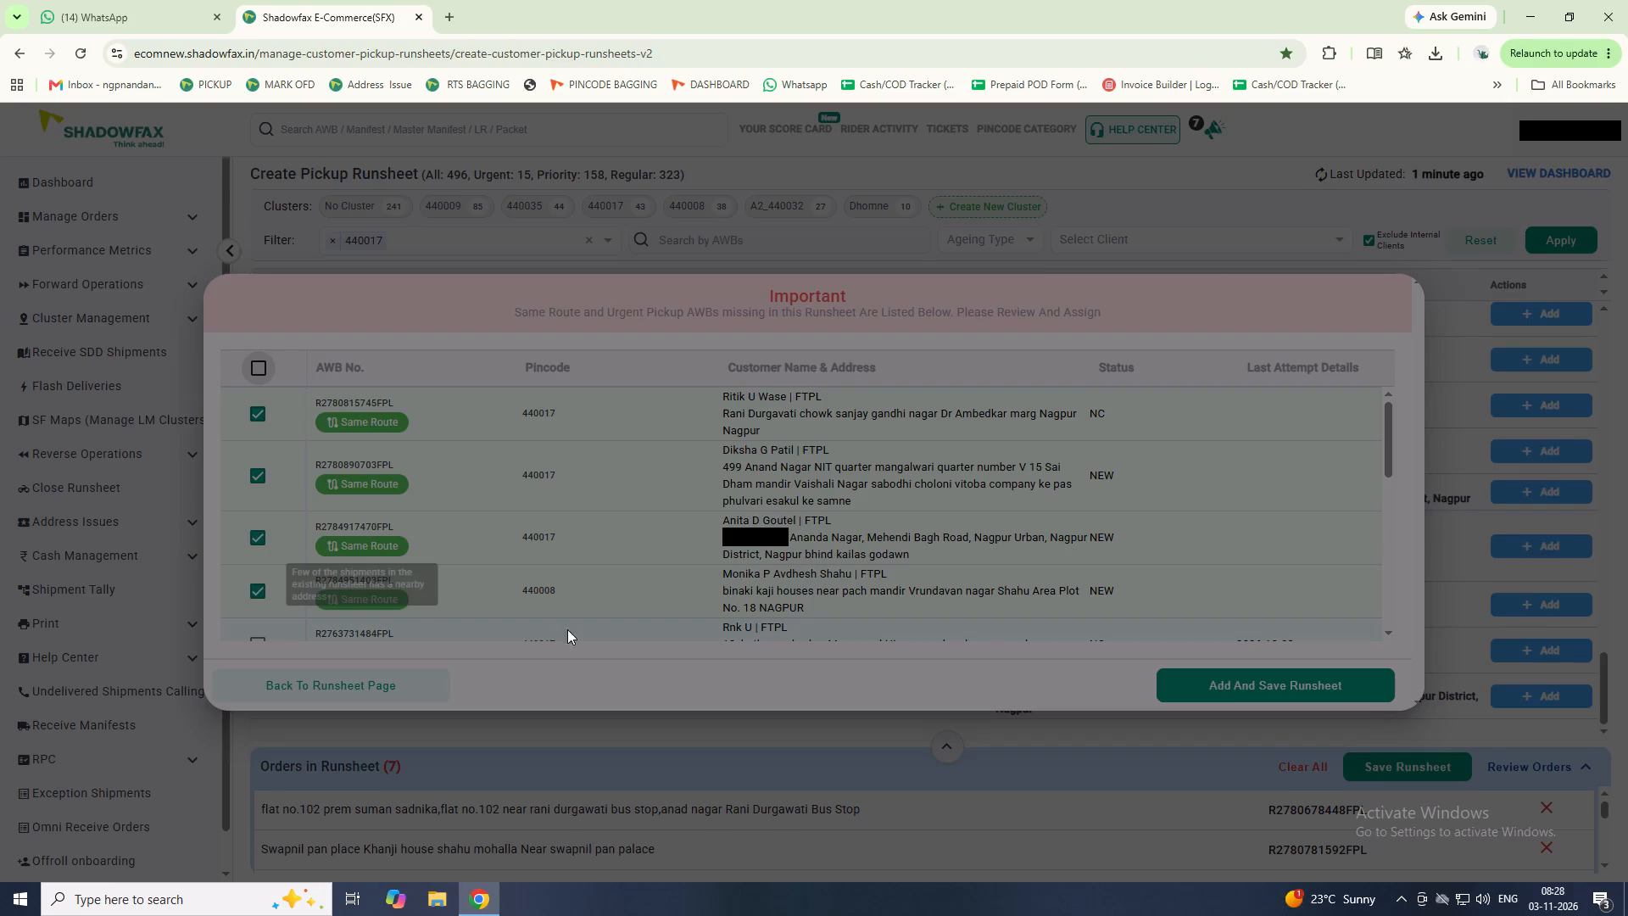
left_click(255, 529)
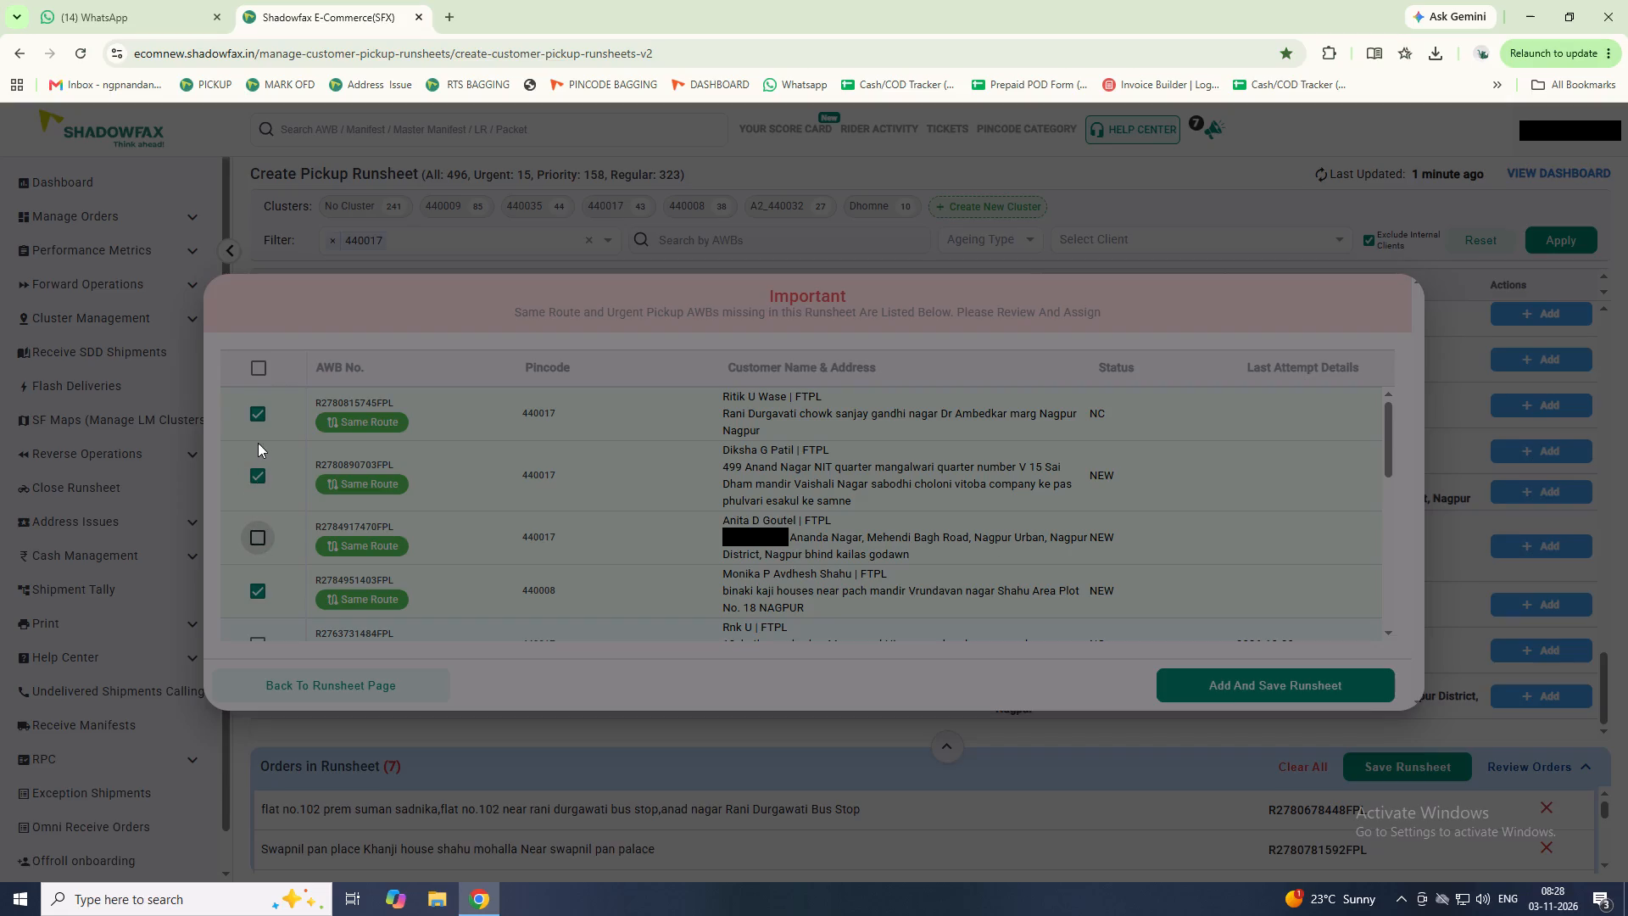
left_click(271, 410)
left_click(259, 476)
scroll(710, 446, "down", 1)
middle_click(711, 446)
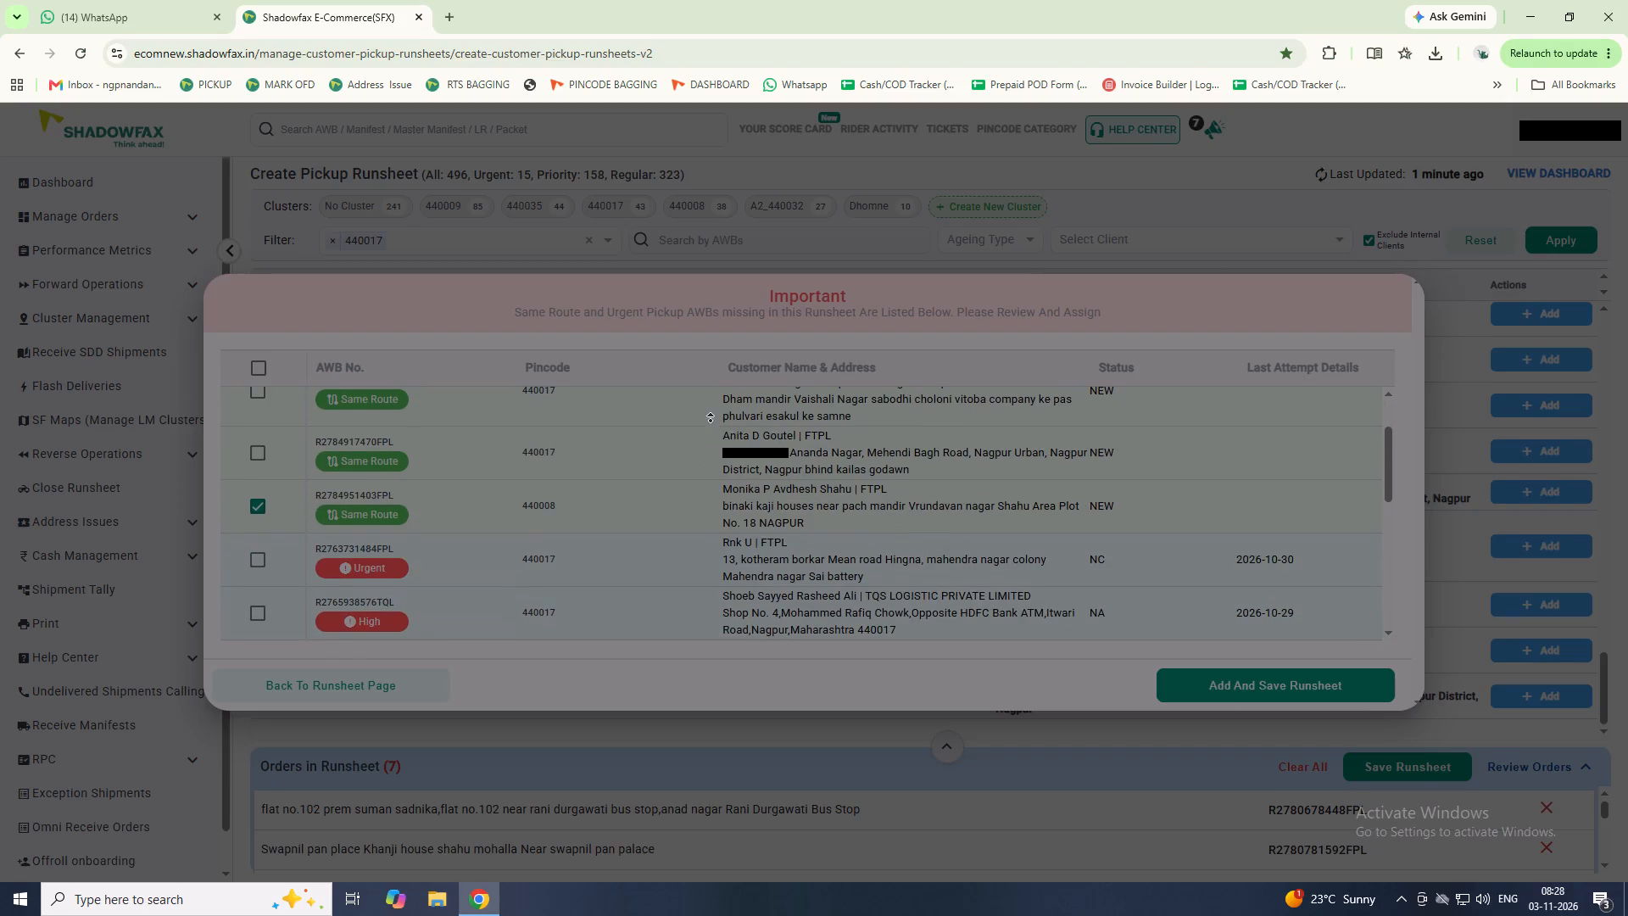
left_click(711, 423)
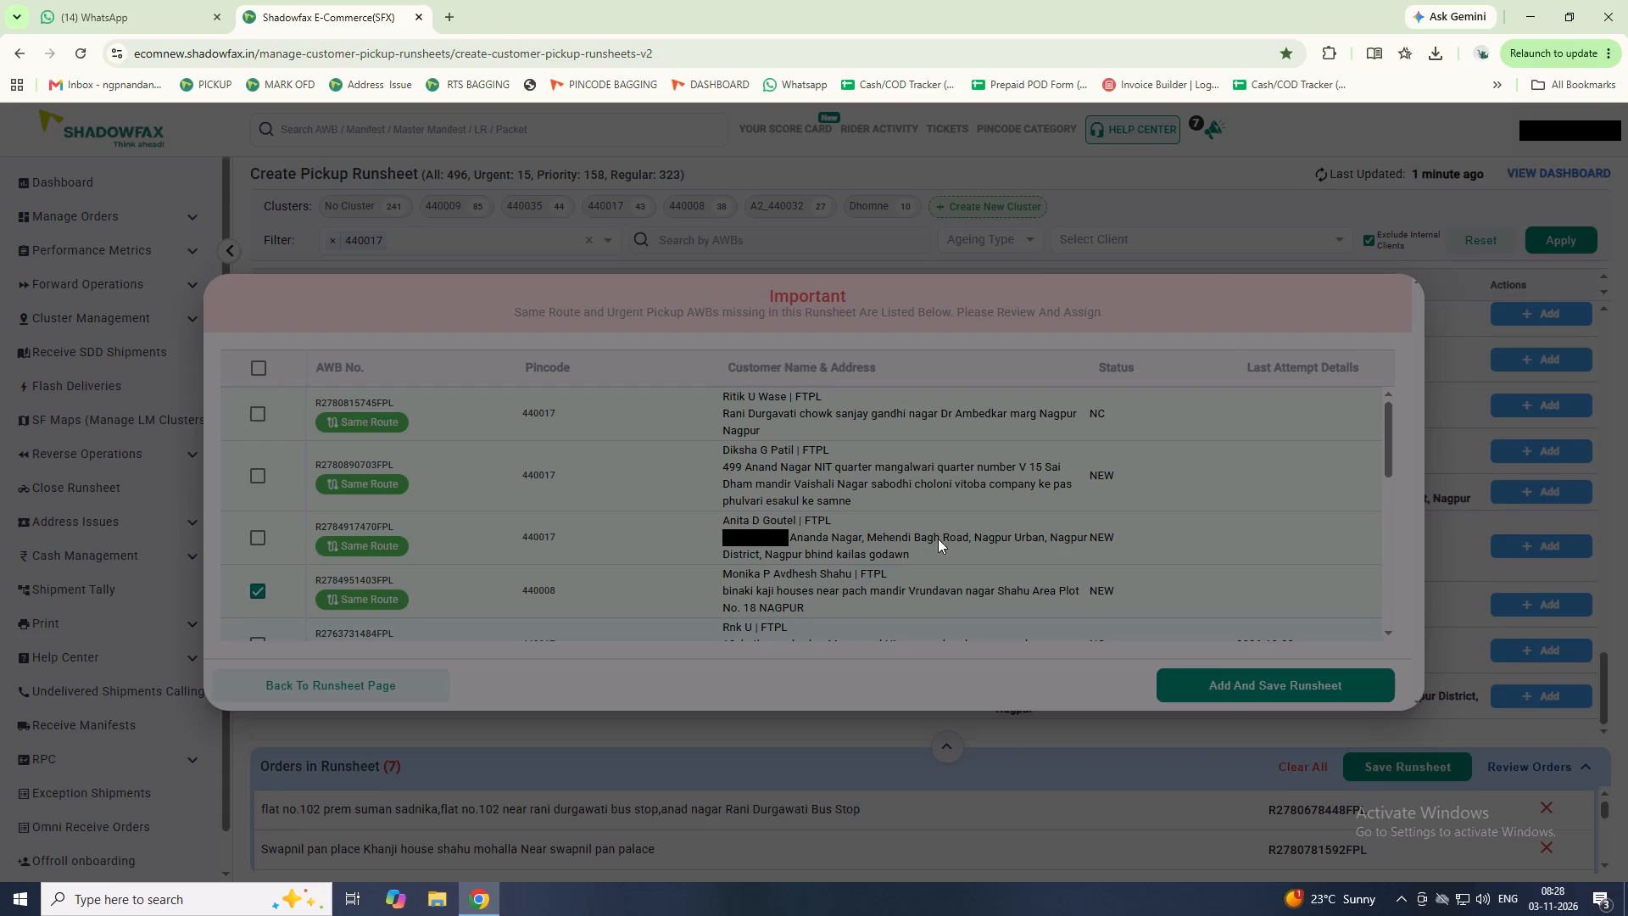
left_click(255, 534)
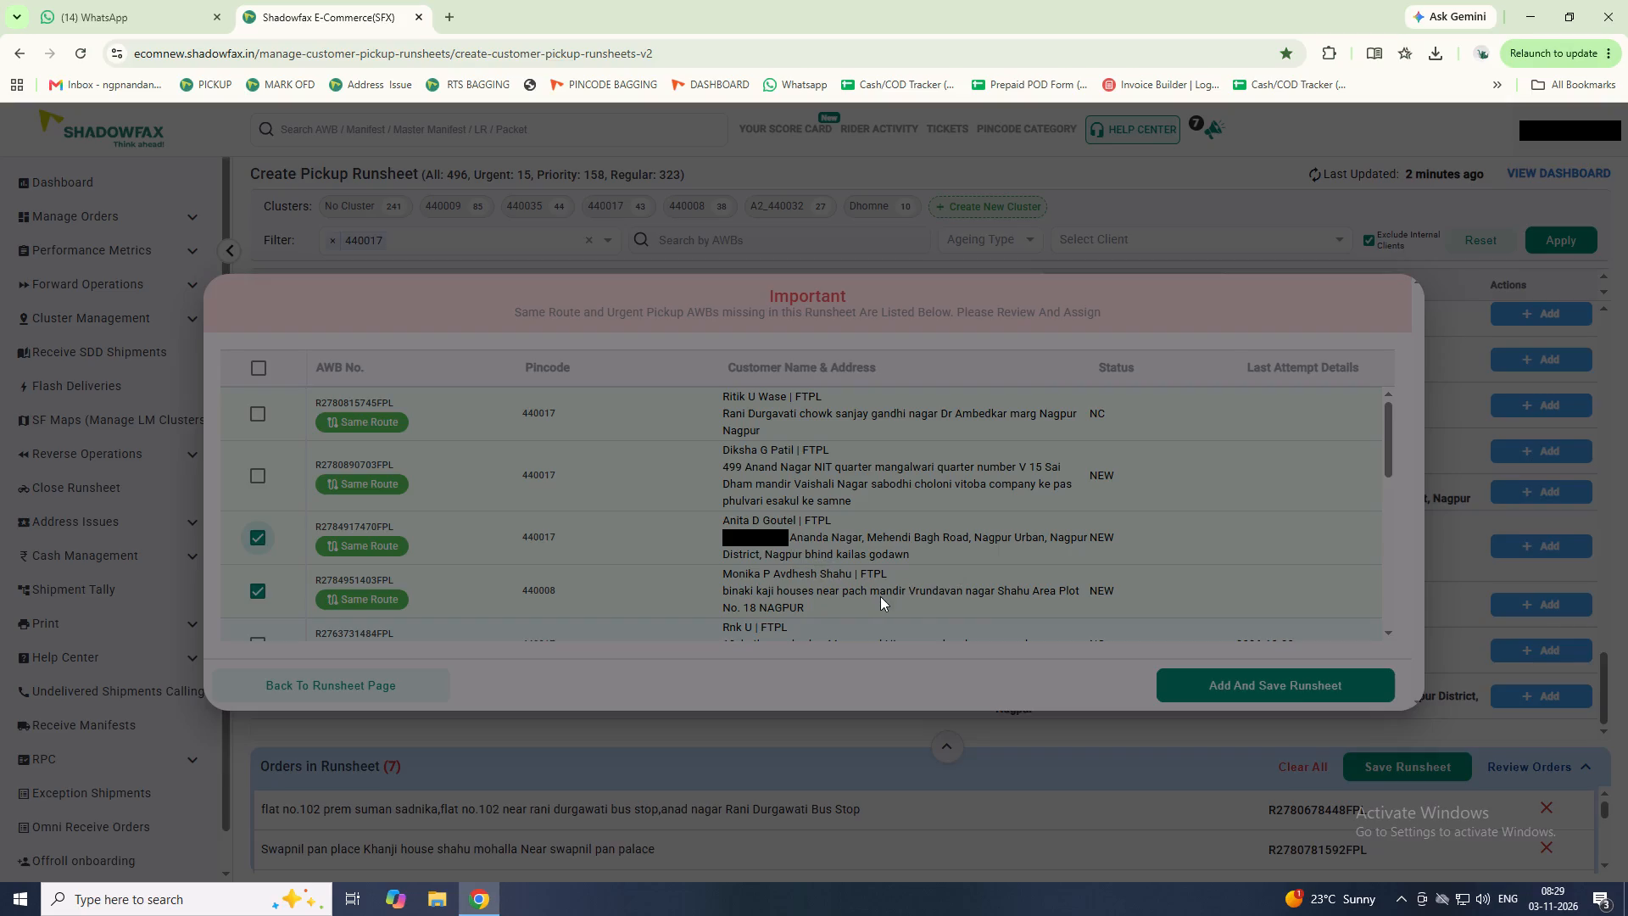
left_click(1244, 689)
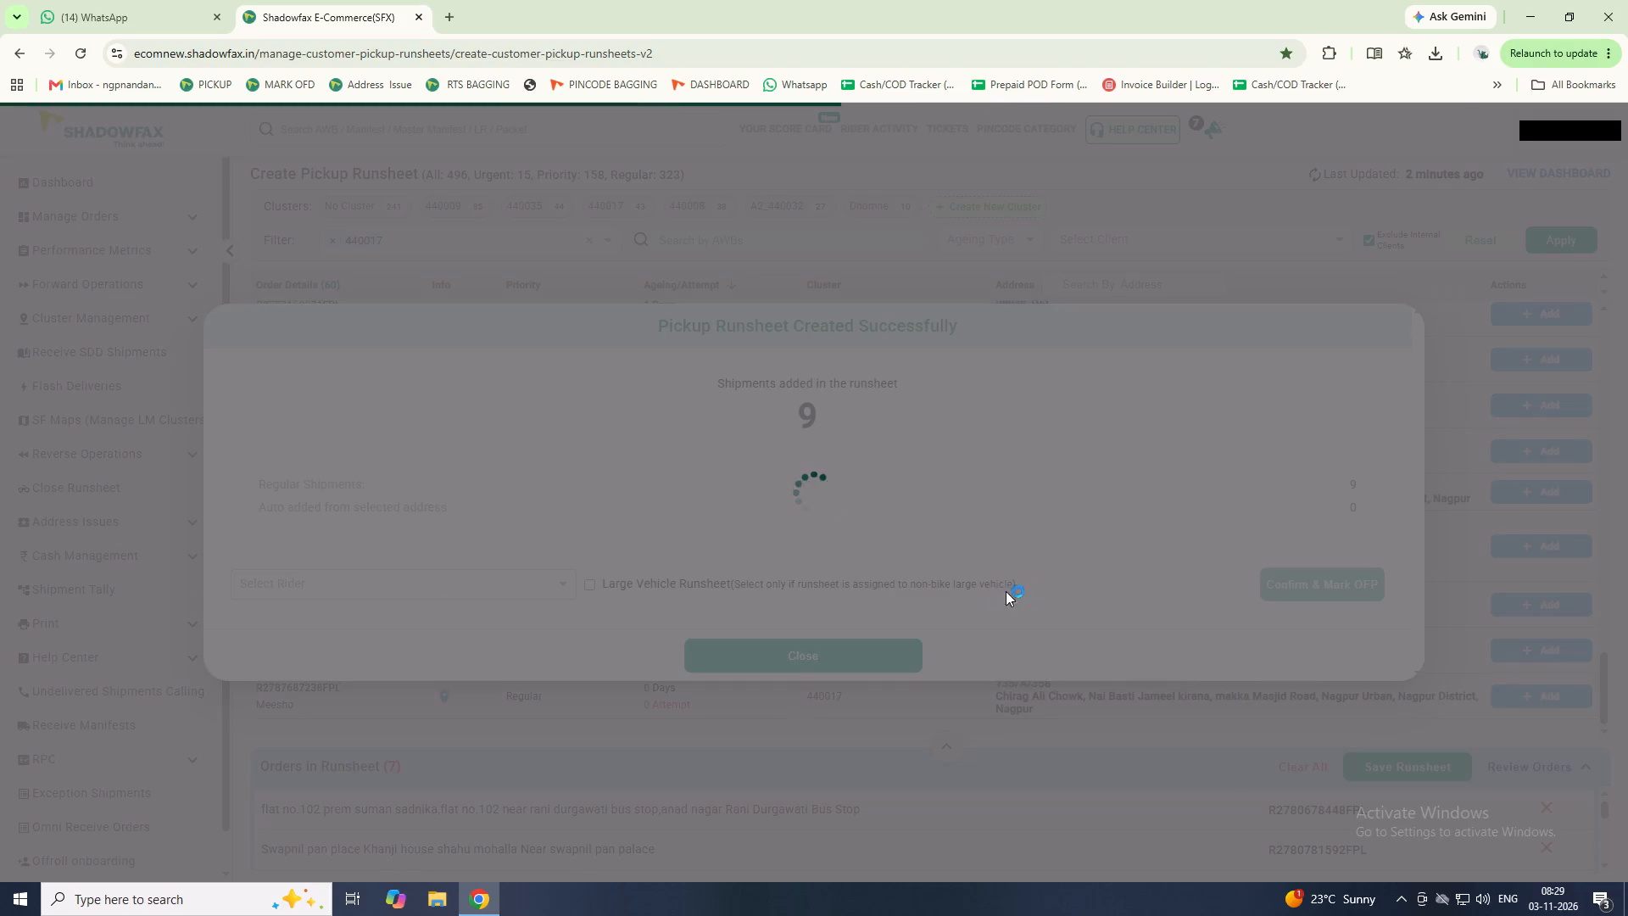
left_click(813, 656)
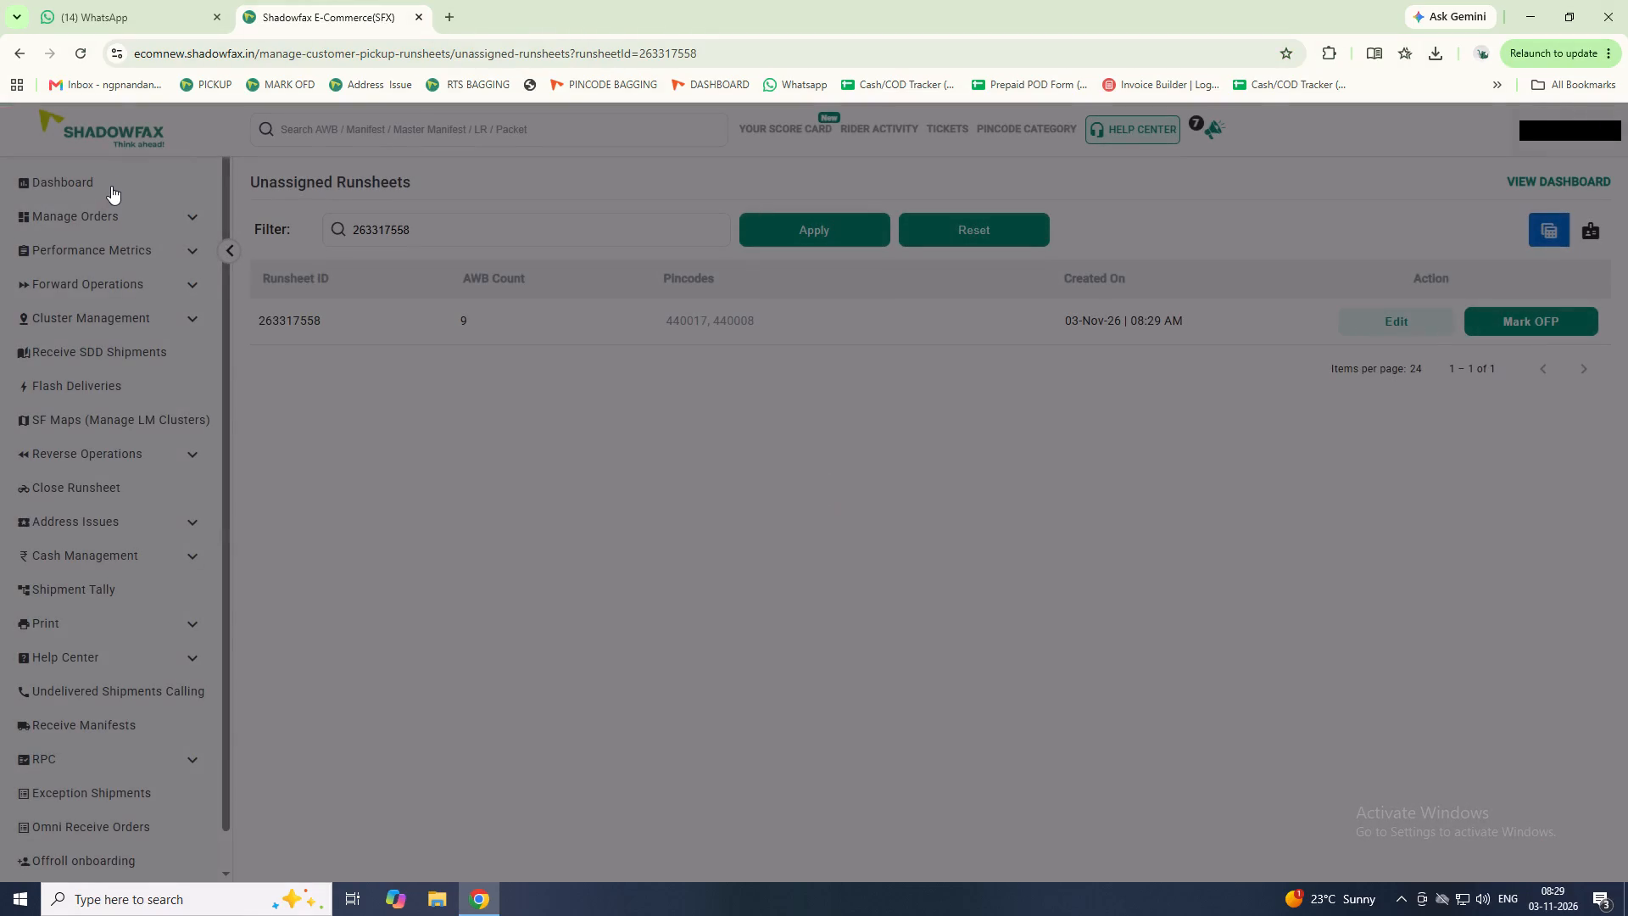
Return to the hub dashboard and refresh the operation counts.
double_click(111, 184)
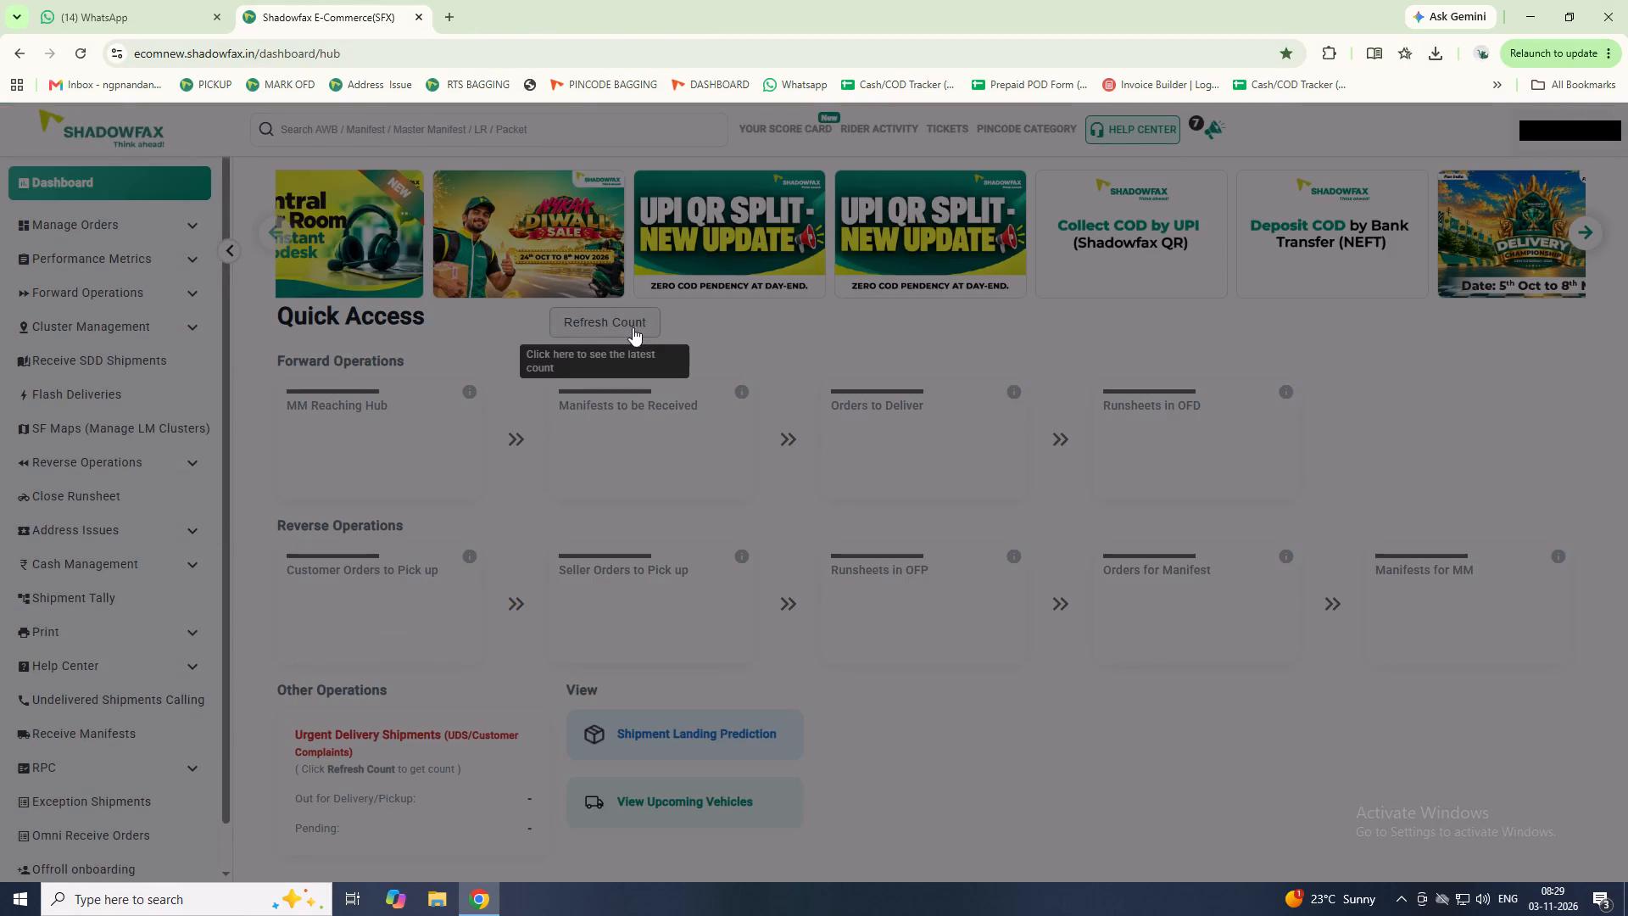
left_click(616, 319)
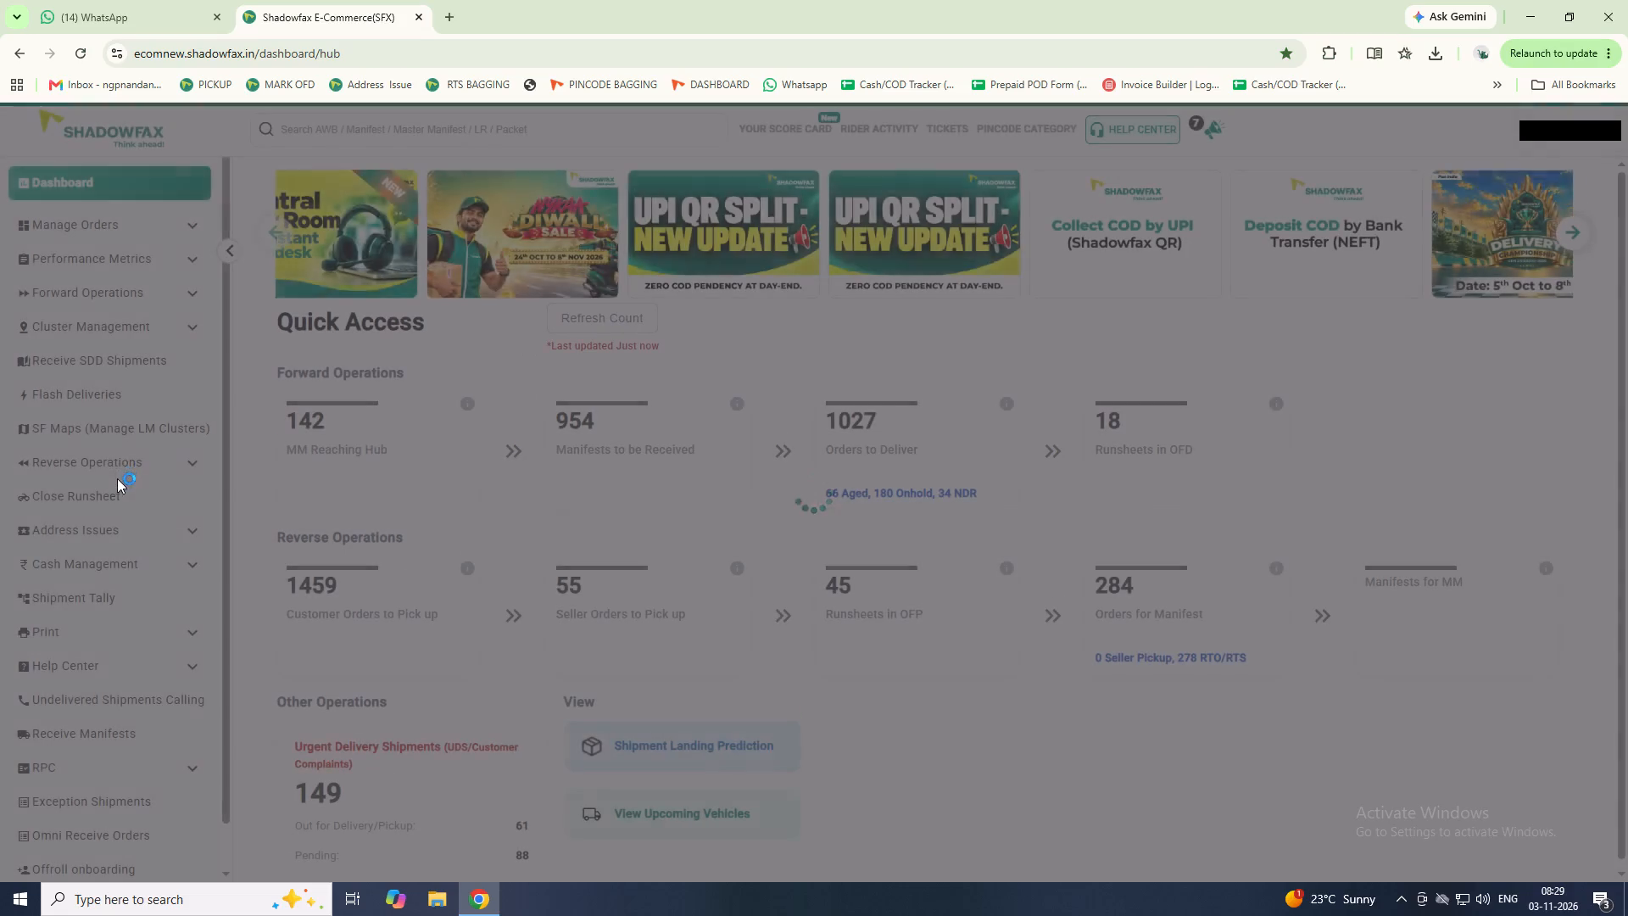
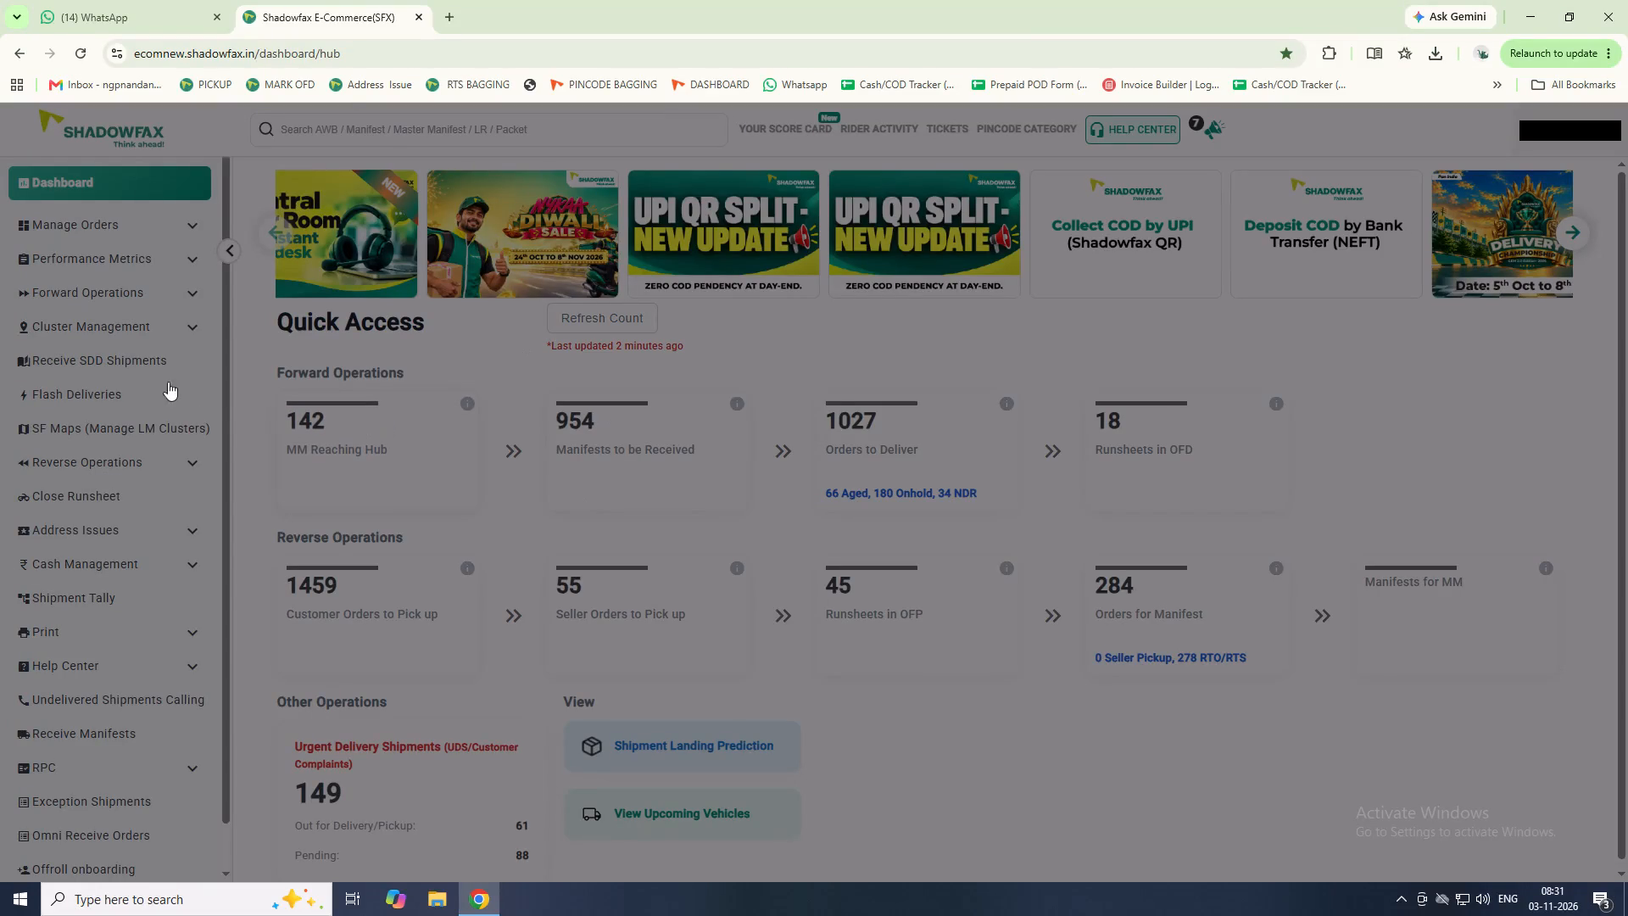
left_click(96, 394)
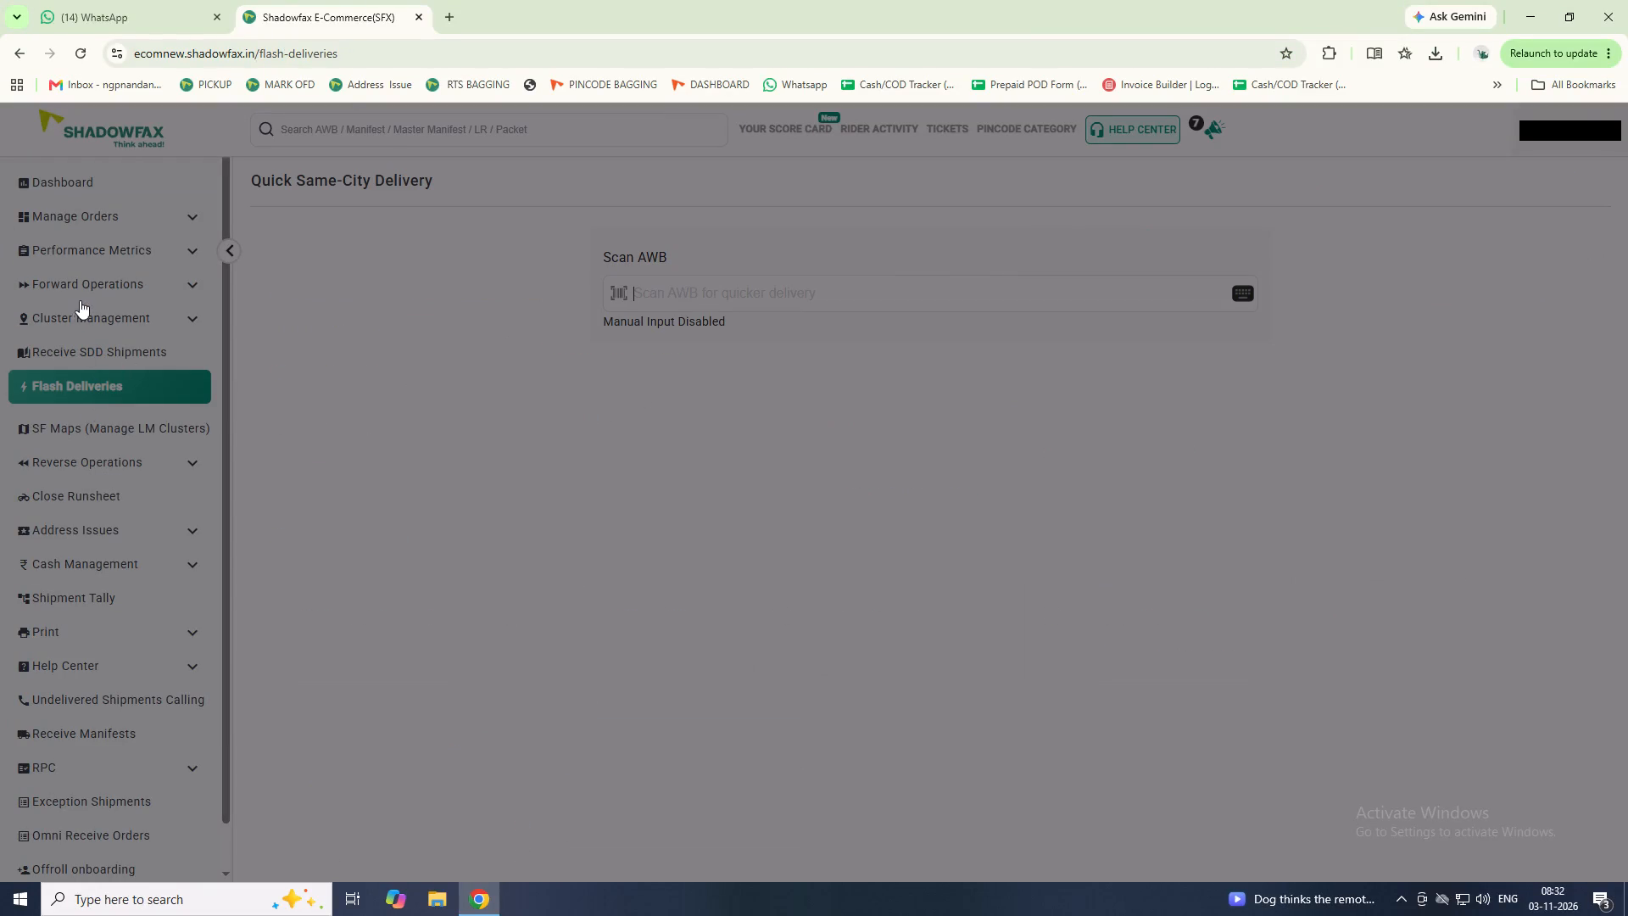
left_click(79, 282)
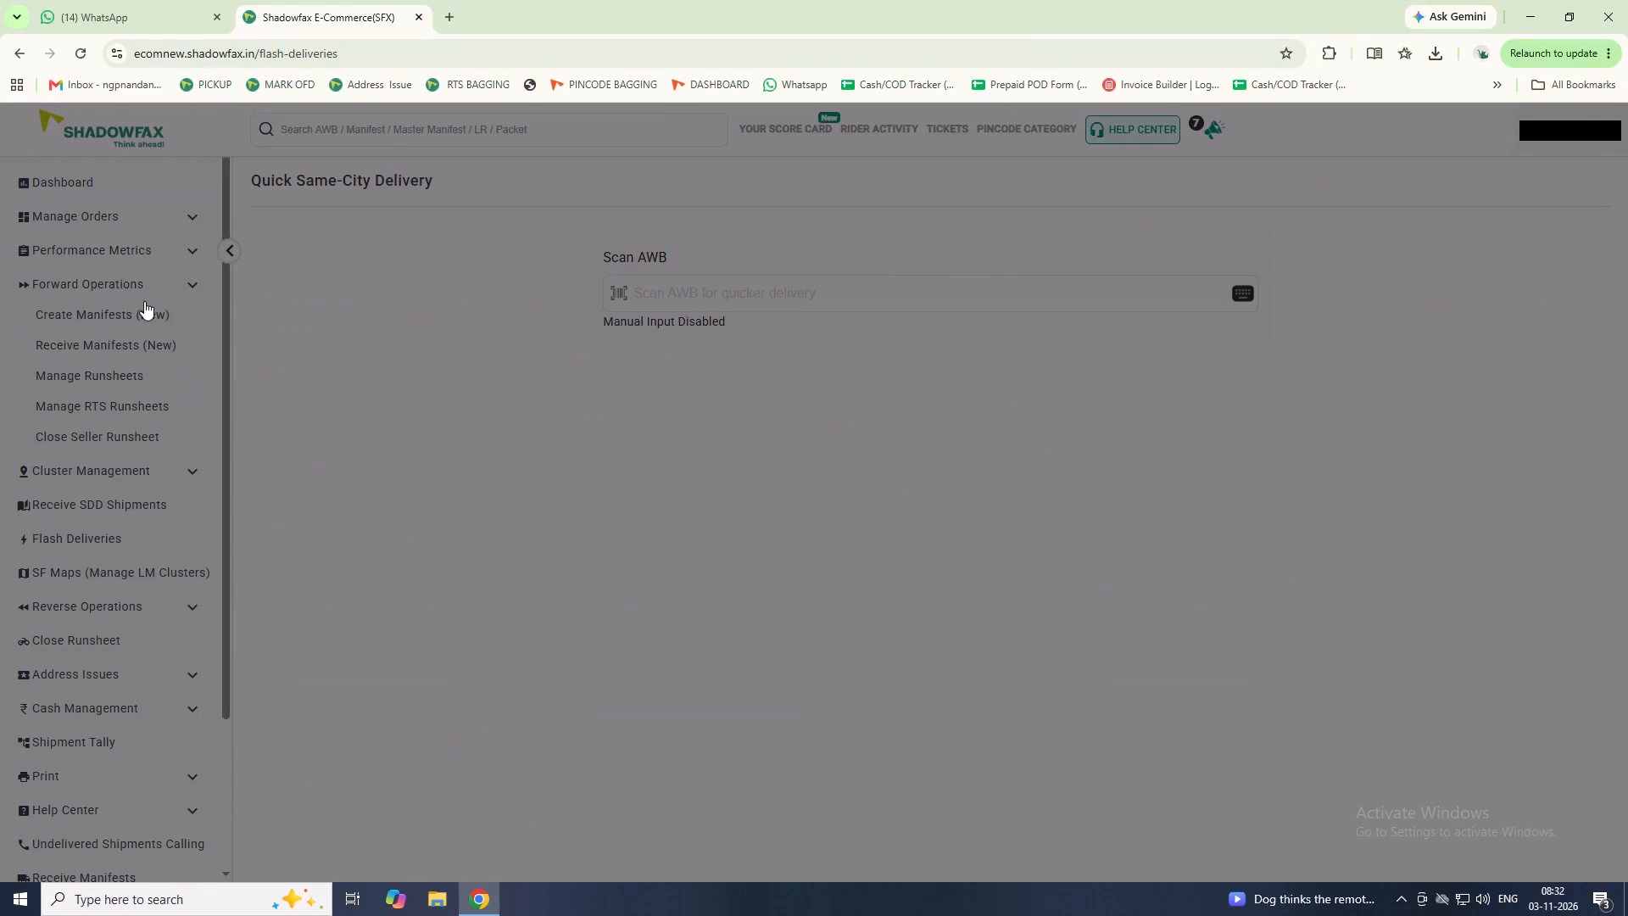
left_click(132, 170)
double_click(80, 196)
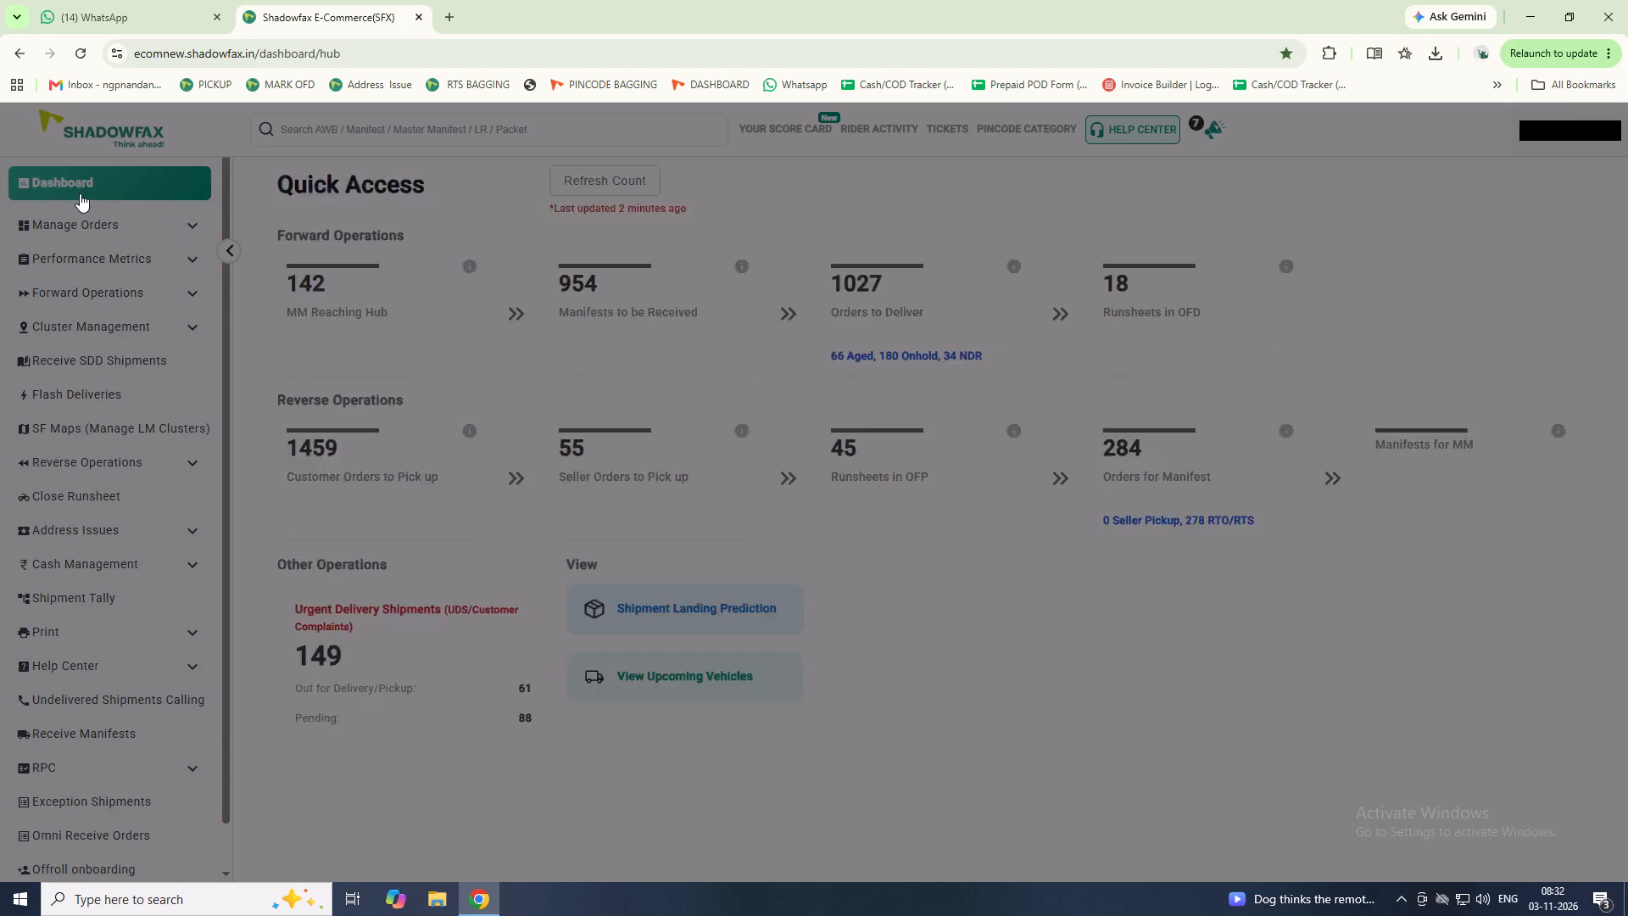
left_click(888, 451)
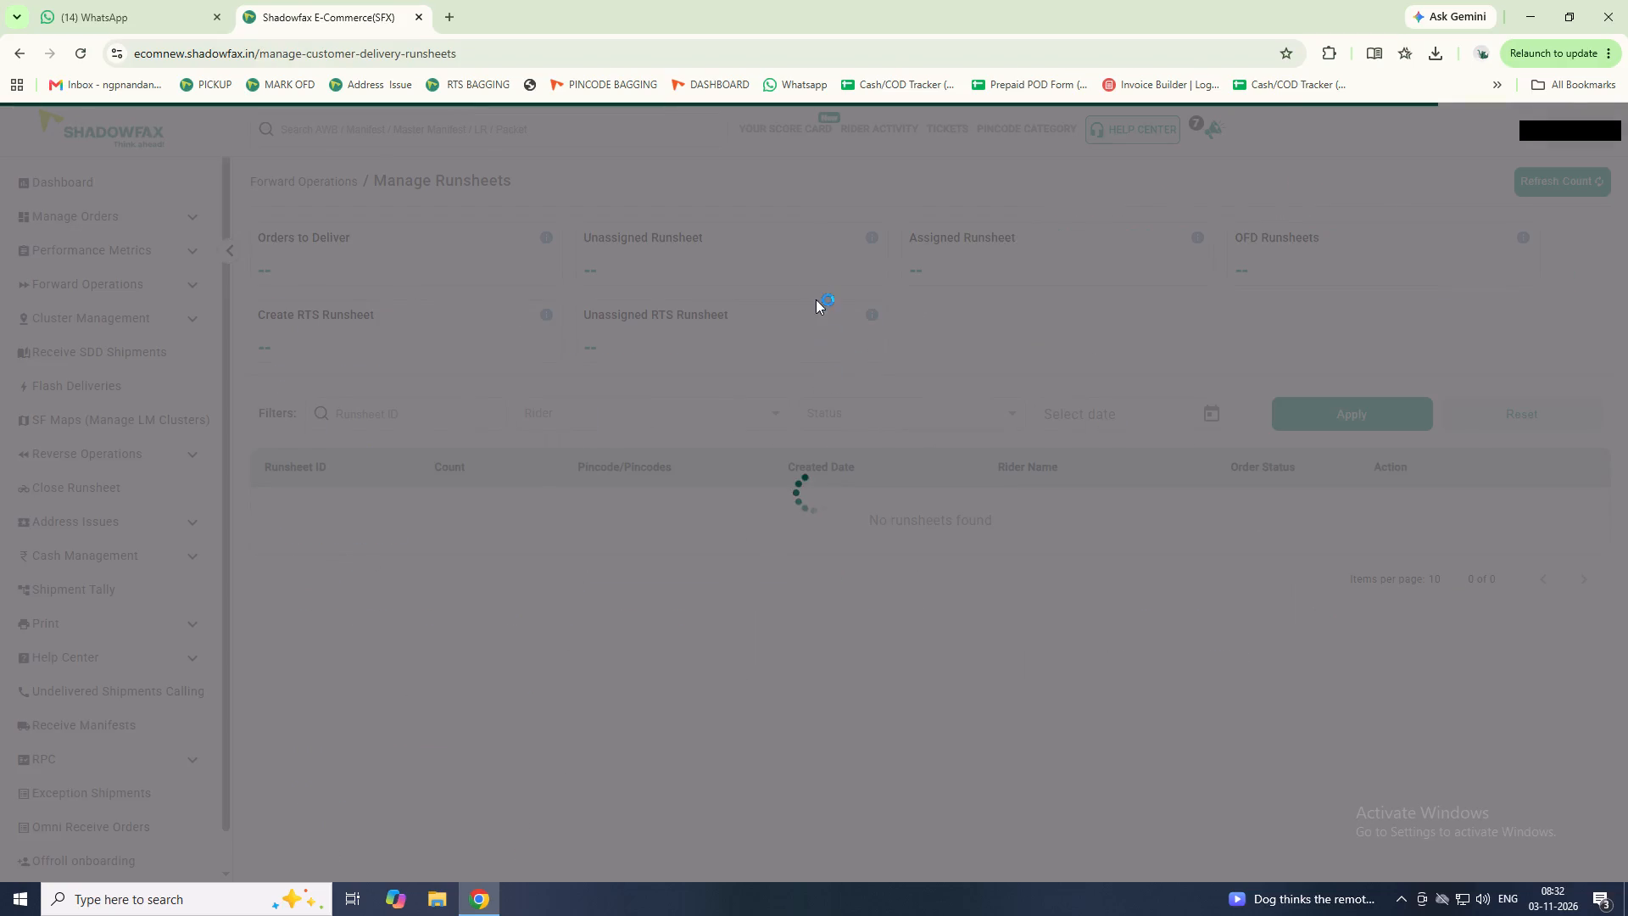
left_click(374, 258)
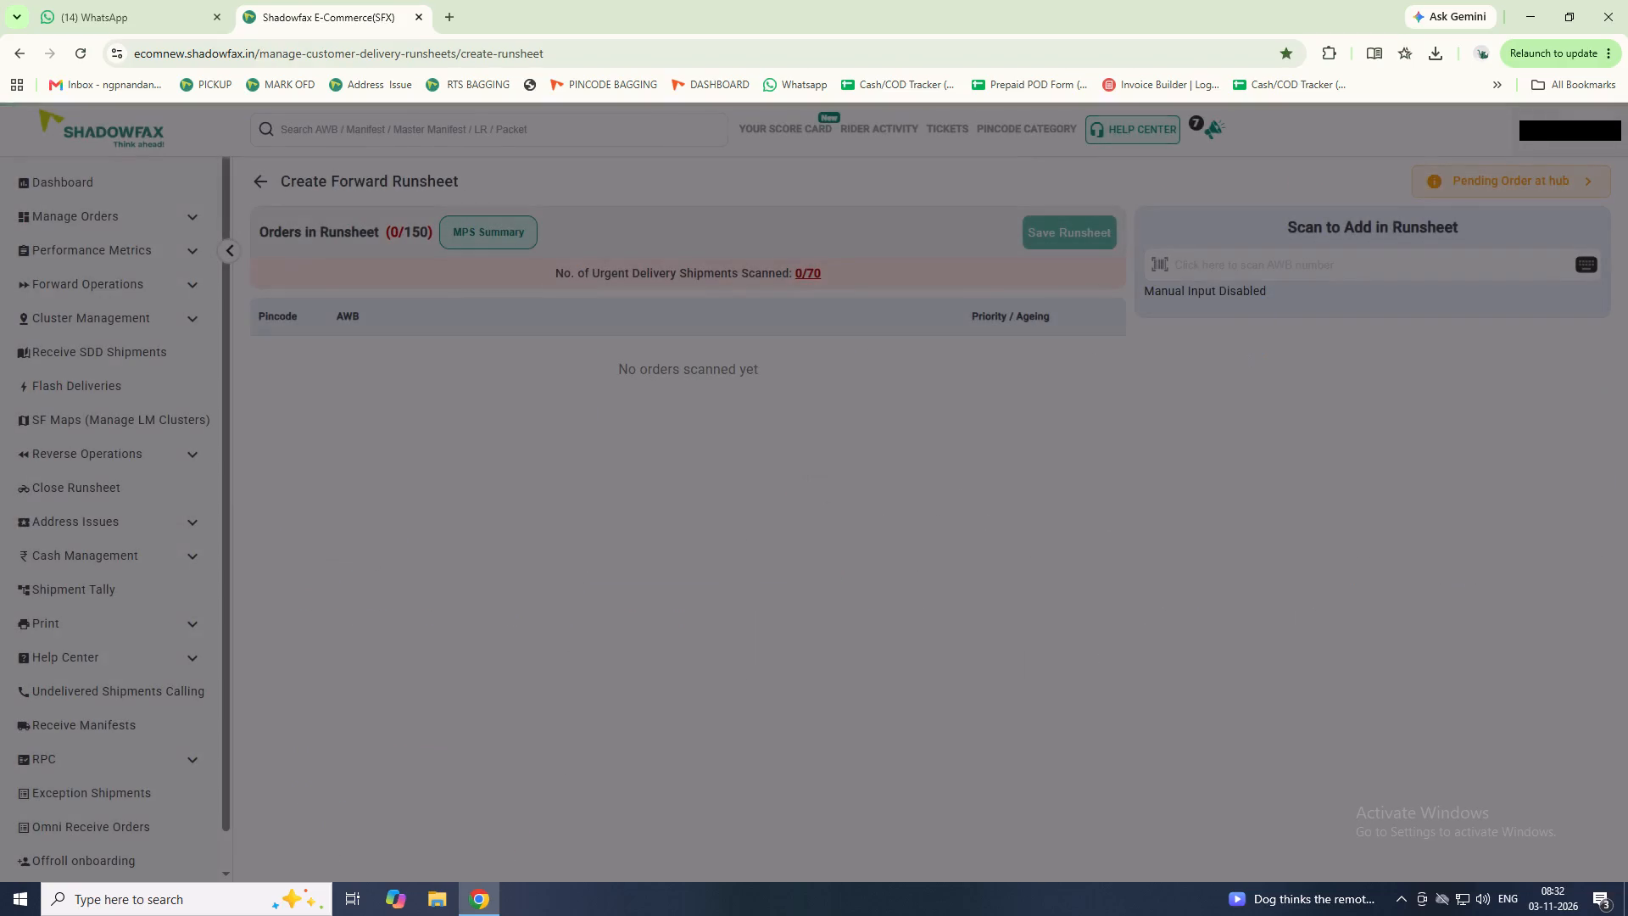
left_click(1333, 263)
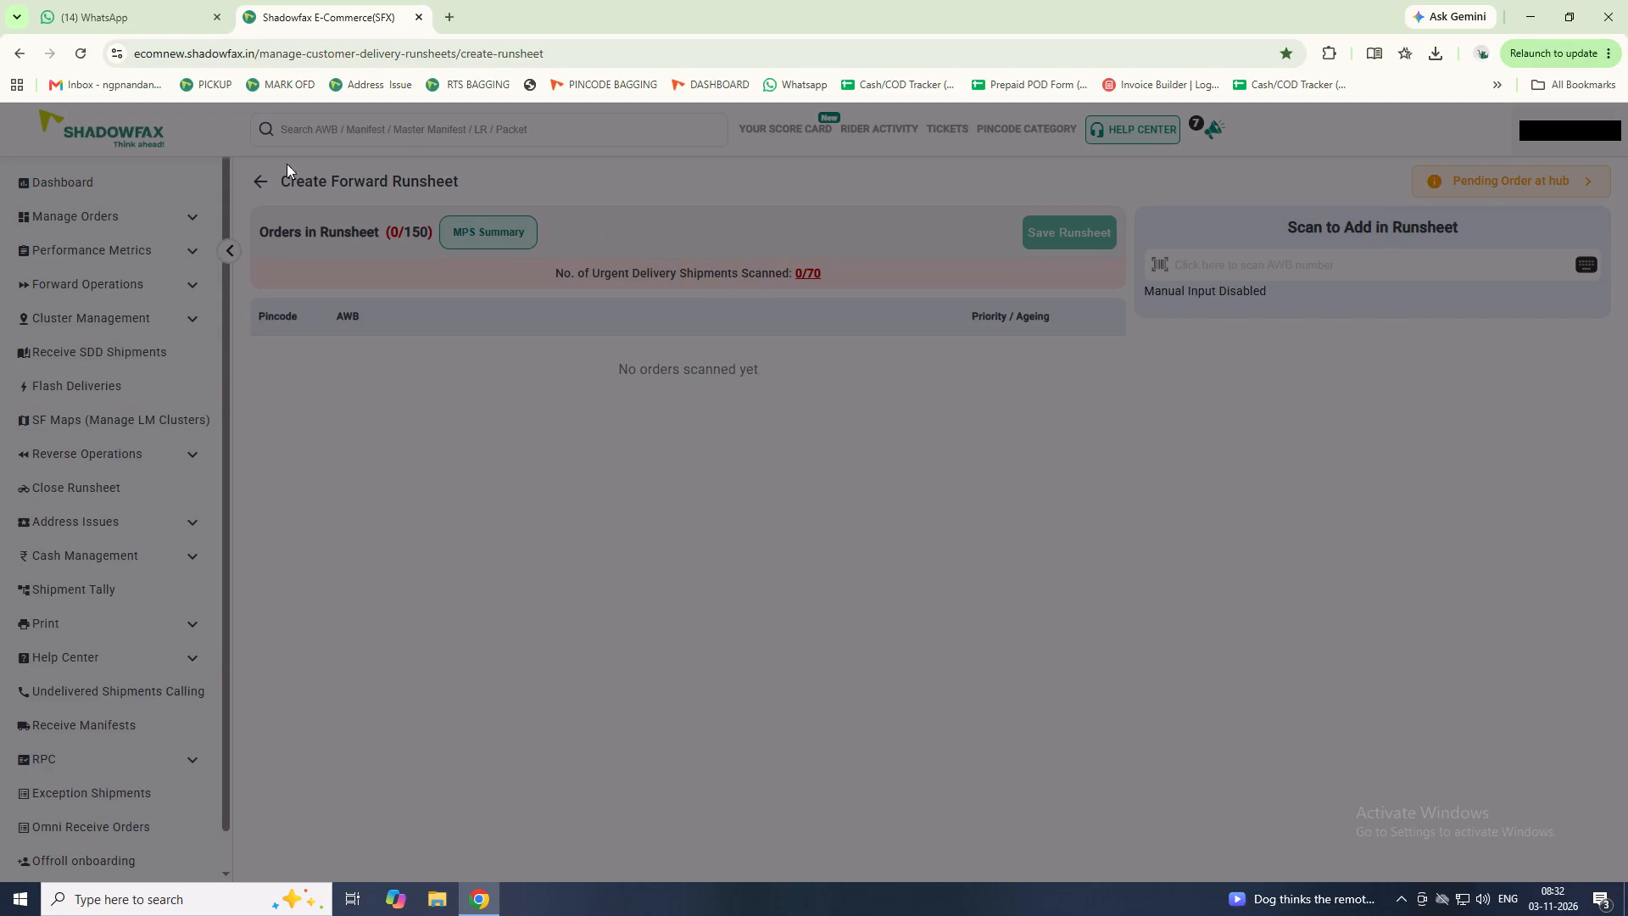
Return to the hub dashboard and refresh the operation counts.
double_click(98, 183)
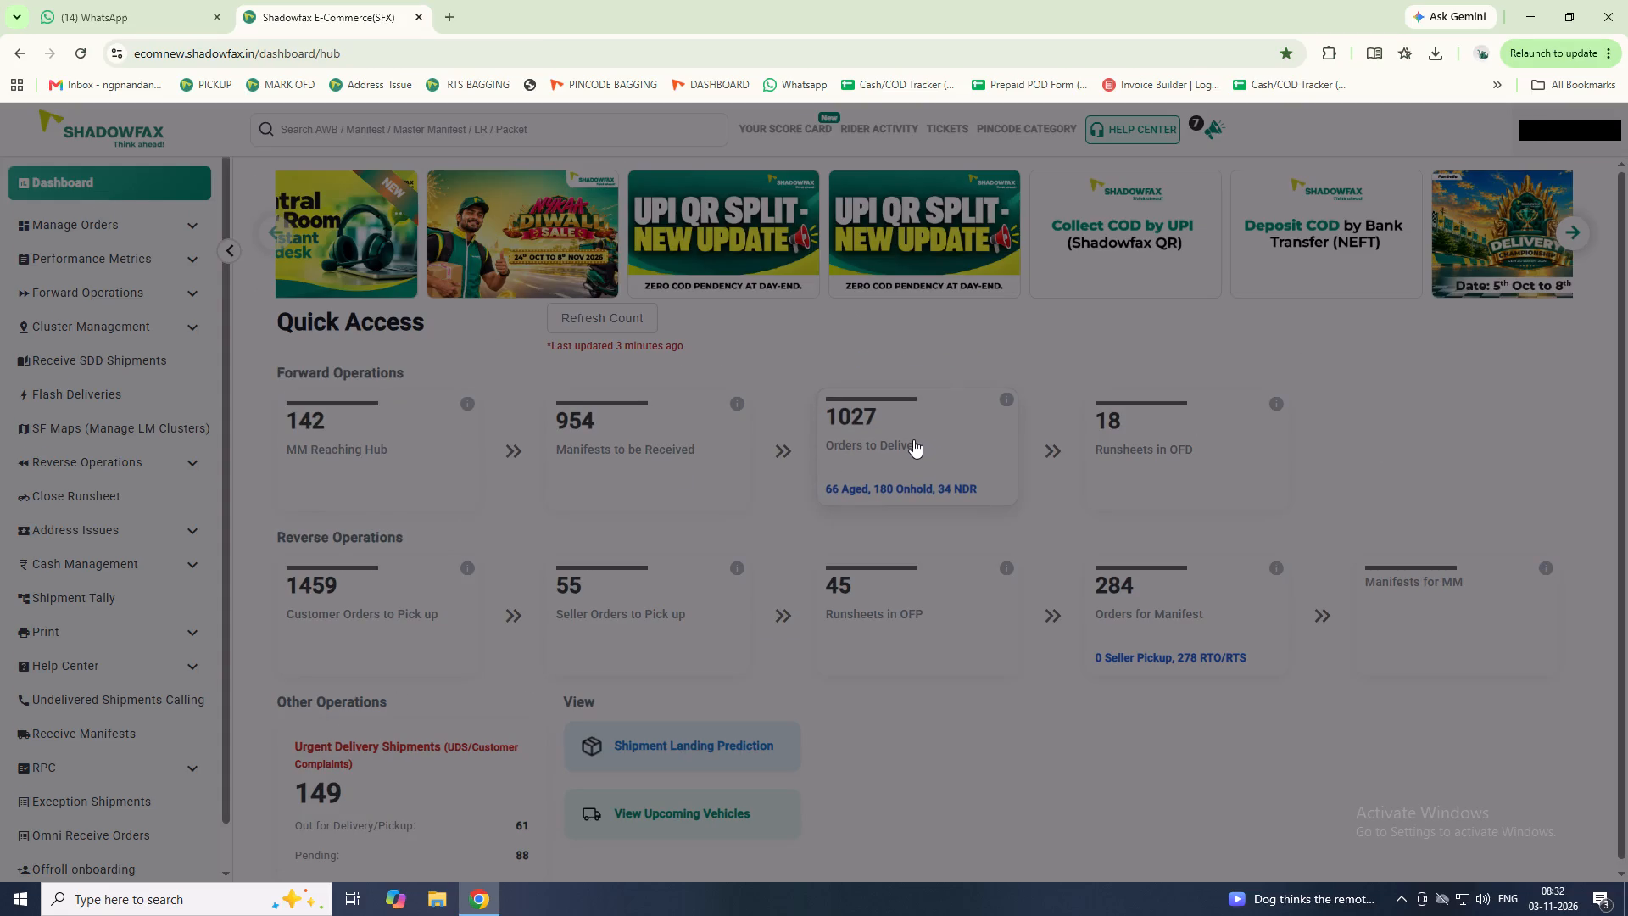
left_click(599, 312)
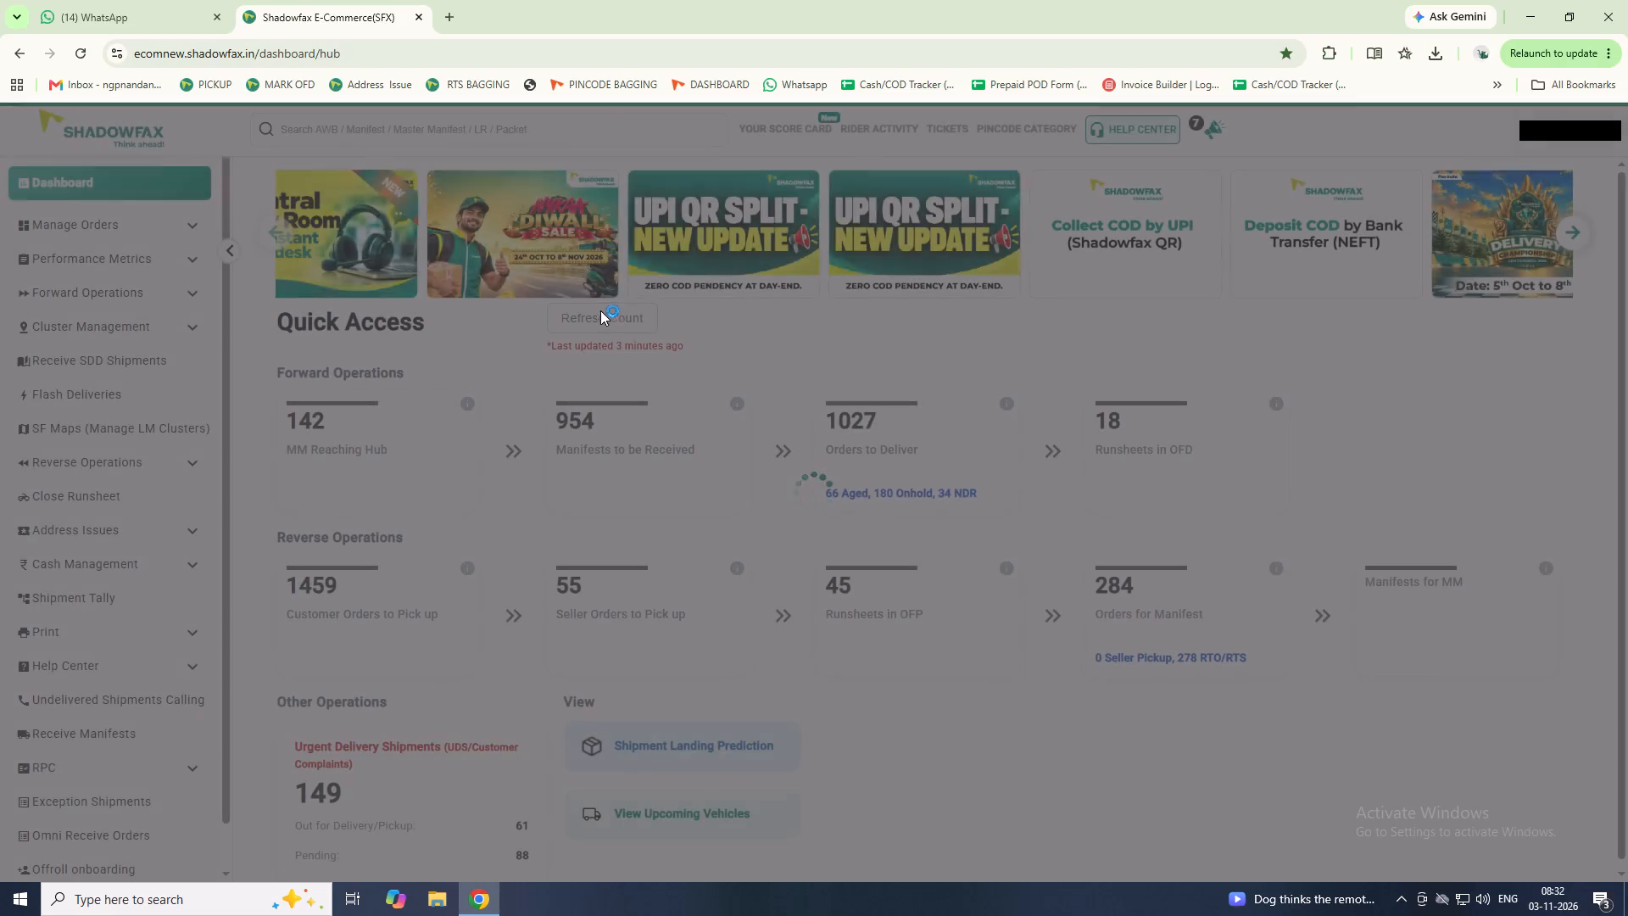
Open a new forward runsheet from the orders to deliver and check its MPS summary.
left_click(877, 427)
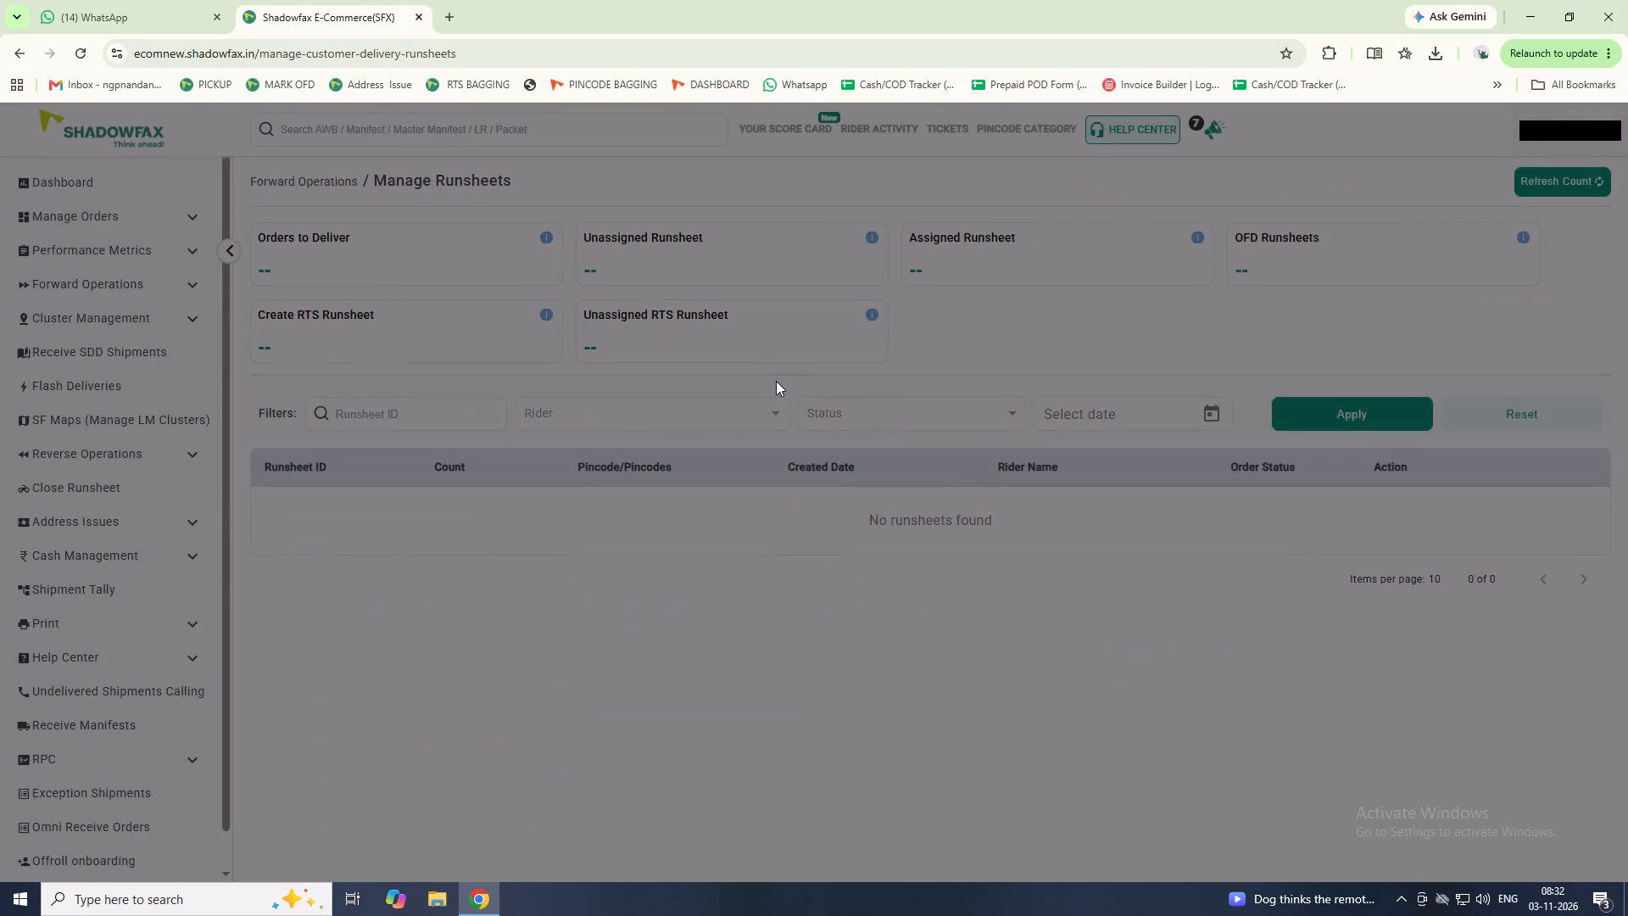
double_click(337, 249)
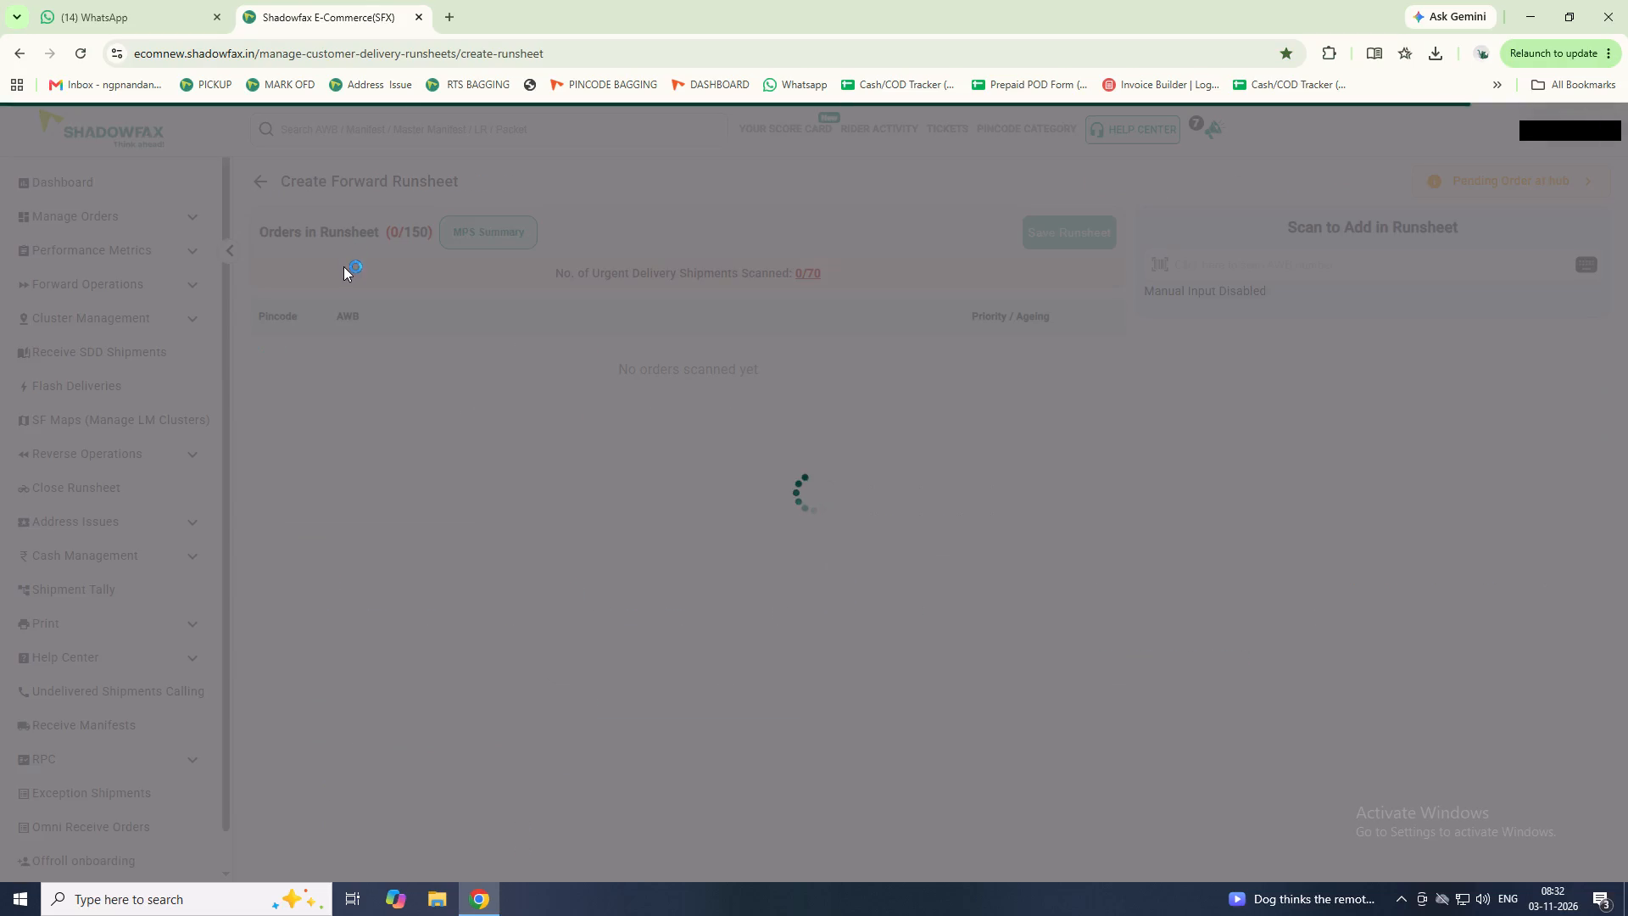
left_click(493, 231)
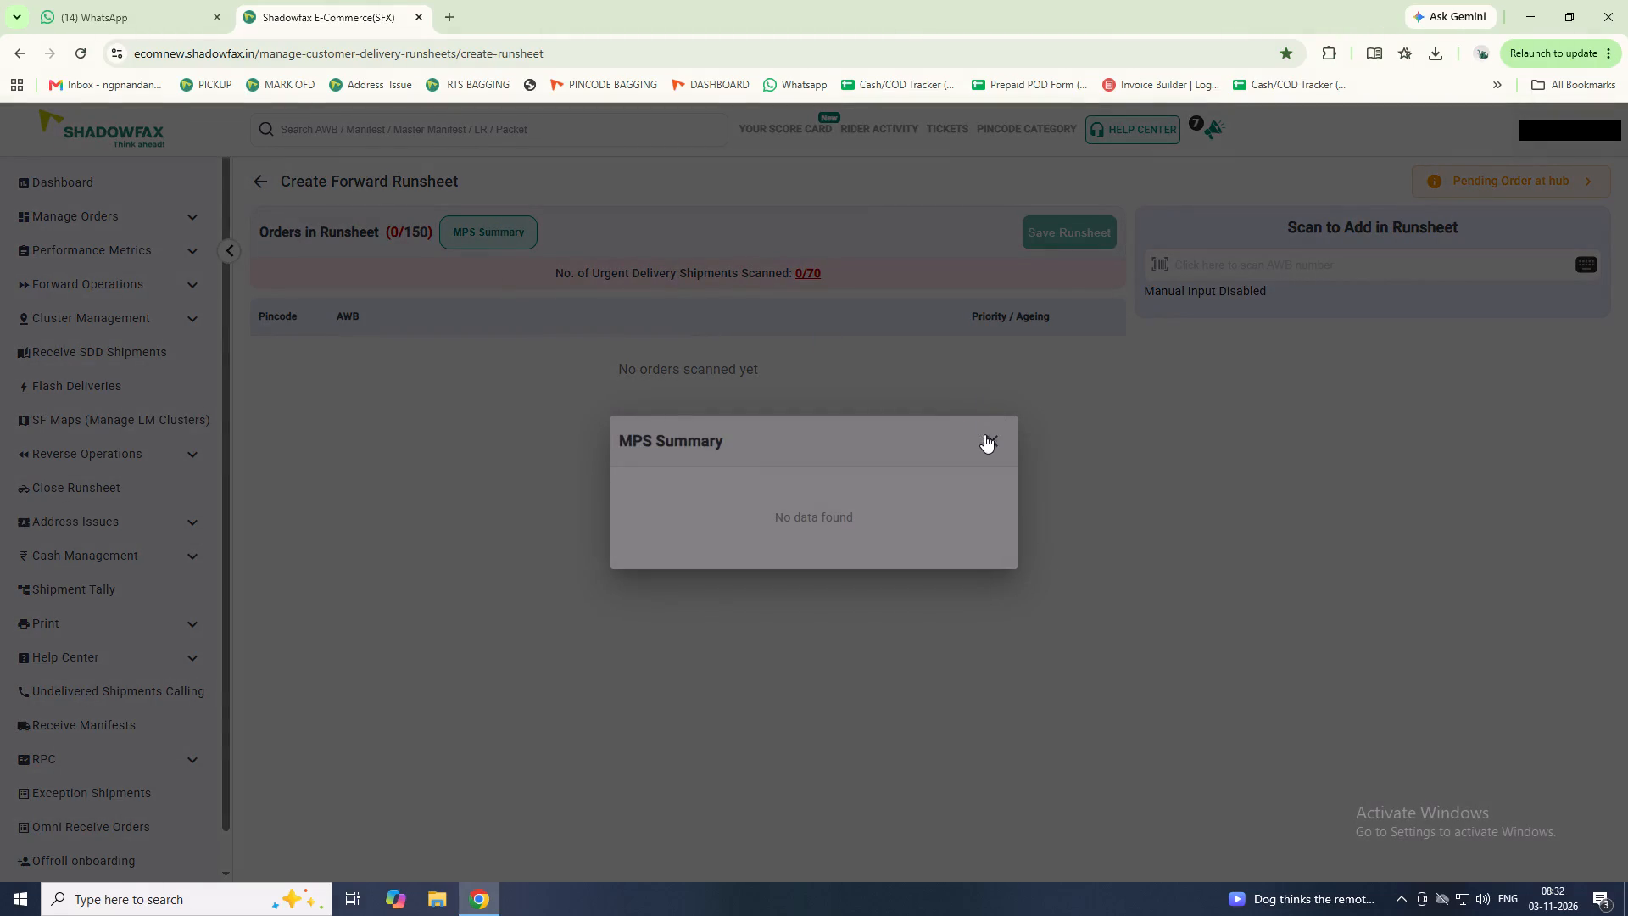
left_click(980, 434)
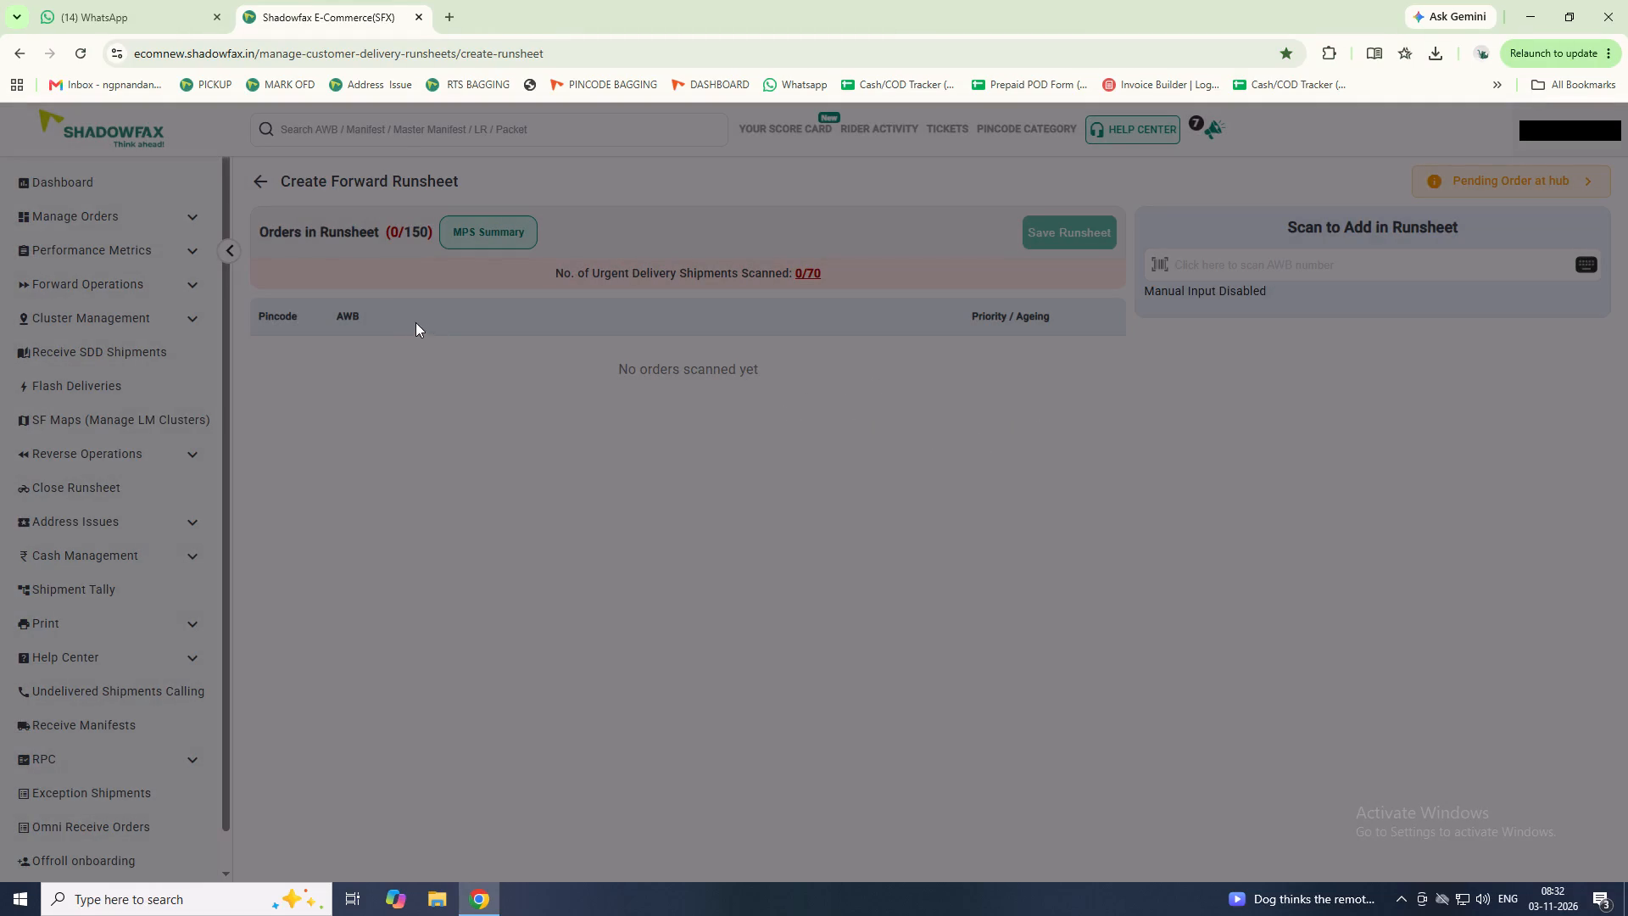
Return to the hub dashboard and view the Shipment Landing Prediction guidance, closing it when done.
left_click(112, 181)
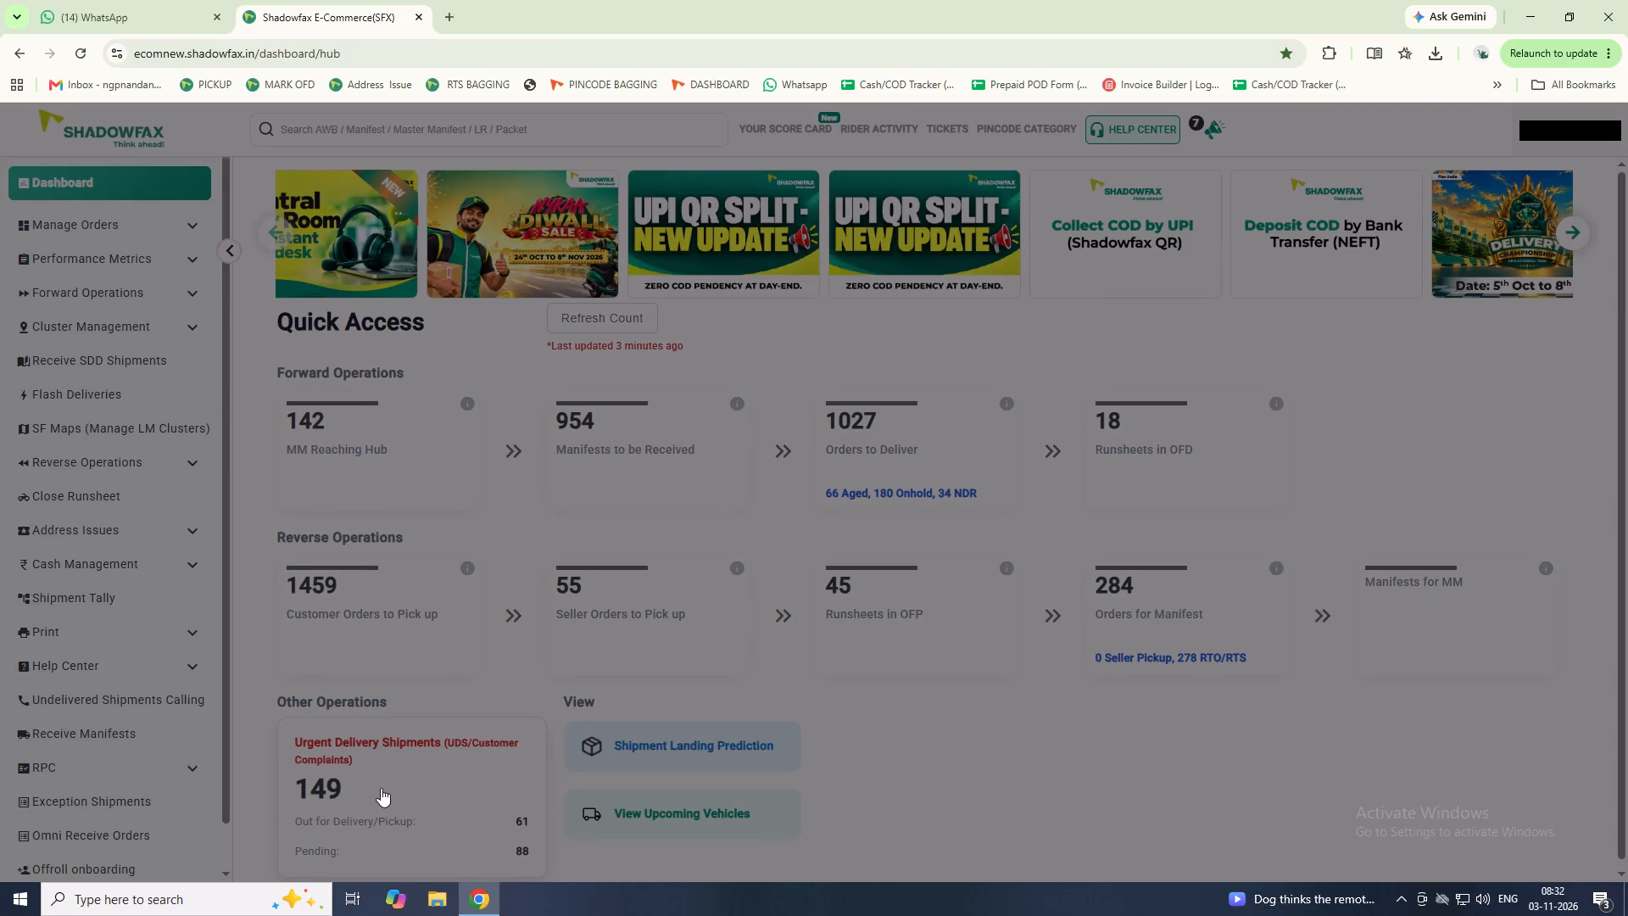
left_click(671, 746)
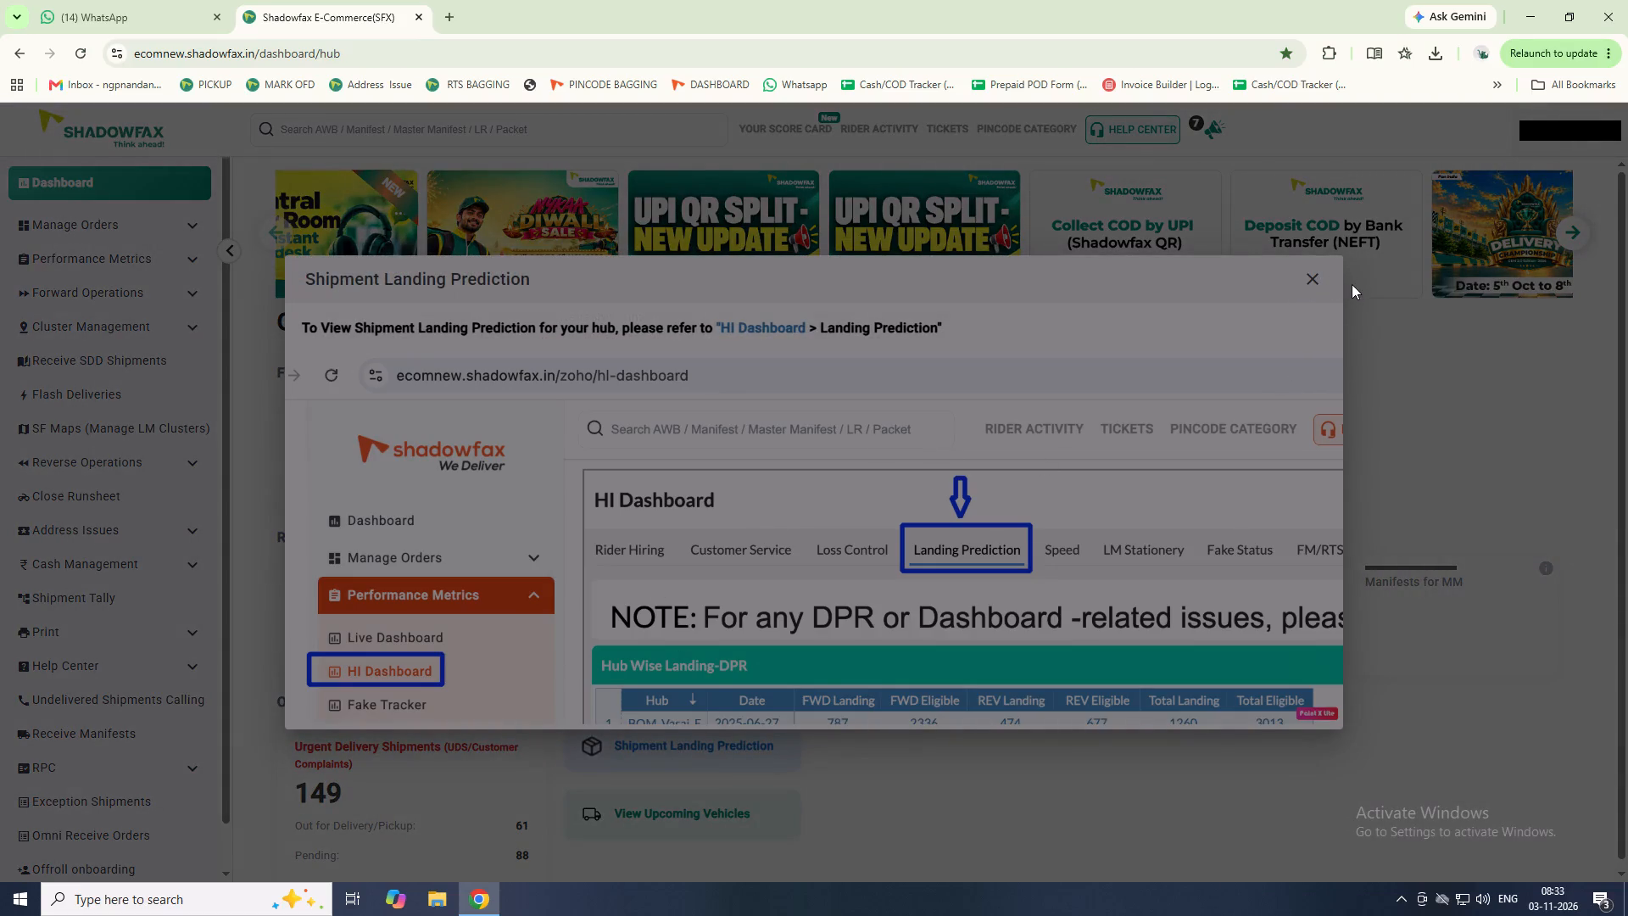
left_click(1312, 279)
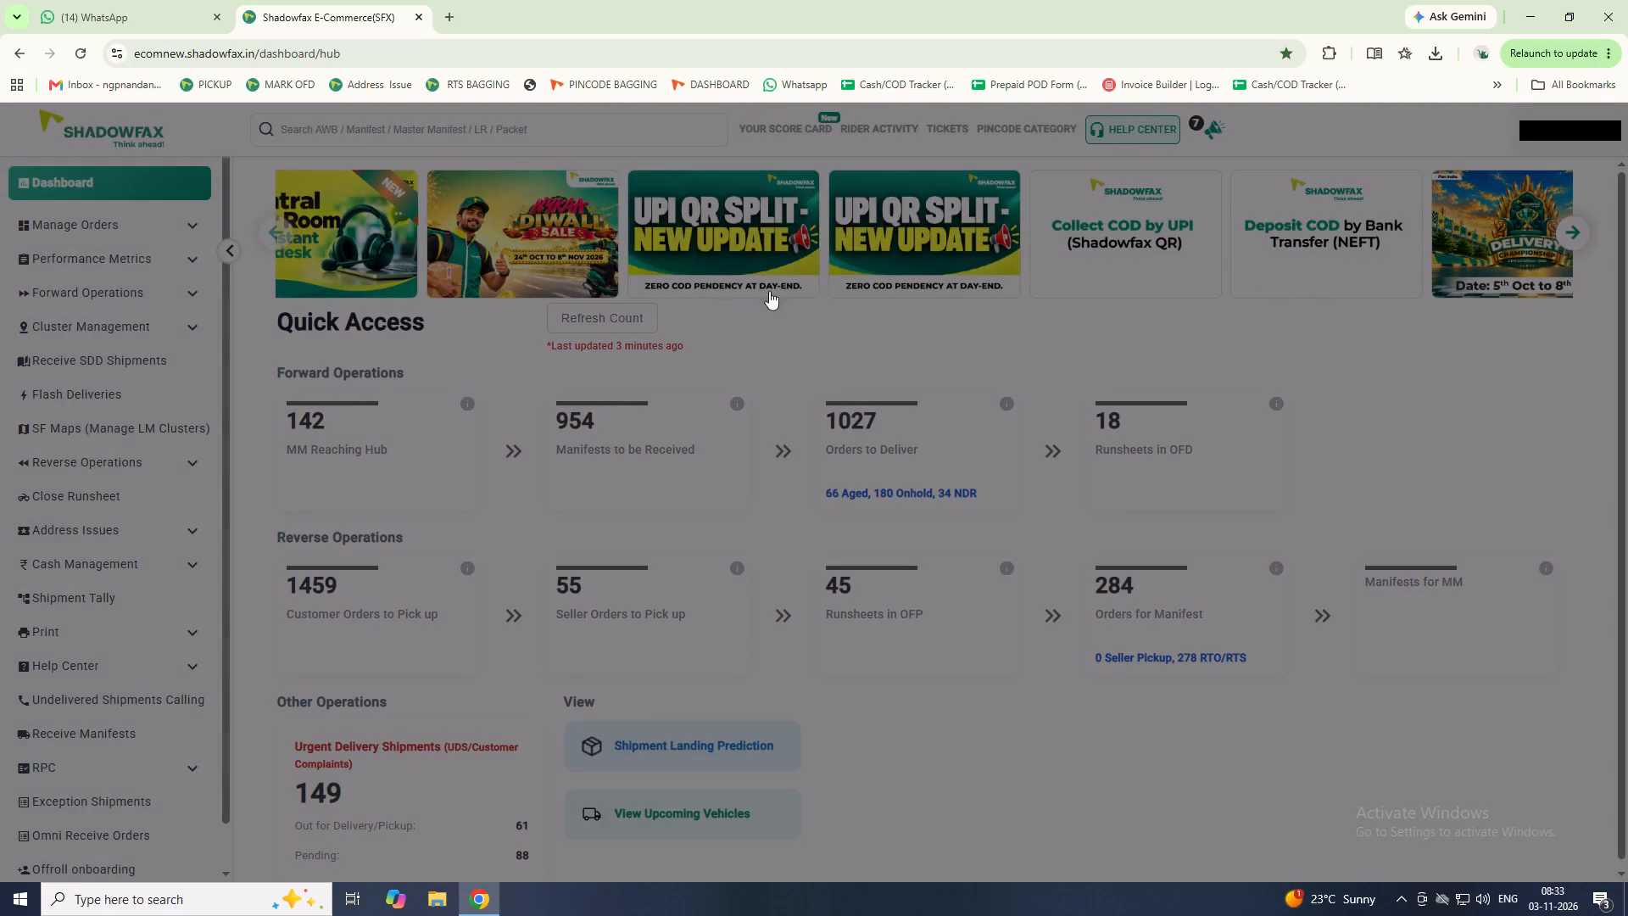
Refresh the operation counts on the hub dashboard.
left_click(627, 315)
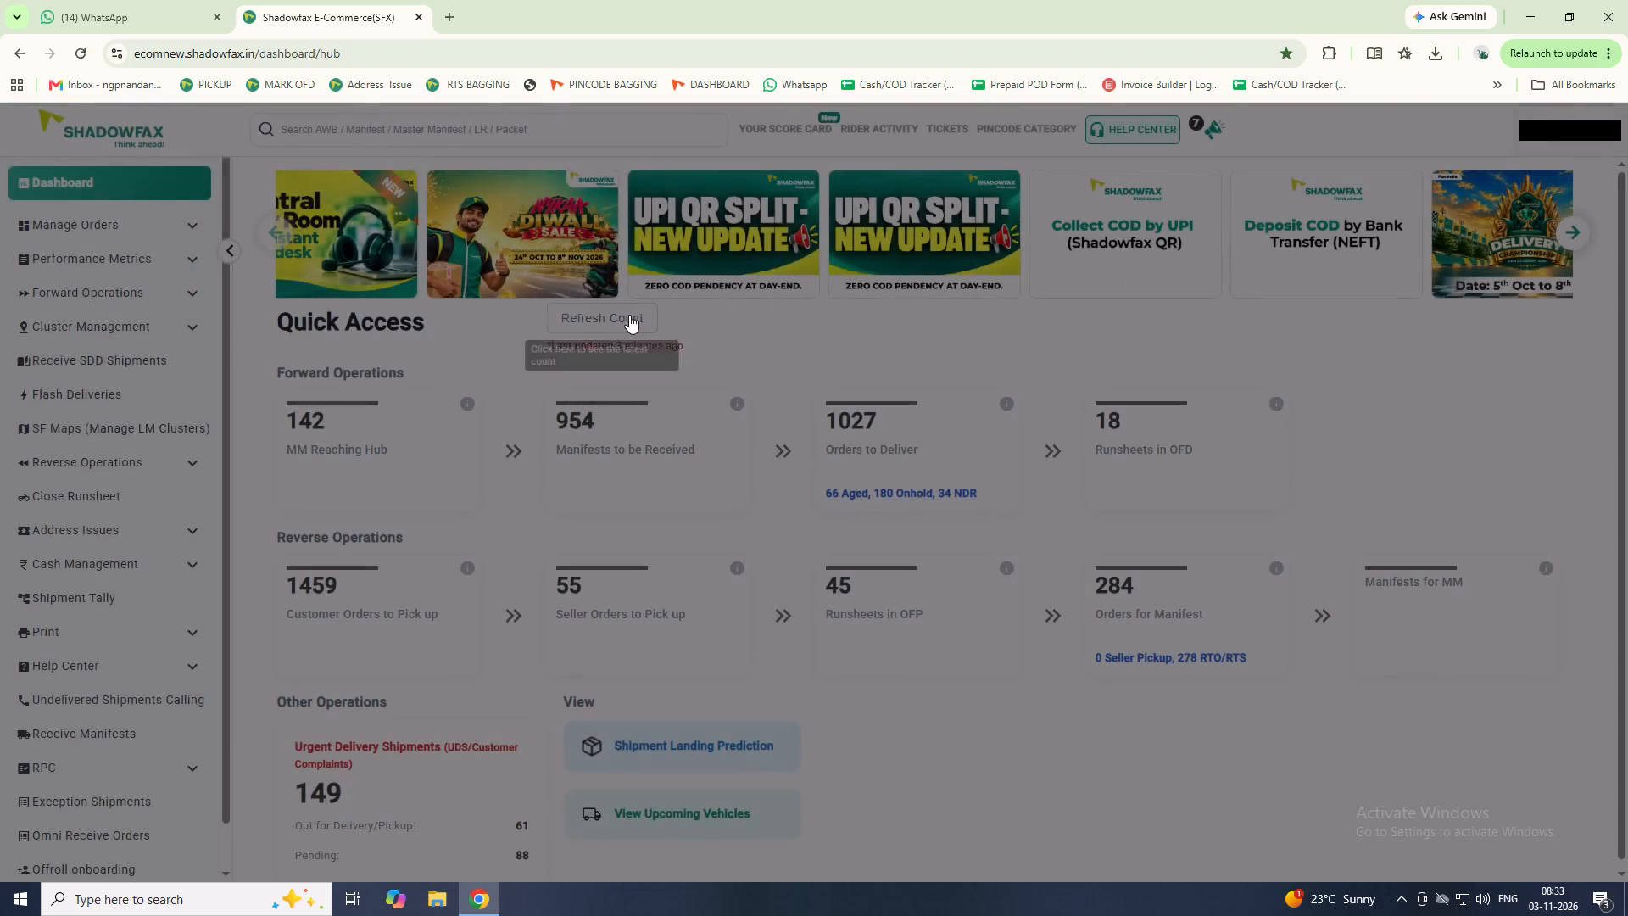
left_click(629, 315)
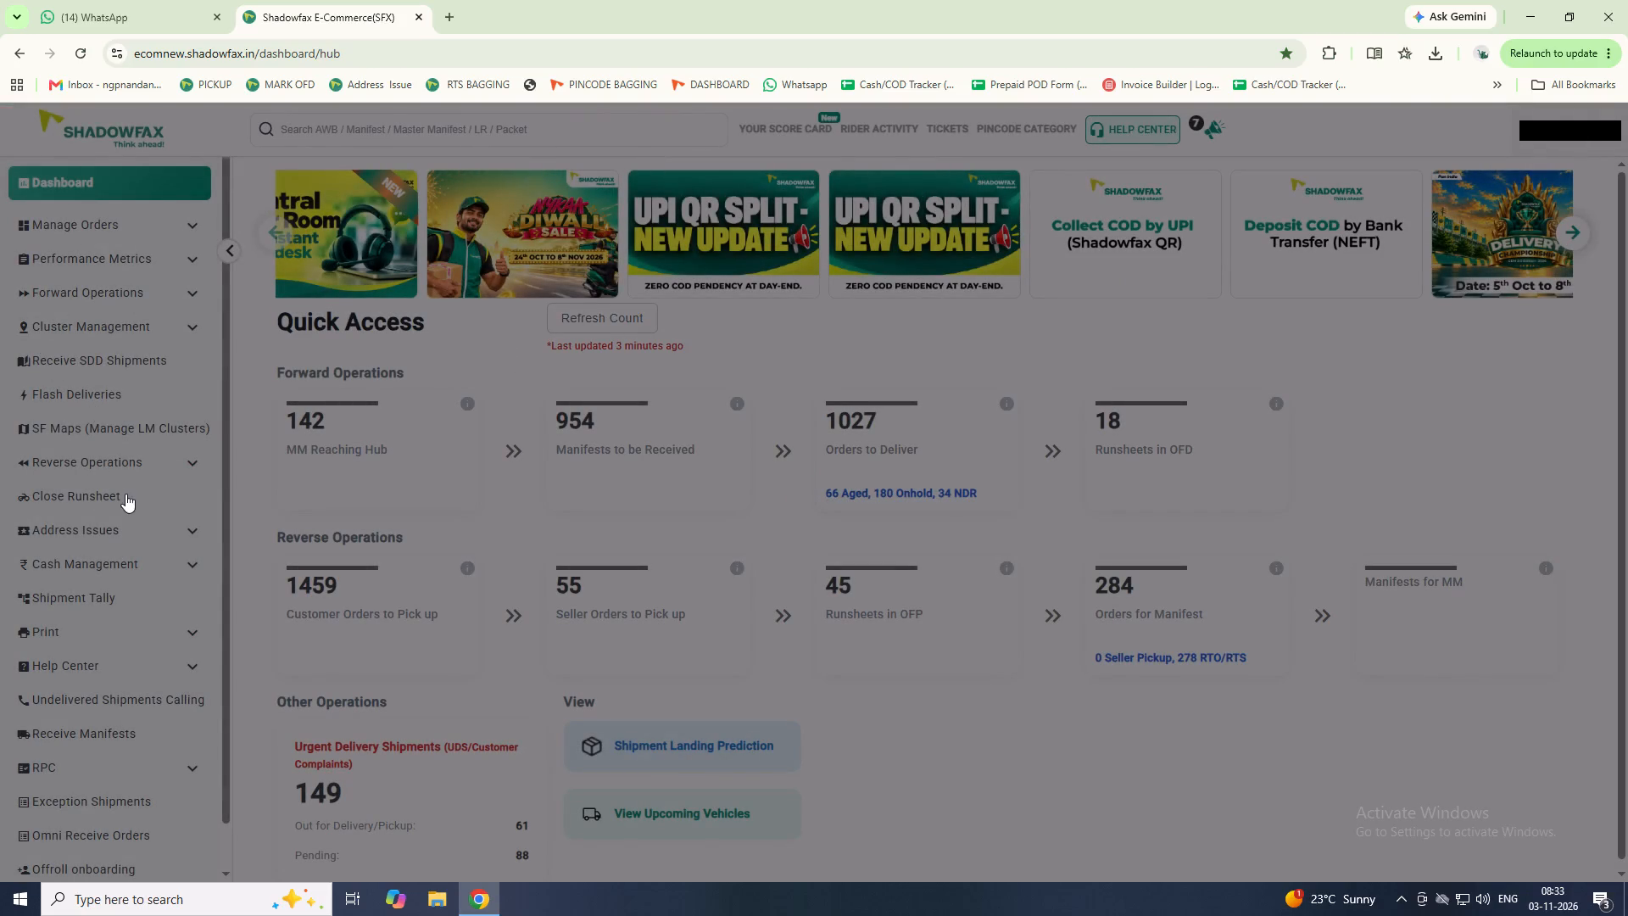
left_click(616, 317)
Open the list of forward runsheets that are out for delivery (OFD).
left_click(1143, 458)
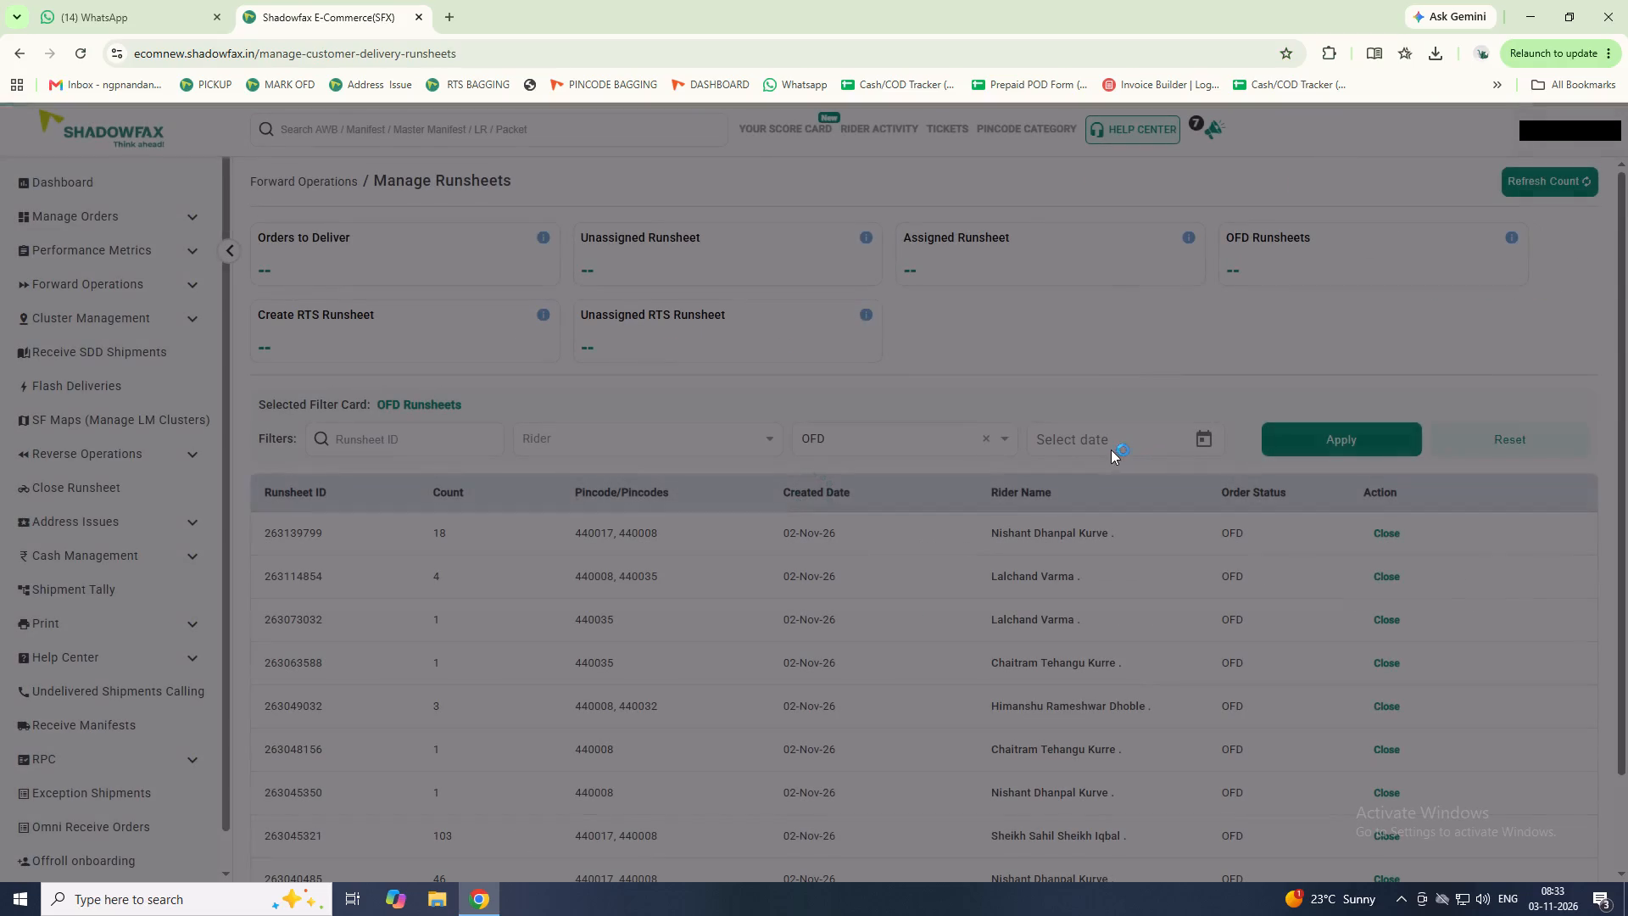
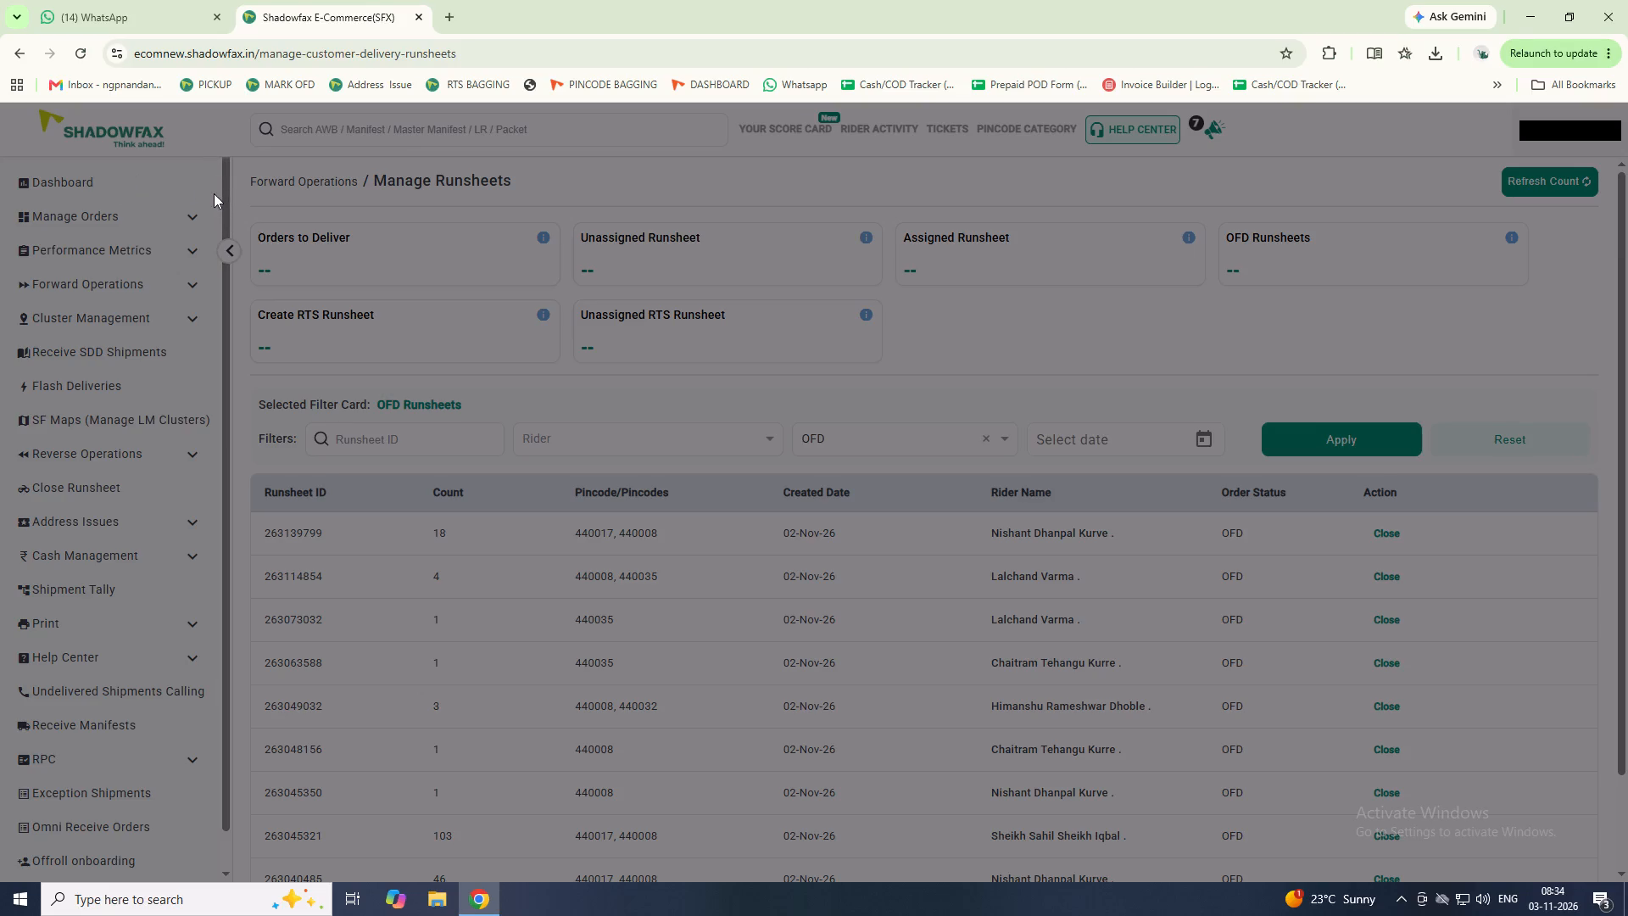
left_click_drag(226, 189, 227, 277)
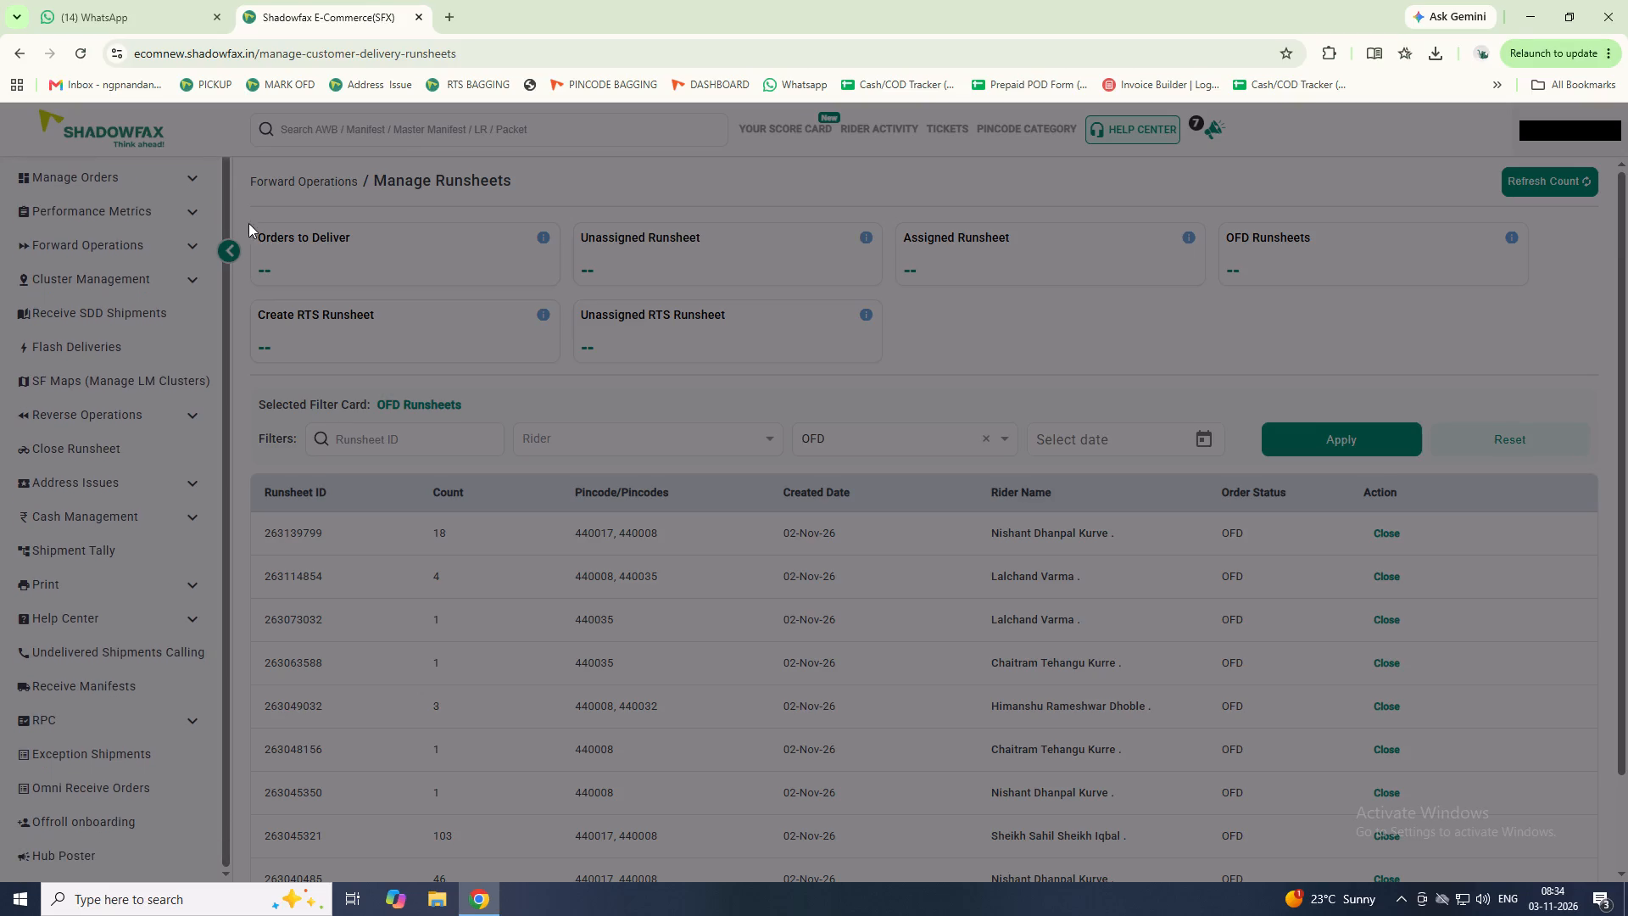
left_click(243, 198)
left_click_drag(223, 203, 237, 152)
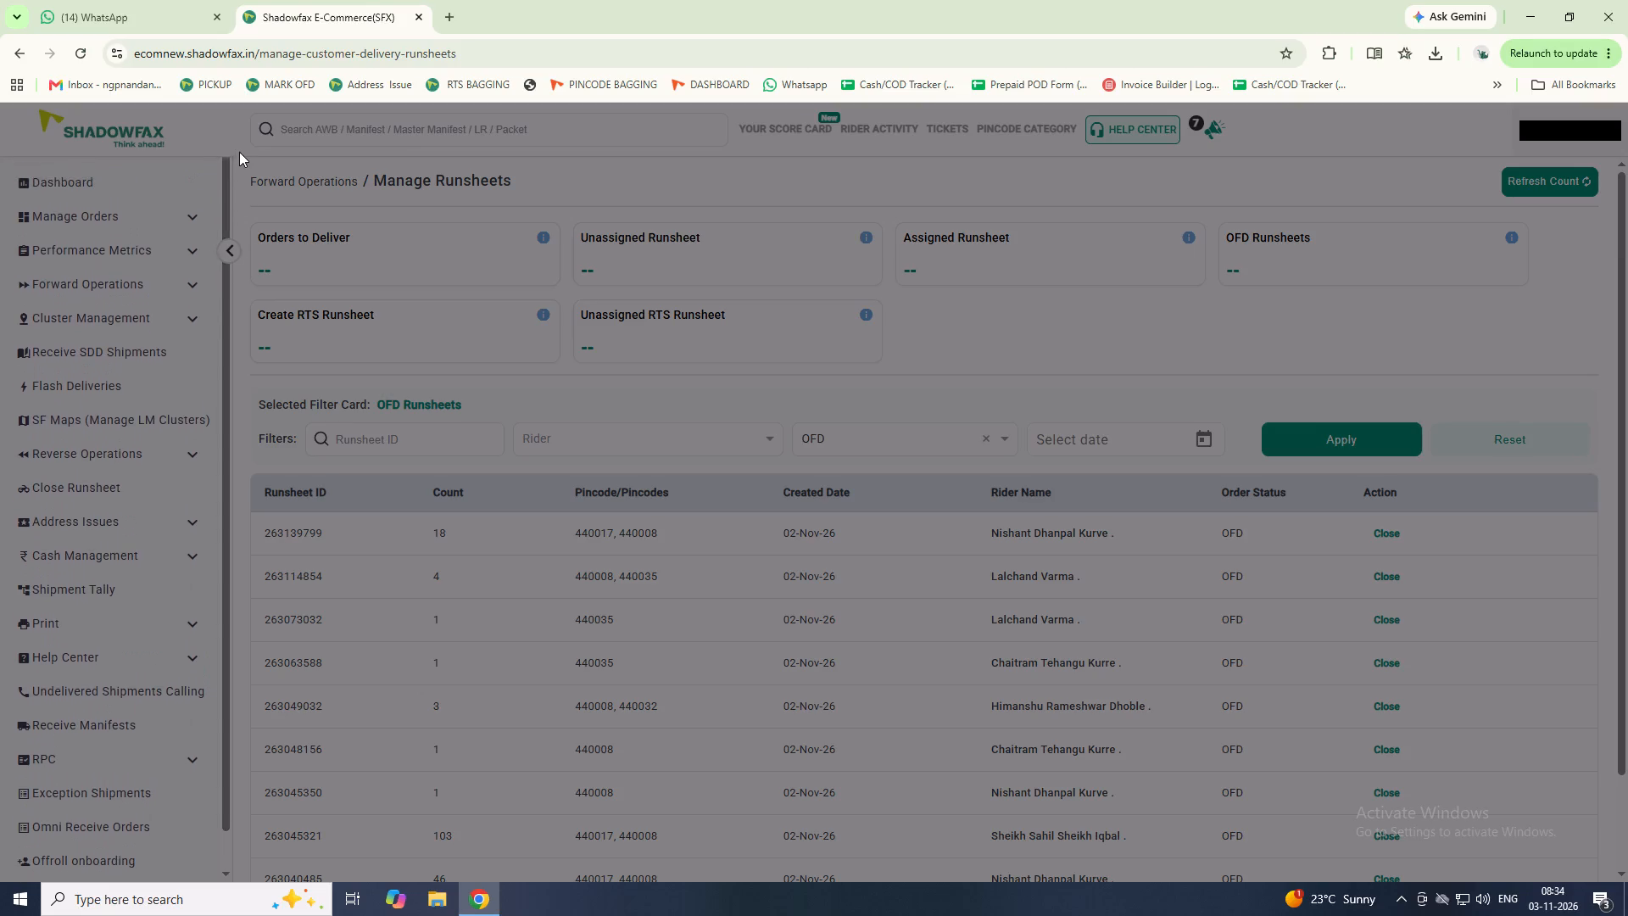